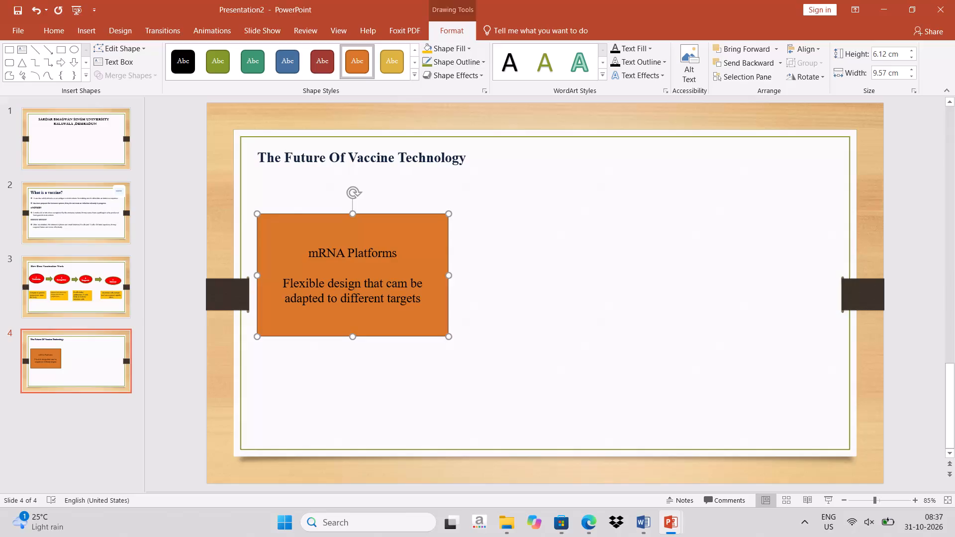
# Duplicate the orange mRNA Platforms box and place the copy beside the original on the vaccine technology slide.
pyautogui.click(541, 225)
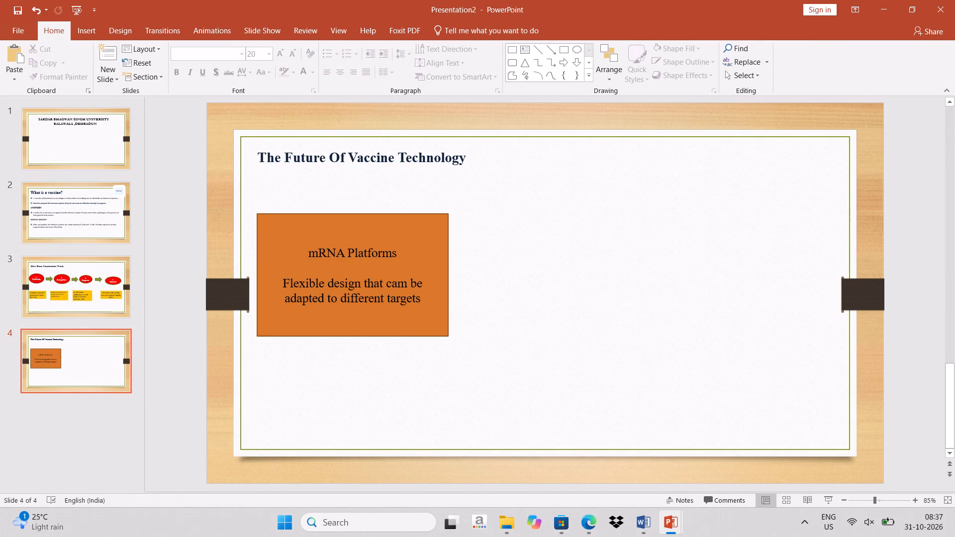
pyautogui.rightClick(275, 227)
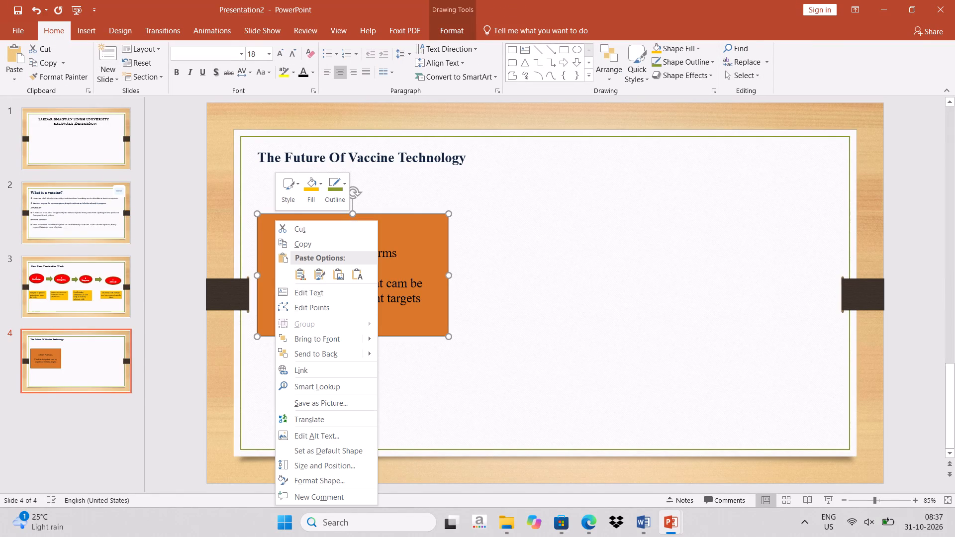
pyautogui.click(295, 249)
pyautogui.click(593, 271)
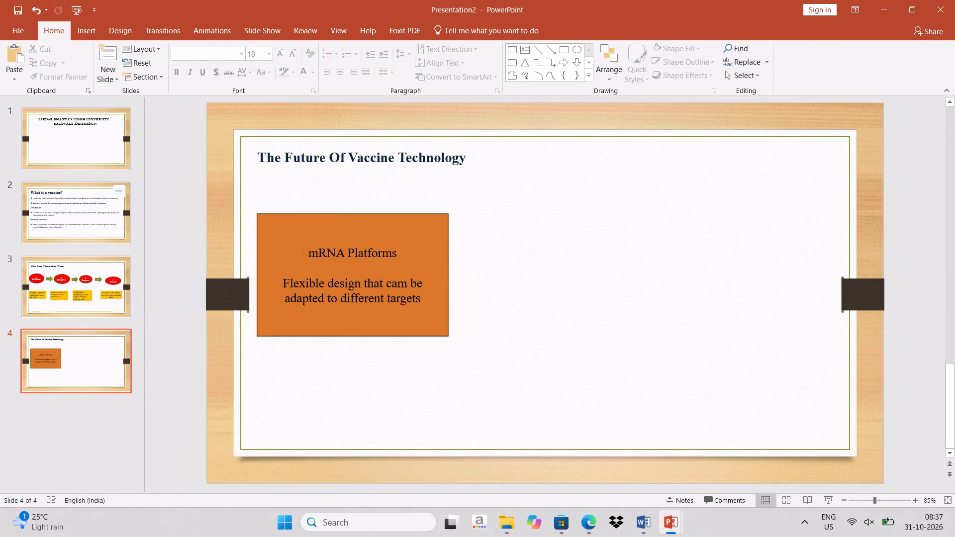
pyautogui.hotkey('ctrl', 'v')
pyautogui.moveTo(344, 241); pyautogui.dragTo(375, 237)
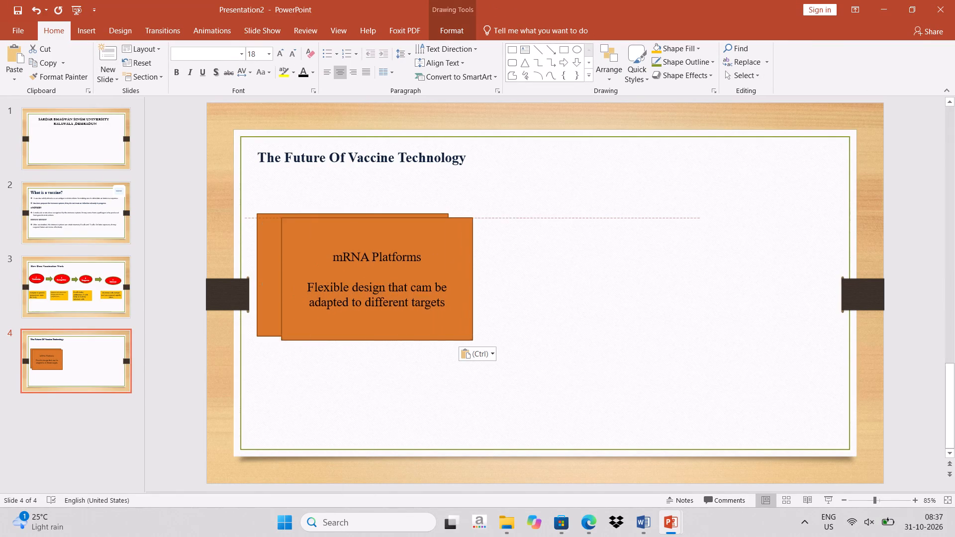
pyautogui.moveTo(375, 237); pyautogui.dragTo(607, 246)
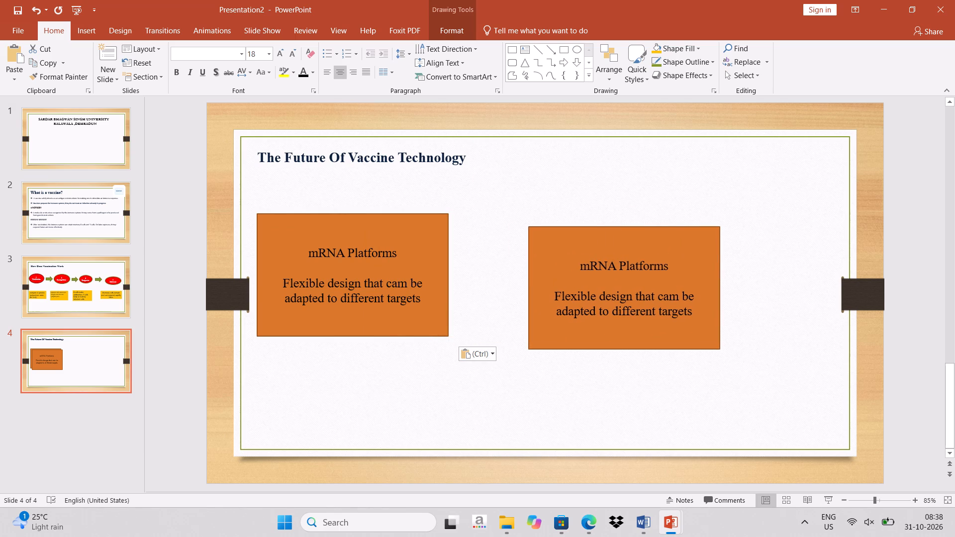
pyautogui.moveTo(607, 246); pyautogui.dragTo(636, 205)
# Move the original mRNA Platforms box up beneath the slide title and narrow it by pulling in its right edge.
pyautogui.moveTo(335, 279); pyautogui.dragTo(327, 233)
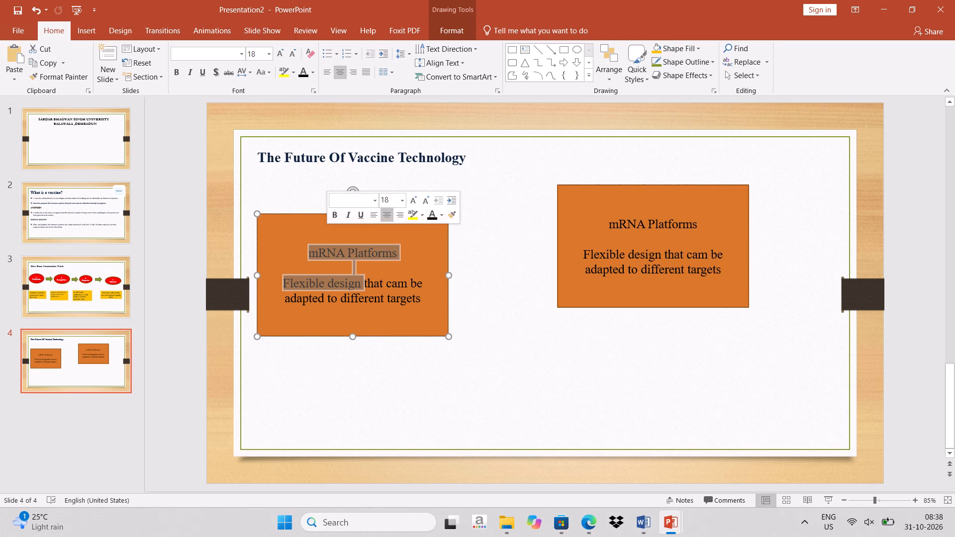
pyautogui.click(304, 232)
pyautogui.moveTo(300, 233); pyautogui.dragTo(299, 202)
pyautogui.click(451, 241)
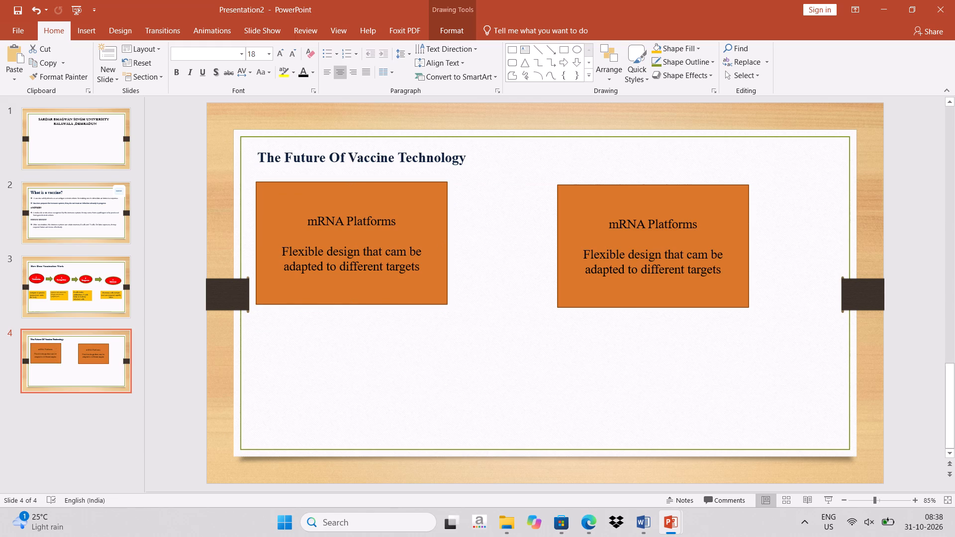
pyautogui.click(443, 243)
pyautogui.moveTo(449, 242); pyautogui.dragTo(405, 255)
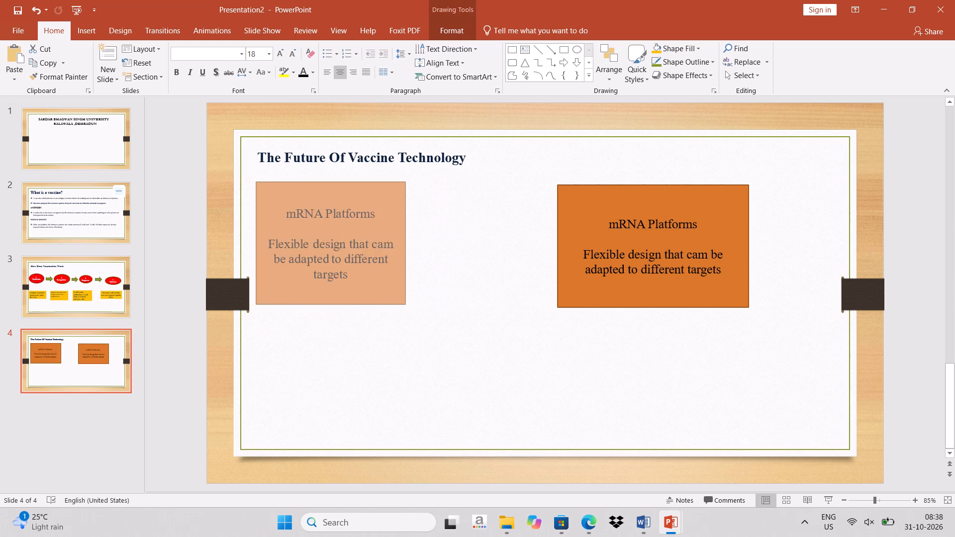
pyautogui.moveTo(405, 255); pyautogui.dragTo(403, 255)
pyautogui.moveTo(318, 188); pyautogui.dragTo(320, 195)
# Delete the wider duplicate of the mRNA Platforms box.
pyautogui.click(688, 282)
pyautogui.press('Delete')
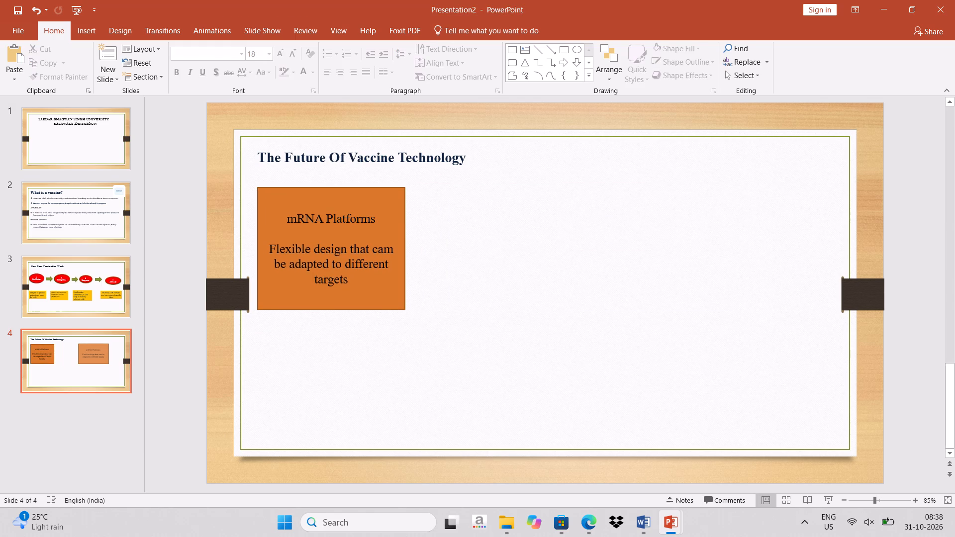
# Shift the narrowed mRNA Platforms box slightly down, leaving a gap beneath the slide title.
pyautogui.moveTo(370, 212); pyautogui.dragTo(381, 218)
pyautogui.click(277, 204)
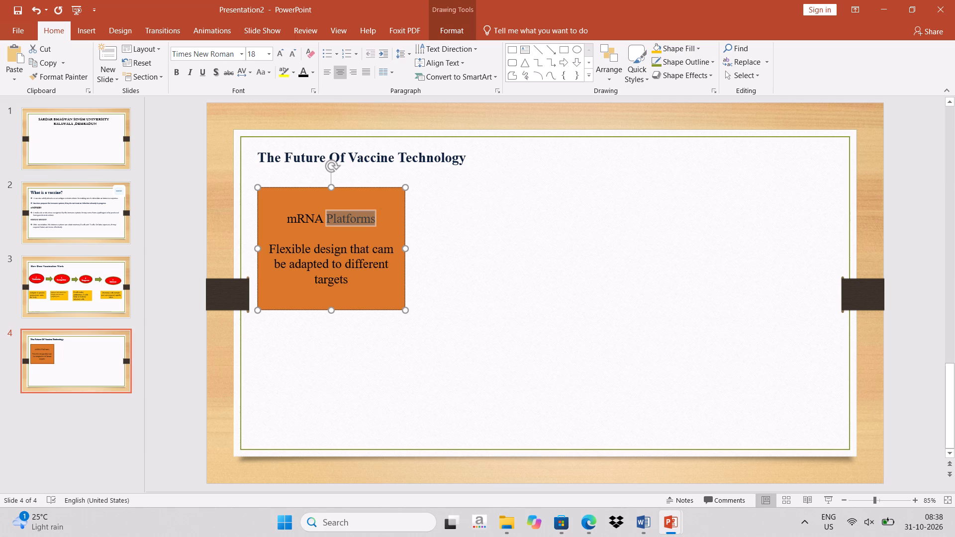
pyautogui.click(284, 186)
pyautogui.moveTo(284, 186); pyautogui.dragTo(286, 194)
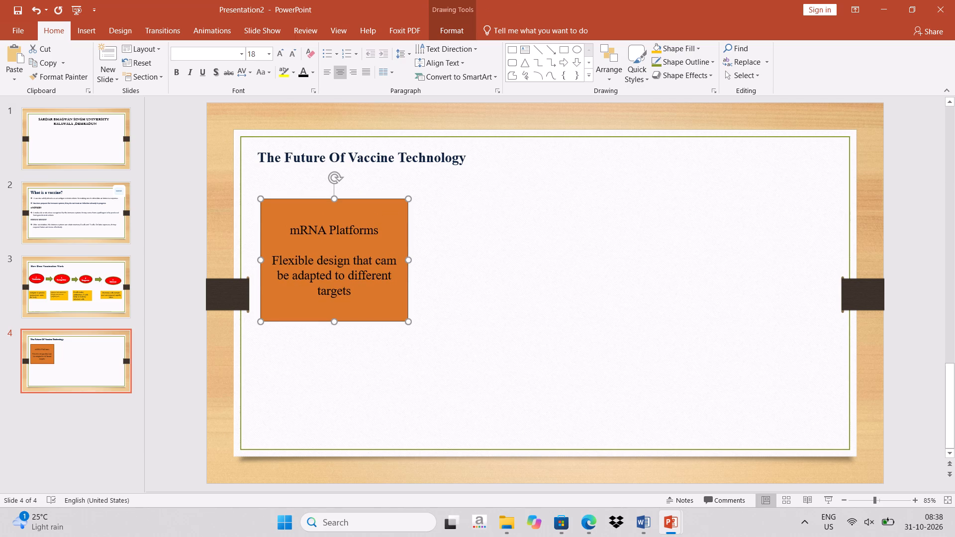
# Duplicate the narrowed mRNA Platforms box and place the copy to its right, aligned at the same height.
pyautogui.moveTo(287, 232); pyautogui.dragTo(351, 294)
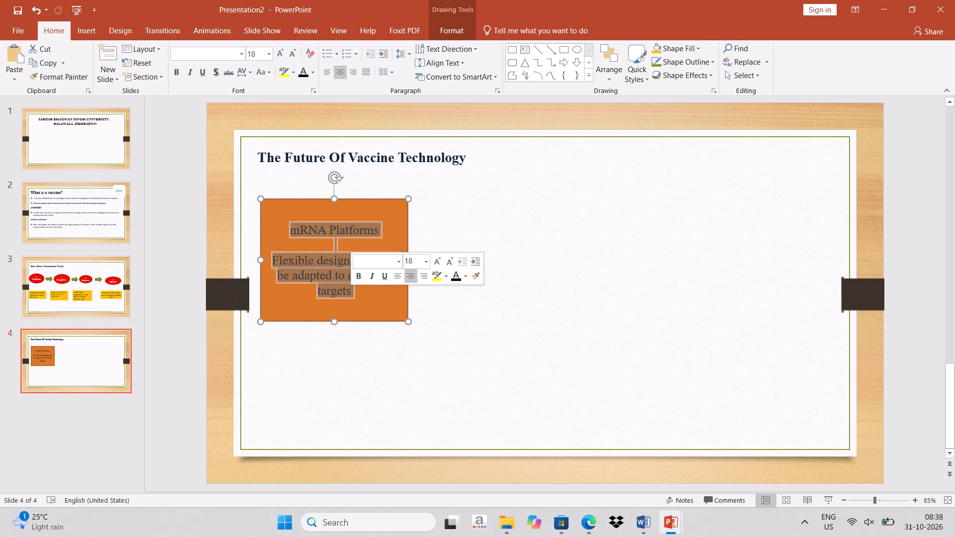
pyautogui.rightClick(275, 228)
pyautogui.rightClick(275, 228)
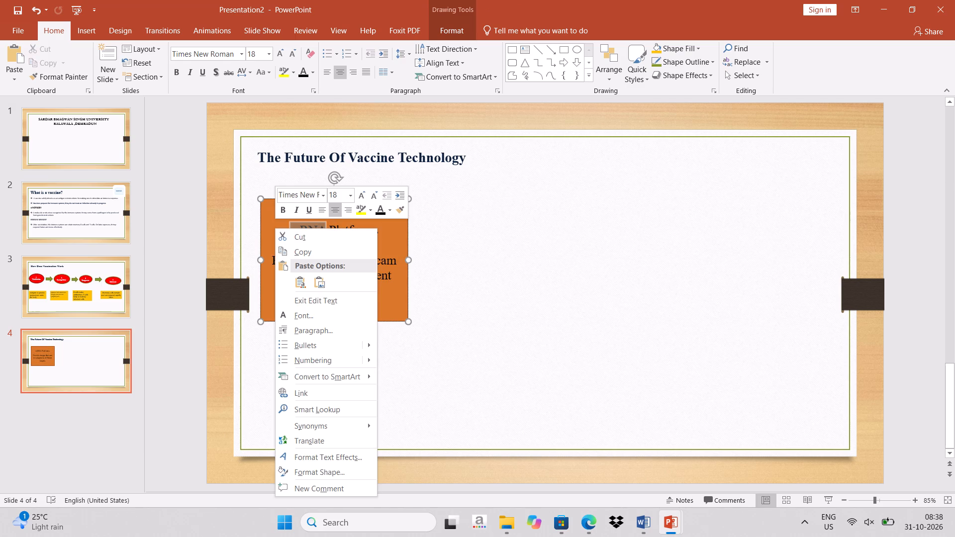
pyautogui.click(261, 231)
pyautogui.click(272, 224)
pyautogui.rightClick(278, 228)
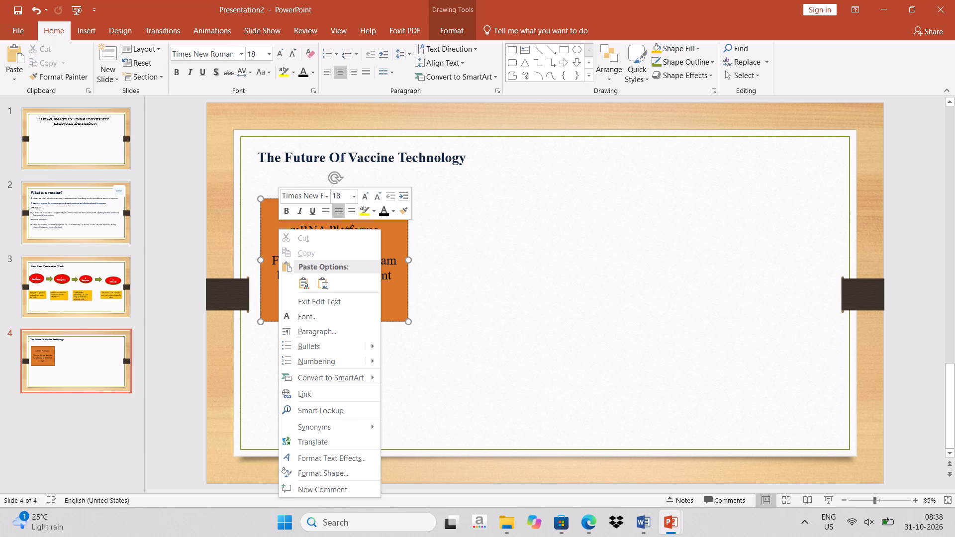
pyautogui.click(273, 199)
pyautogui.rightClick(273, 199)
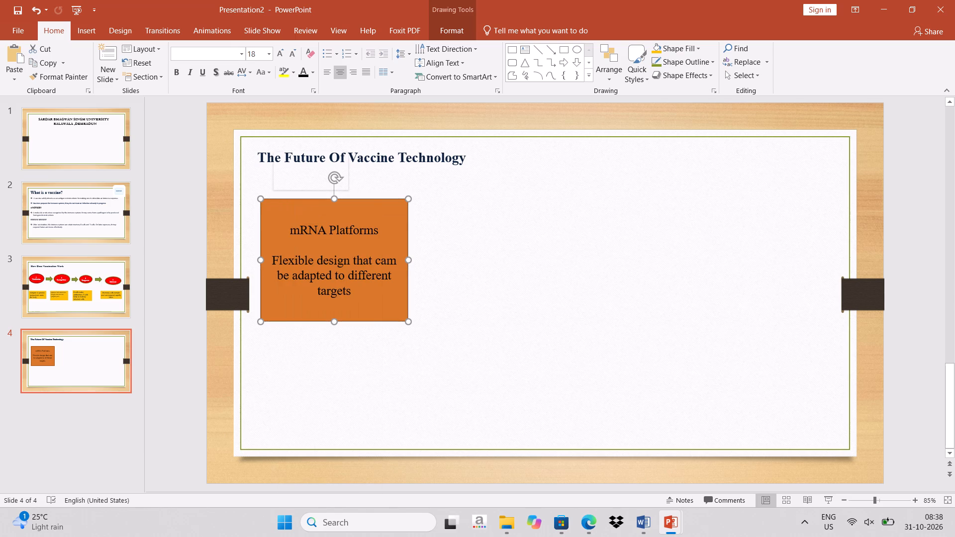
pyautogui.click(286, 223)
pyautogui.hotkey('ctrl', 'v')
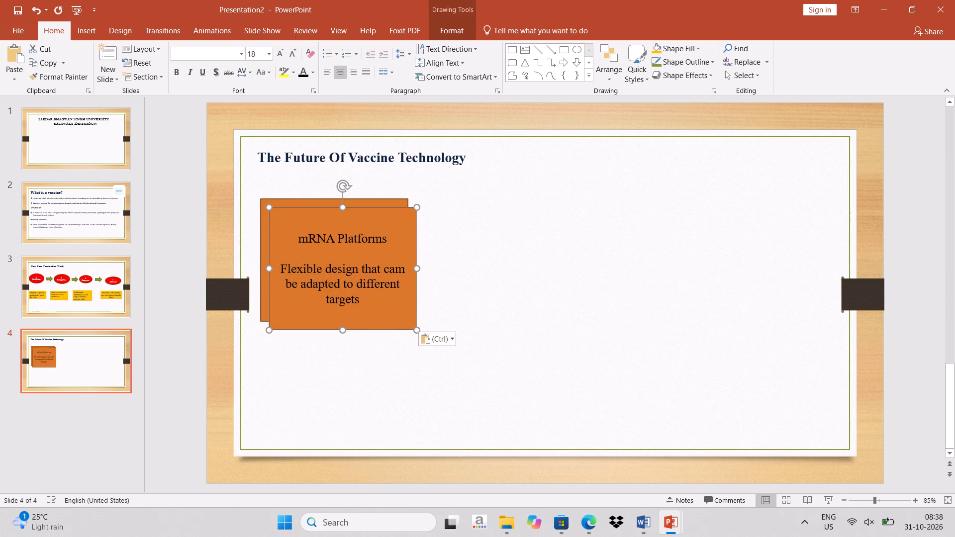
pyautogui.moveTo(390, 227); pyautogui.dragTo(558, 223)
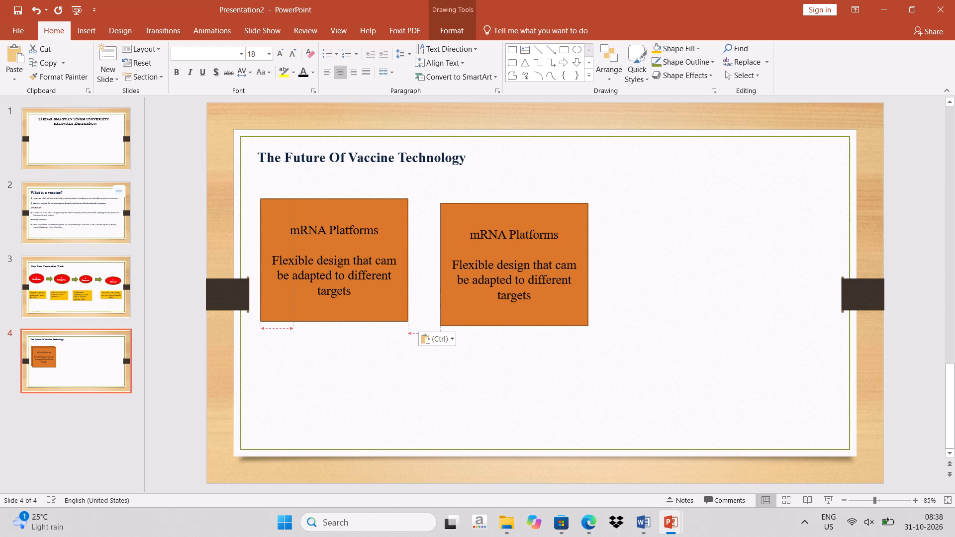
pyautogui.moveTo(558, 223); pyautogui.dragTo(558, 222)
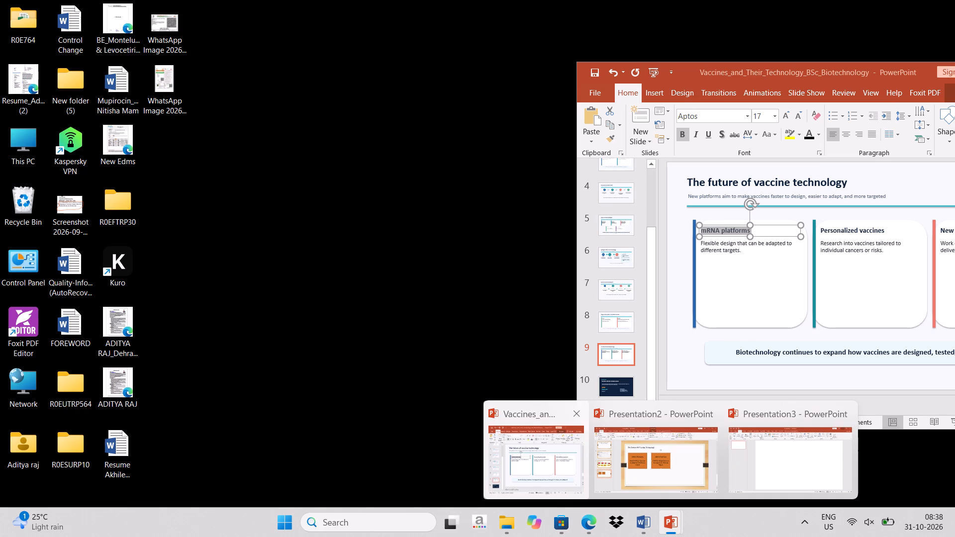
# Replace the second box's description with "Research into vaccines tailored to individual cancers or risks." copied from the Vaccines_and_Their_Technology_BSc_Biotechnology presentation.
pyautogui.click(555, 478)
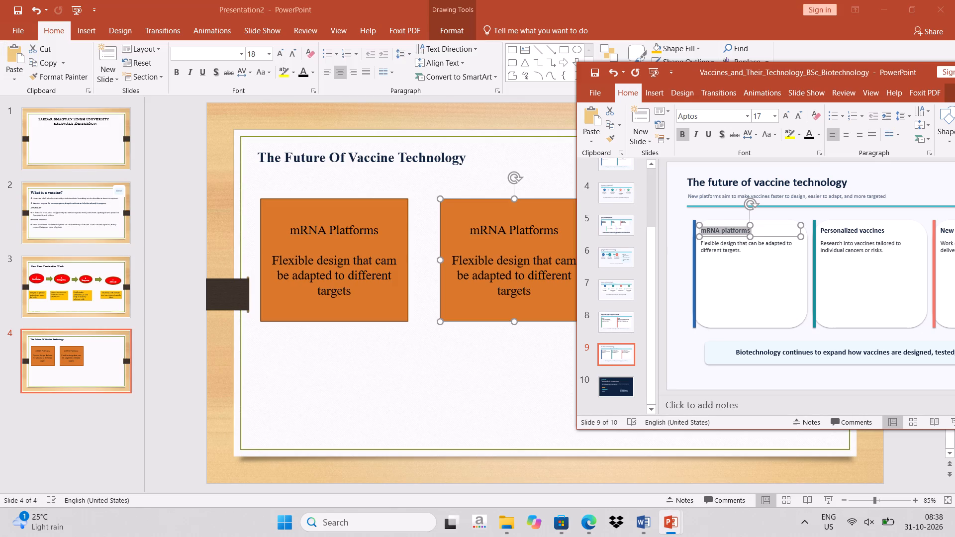
pyautogui.moveTo(823, 245); pyautogui.dragTo(875, 248)
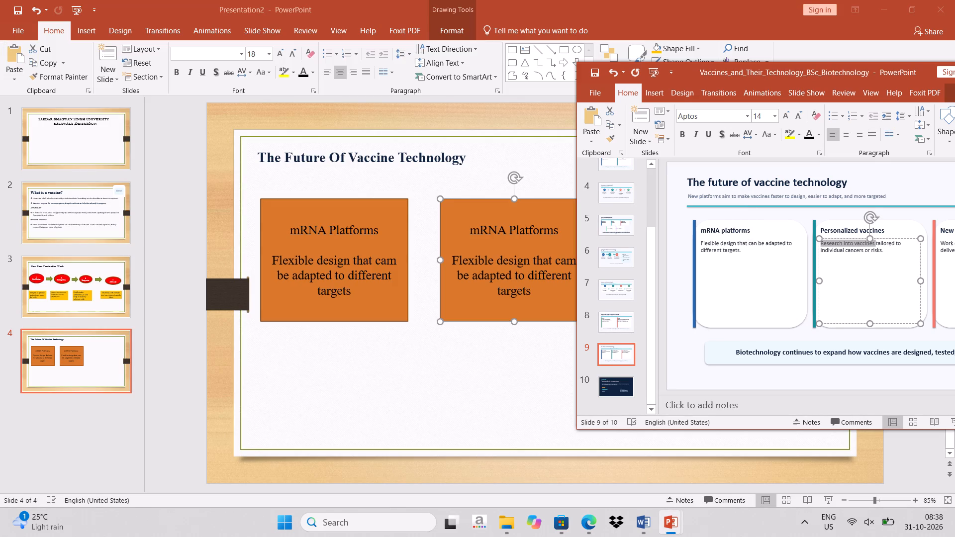
pyautogui.moveTo(875, 248); pyautogui.dragTo(884, 252)
pyautogui.rightClick(865, 249)
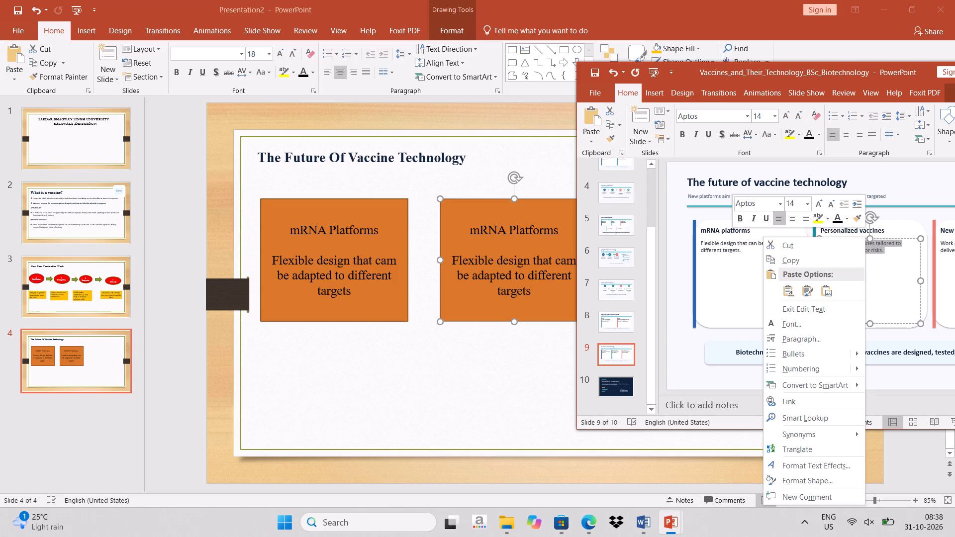
pyautogui.click(810, 259)
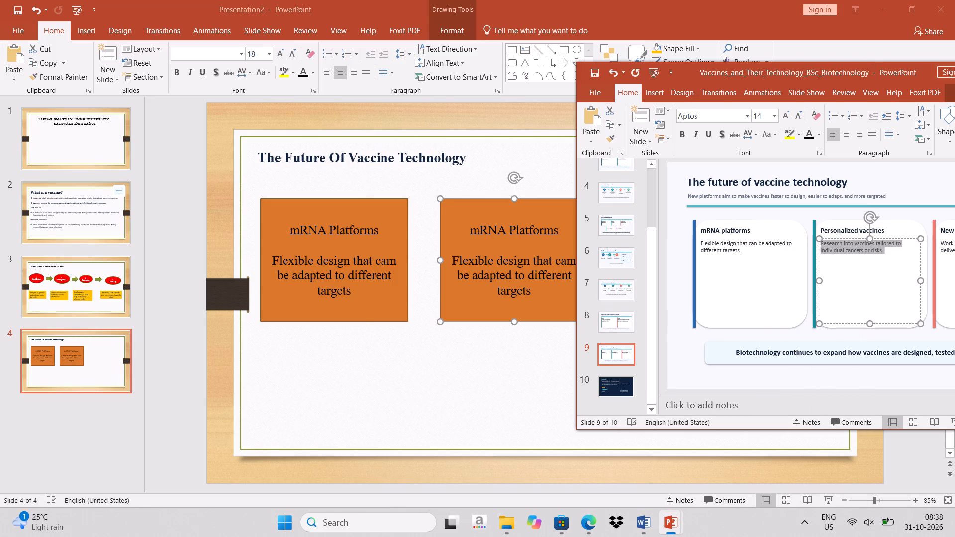
pyautogui.moveTo(932, 75); pyautogui.dragTo(871, 103)
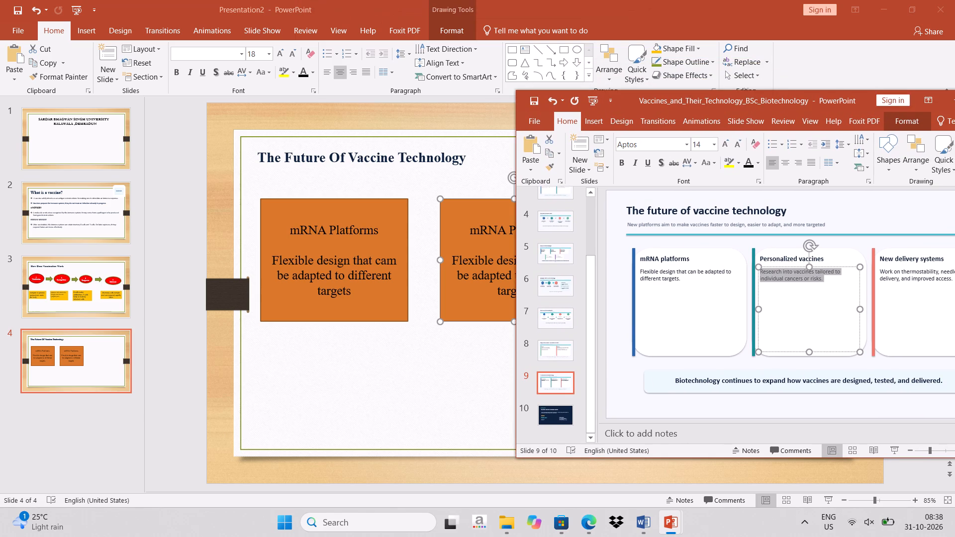
pyautogui.click(954, 100)
pyautogui.moveTo(454, 259); pyautogui.dragTo(539, 275)
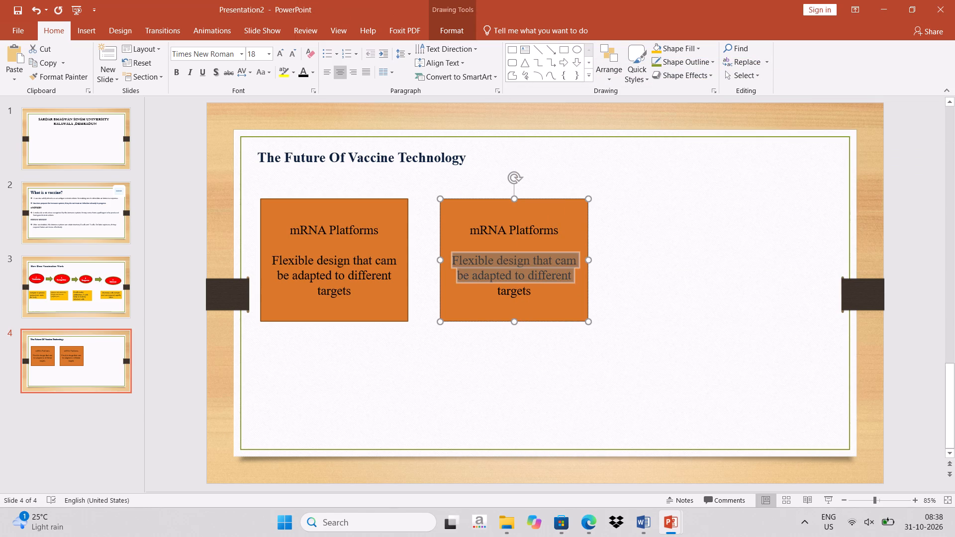
pyautogui.moveTo(539, 275); pyautogui.dragTo(534, 293)
pyautogui.hotkey('ctrl', 'v')
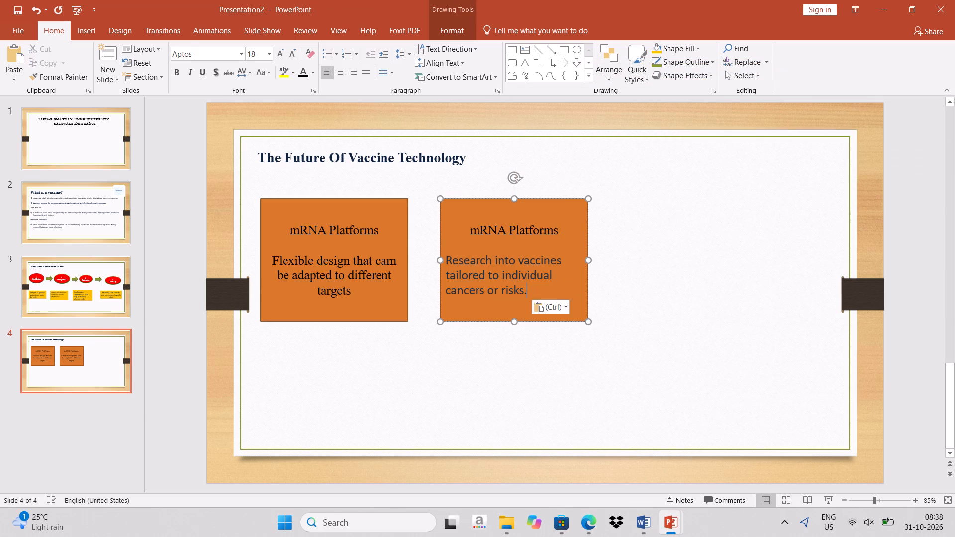
# Format the second box's vaccine research description in Times New Roman at size 20.
pyautogui.moveTo(446, 256); pyautogui.dragTo(466, 267)
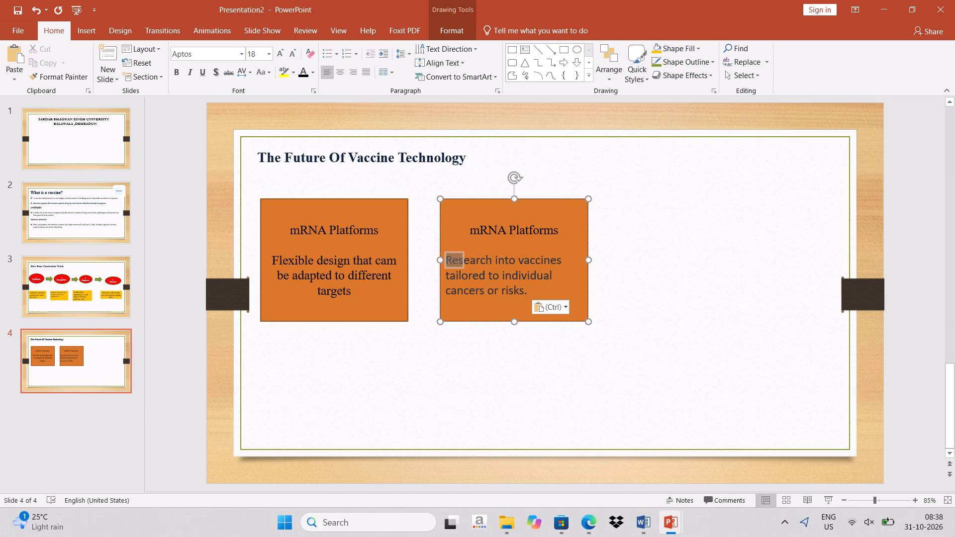
pyautogui.moveTo(466, 267); pyautogui.dragTo(532, 296)
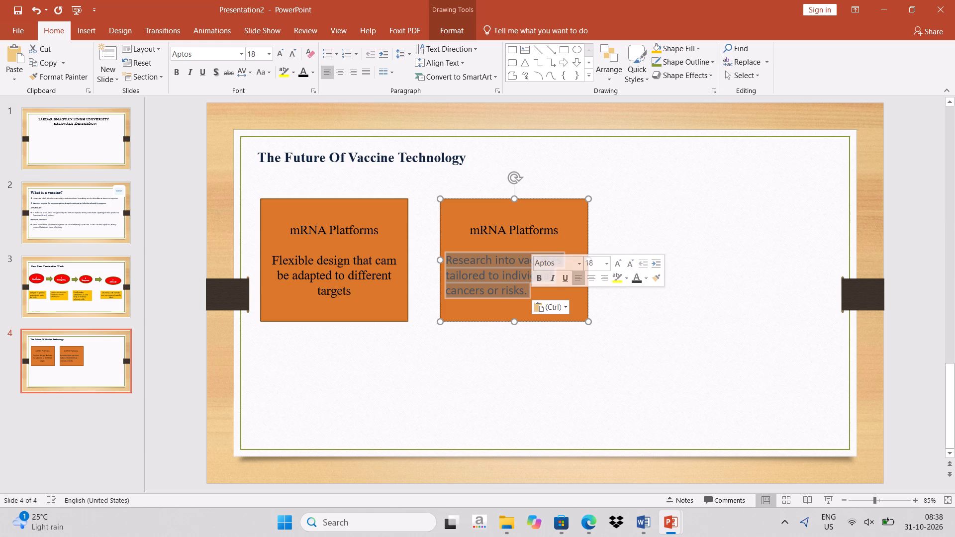
pyautogui.rightClick(511, 285)
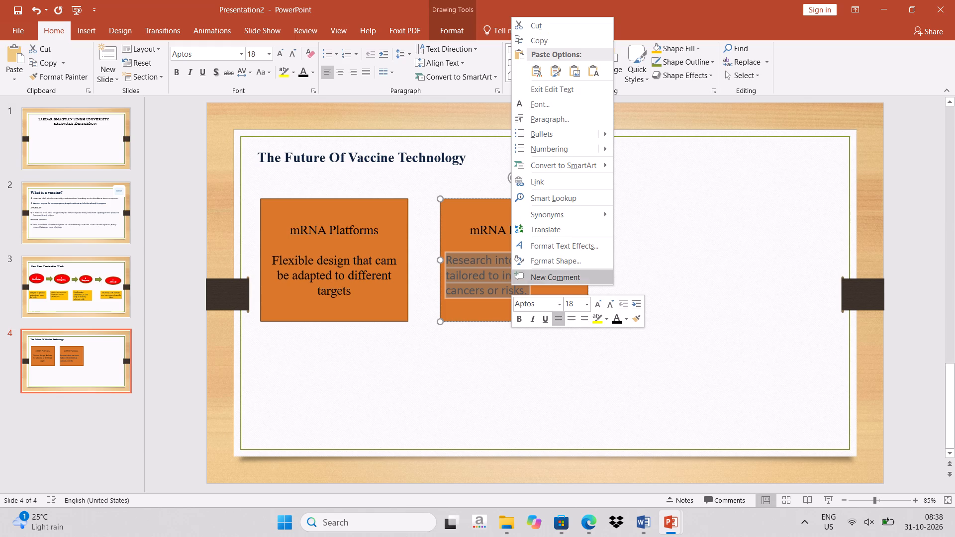
pyautogui.click(556, 305)
pyautogui.write('times')
pyautogui.press('Return')
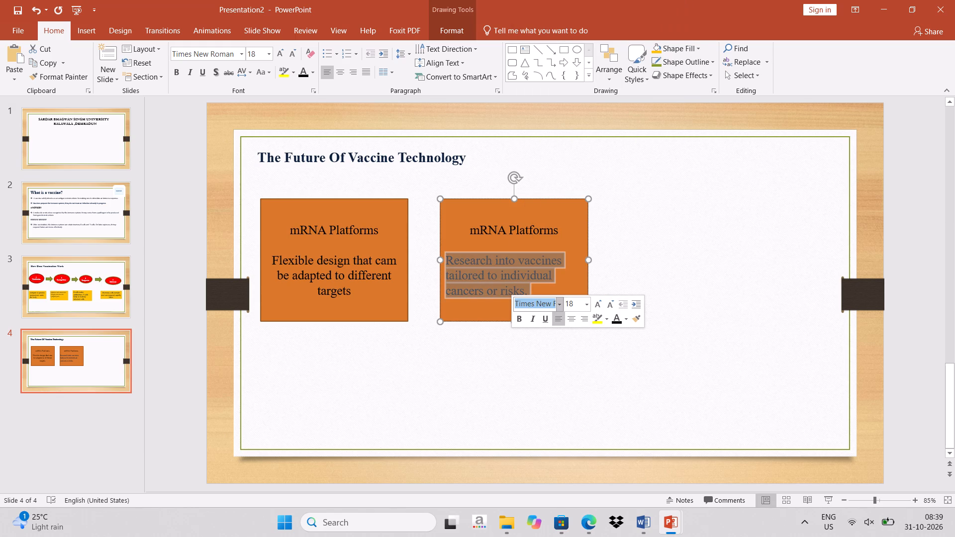
pyautogui.click(589, 301)
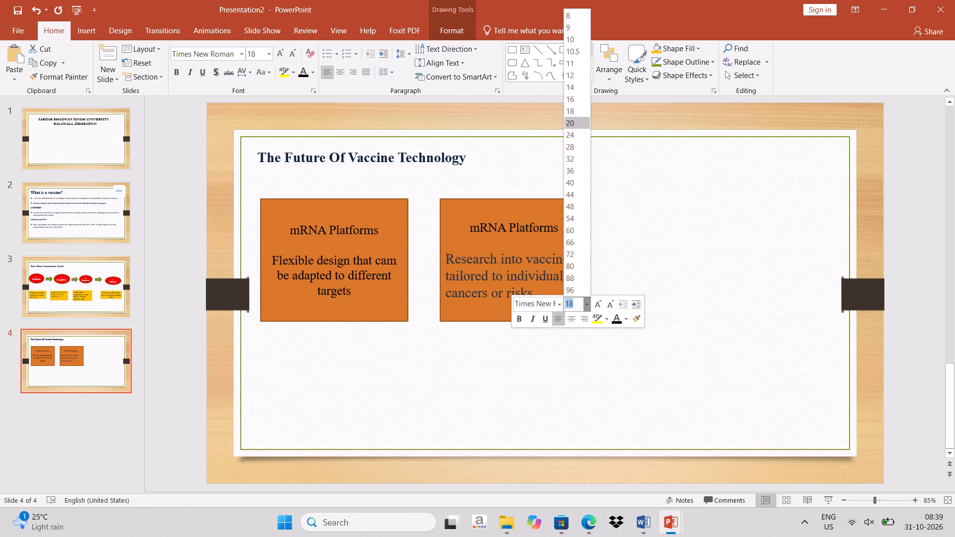
pyautogui.click(569, 121)
pyautogui.click(488, 230)
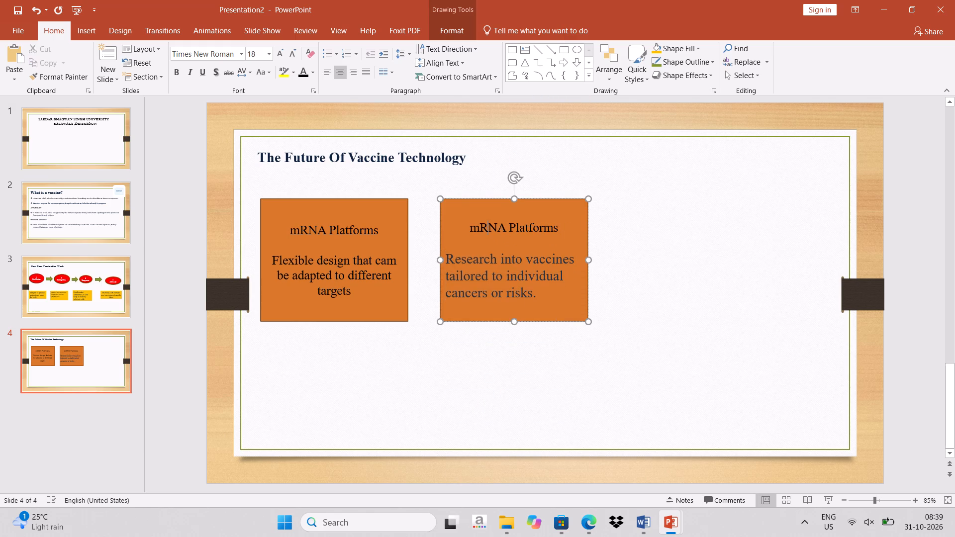
# Change the font colour of the second box's "Research into vaccines tailored to individual cancers or risks." description to black.
pyautogui.rightClick(489, 276)
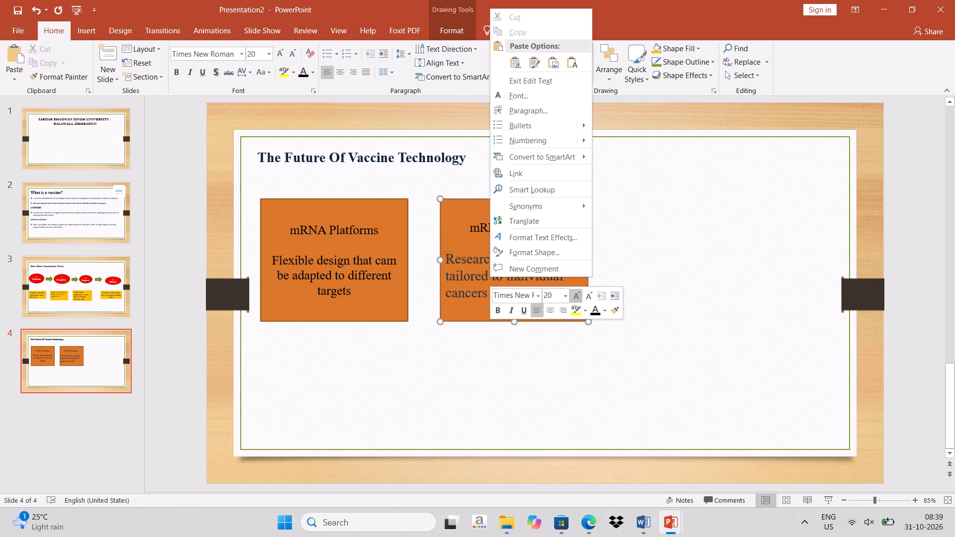
pyautogui.click(592, 311)
pyautogui.click(596, 314)
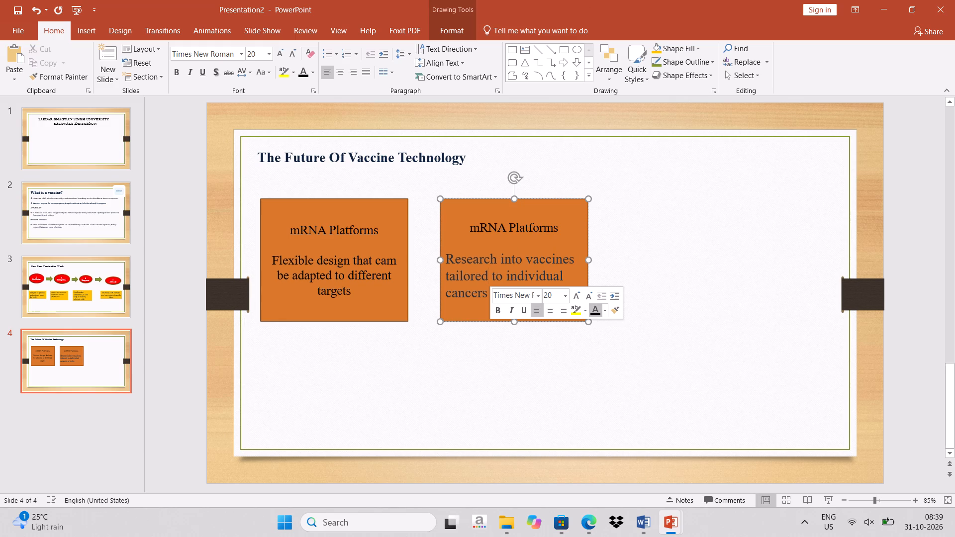
pyautogui.click(476, 262)
pyautogui.moveTo(449, 257); pyautogui.dragTo(520, 283)
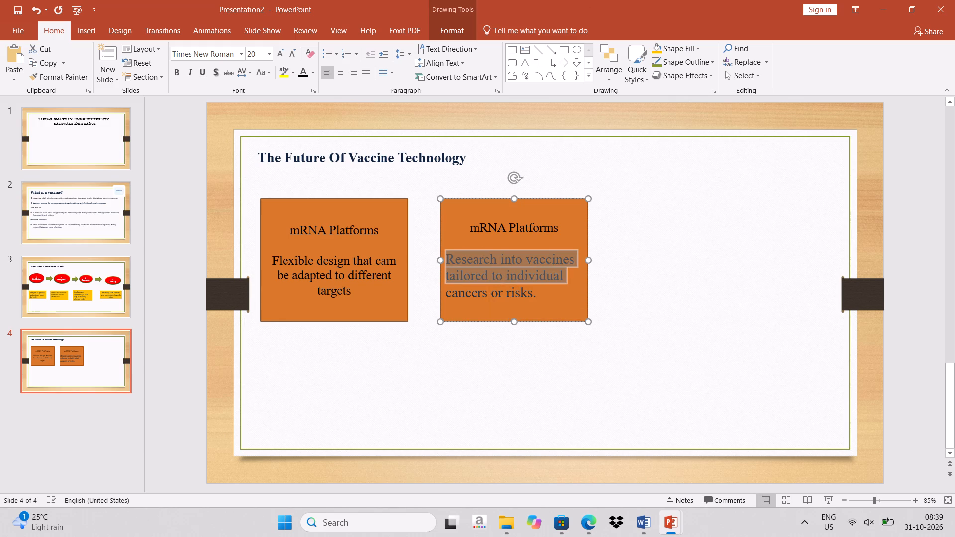
pyautogui.moveTo(520, 283); pyautogui.dragTo(530, 289)
pyautogui.rightClick(523, 294)
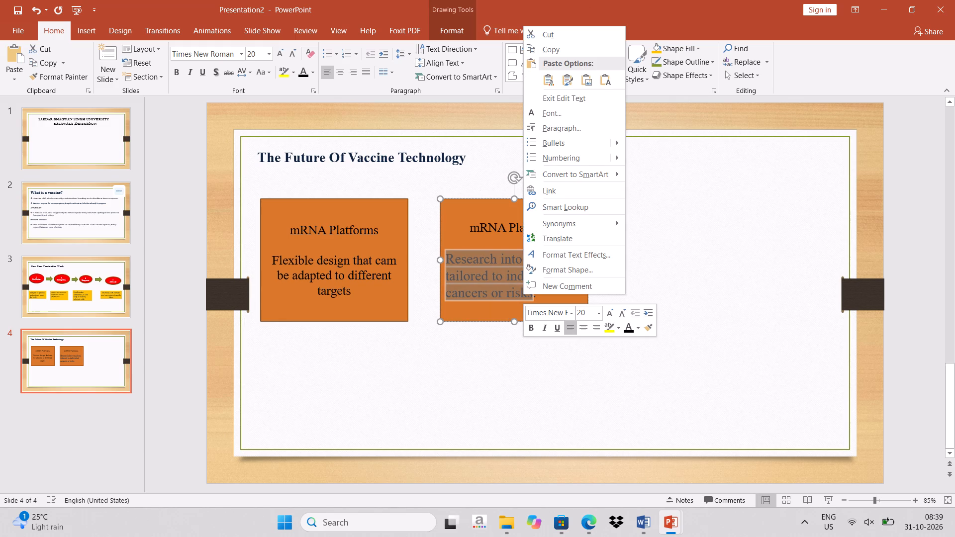
pyautogui.click(638, 325)
pyautogui.click(640, 352)
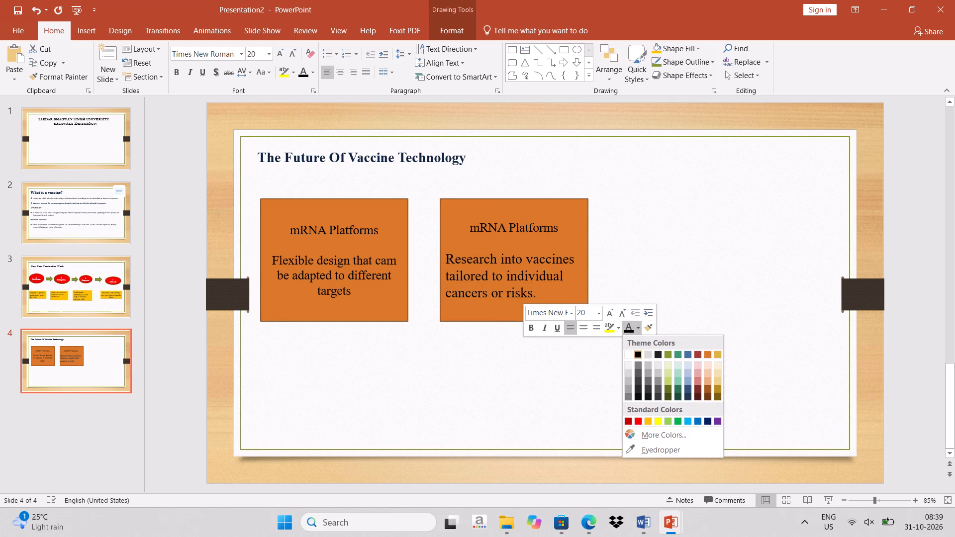
pyautogui.click(665, 261)
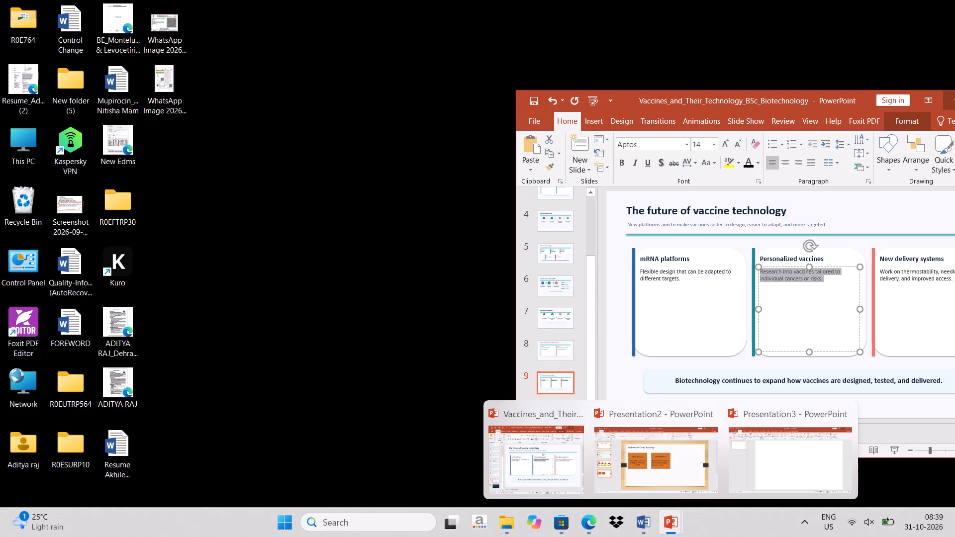
# Replace the second box's "mRNA Platforms" heading with "Personalised Vaccines".
pyautogui.moveTo(560, 230); pyautogui.dragTo(484, 231)
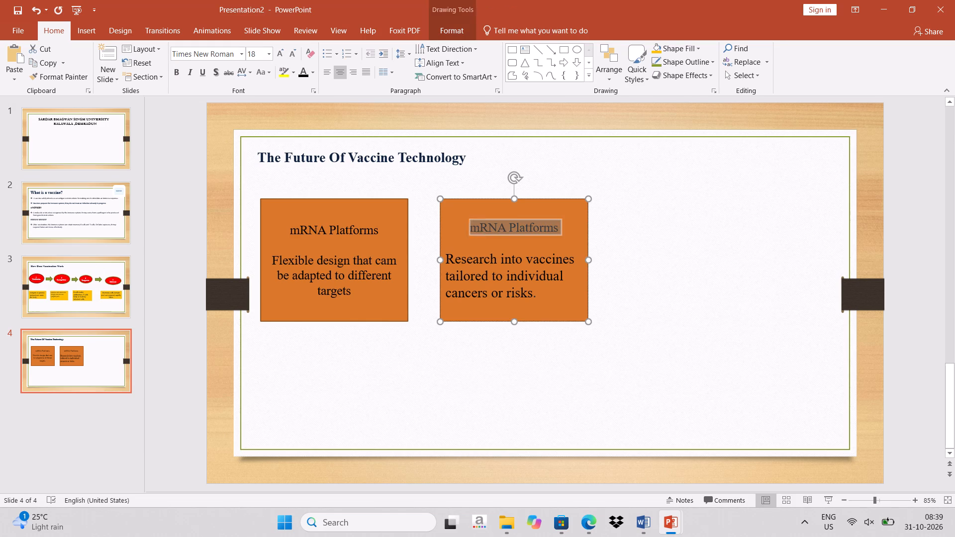
pyautogui.moveTo(484, 231); pyautogui.dragTo(468, 231)
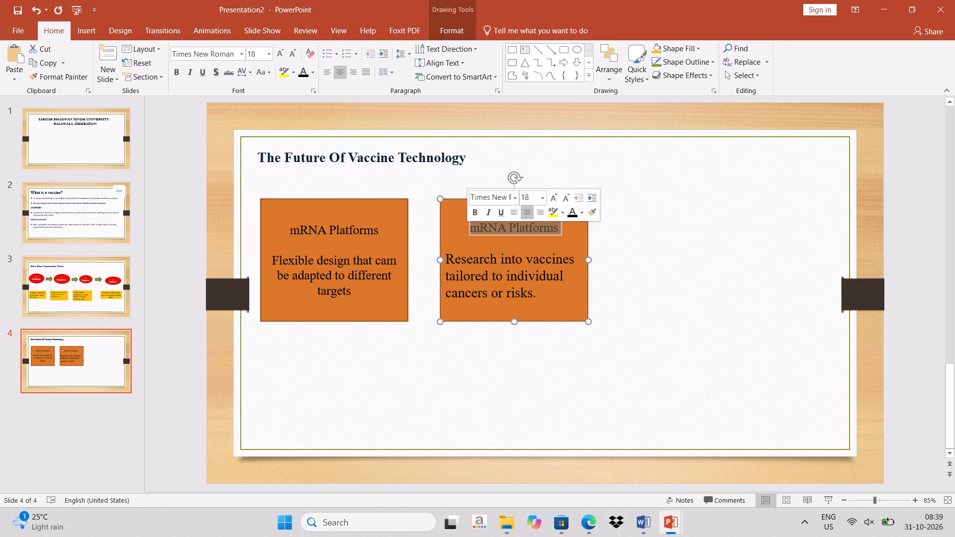
pyautogui.press('Delete')
pyautogui.hotkey('shift', 'p')
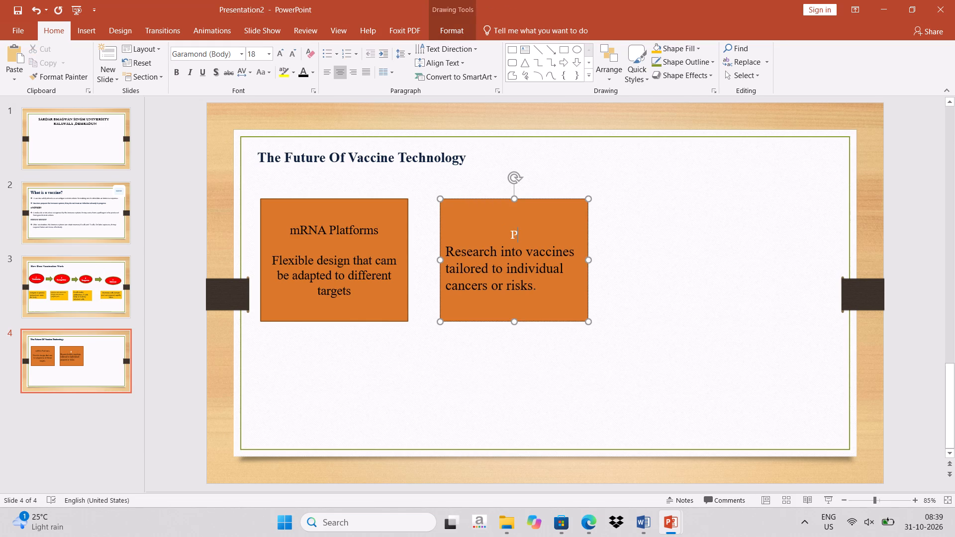
pyautogui.write('ers')
pyautogui.write('onalised')
pyautogui.press('space')
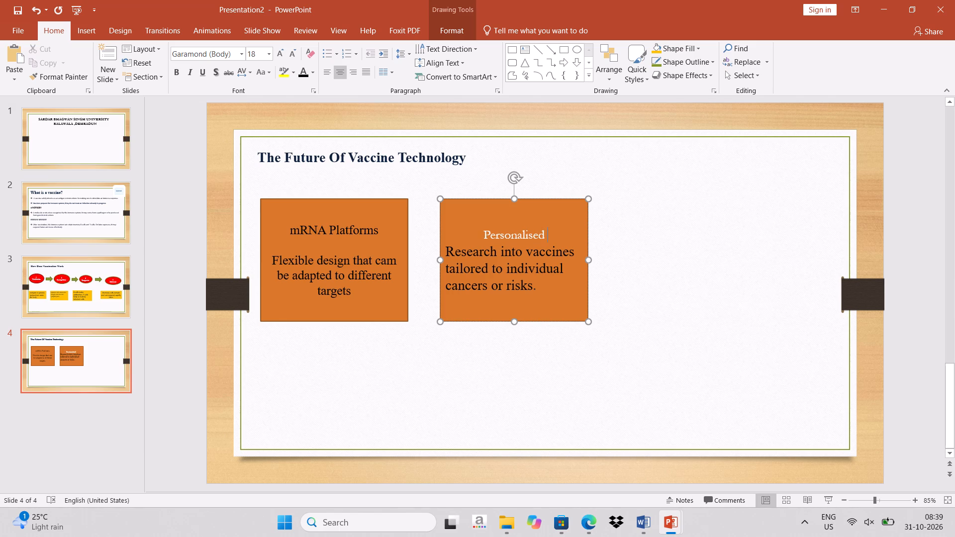
pyautogui.write('Vaccim')
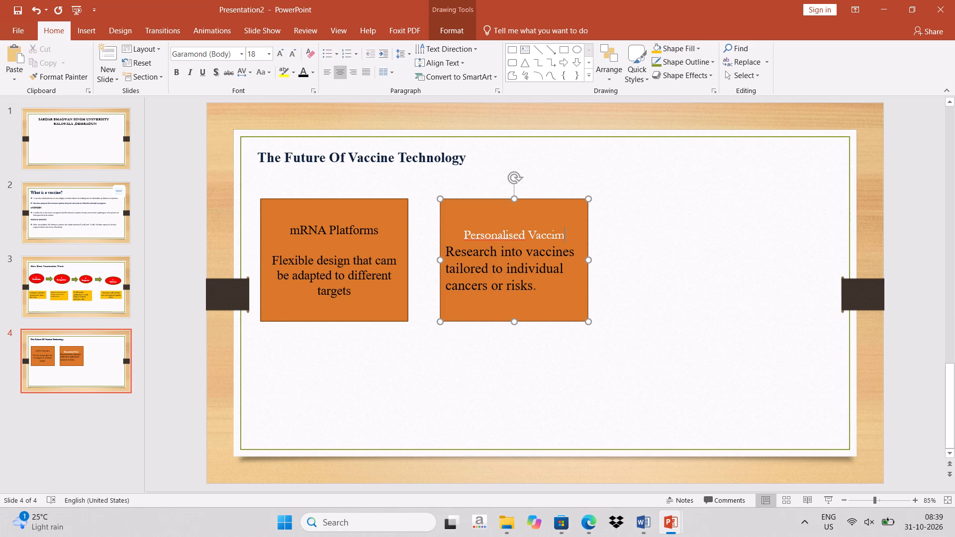
pyautogui.press('BackSpace')
pyautogui.write('nes')
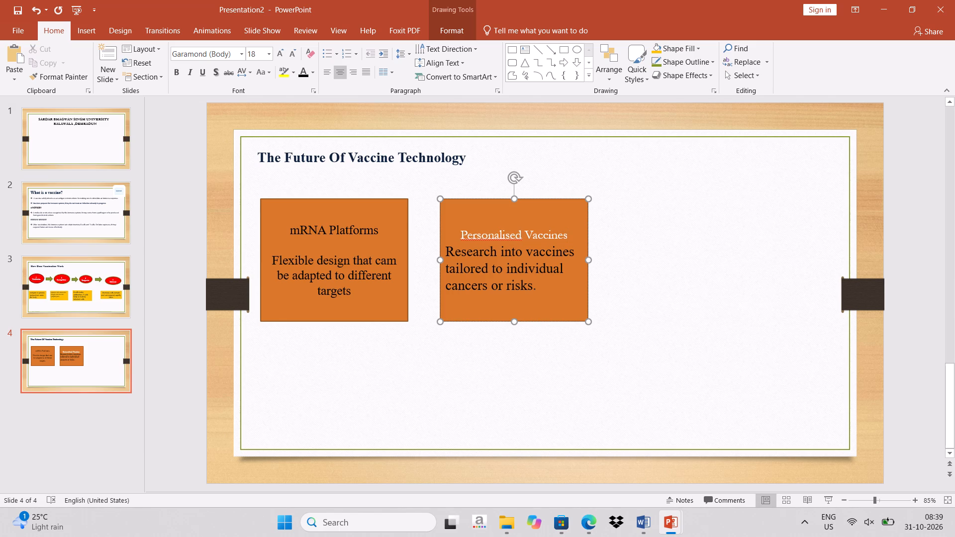
# Change the font colour of the "Personalised Vaccines" heading to black.
pyautogui.moveTo(461, 238); pyautogui.dragTo(554, 233)
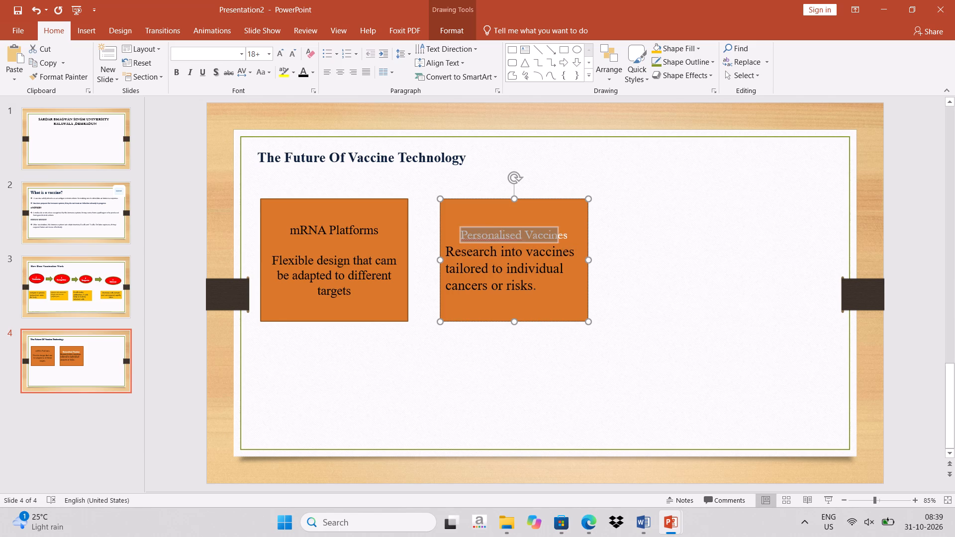
pyautogui.moveTo(554, 233); pyautogui.dragTo(567, 236)
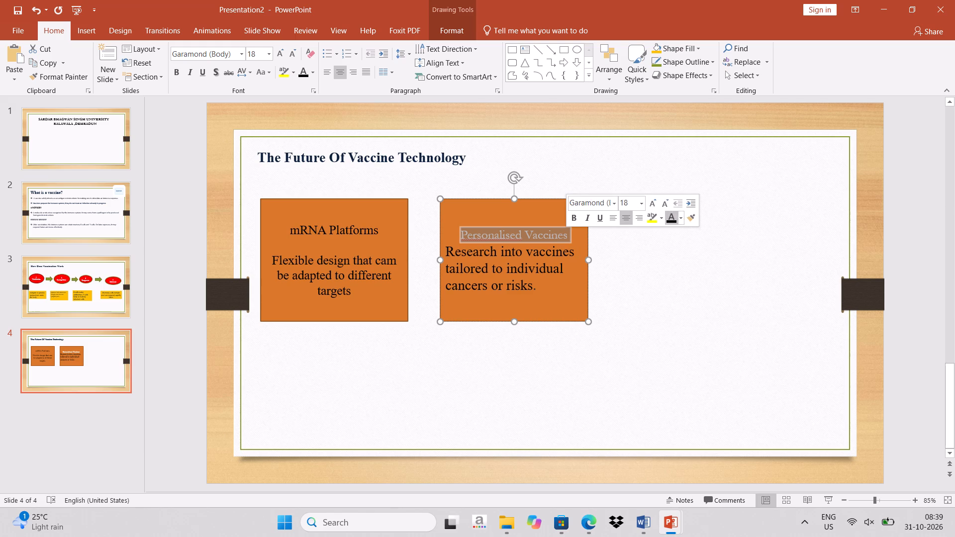
pyautogui.click(670, 219)
# Duplicate the Personalised Vaccines box and place the copy to its right, aligned at the same height as the other boxes.
pyautogui.click(508, 215)
pyautogui.rightClick(508, 215)
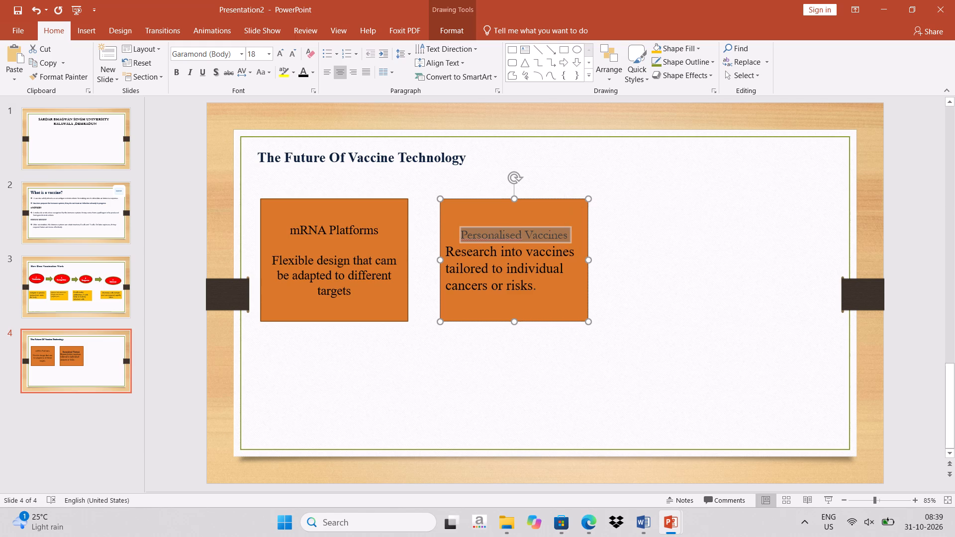
pyautogui.click(528, 238)
pyautogui.click(723, 234)
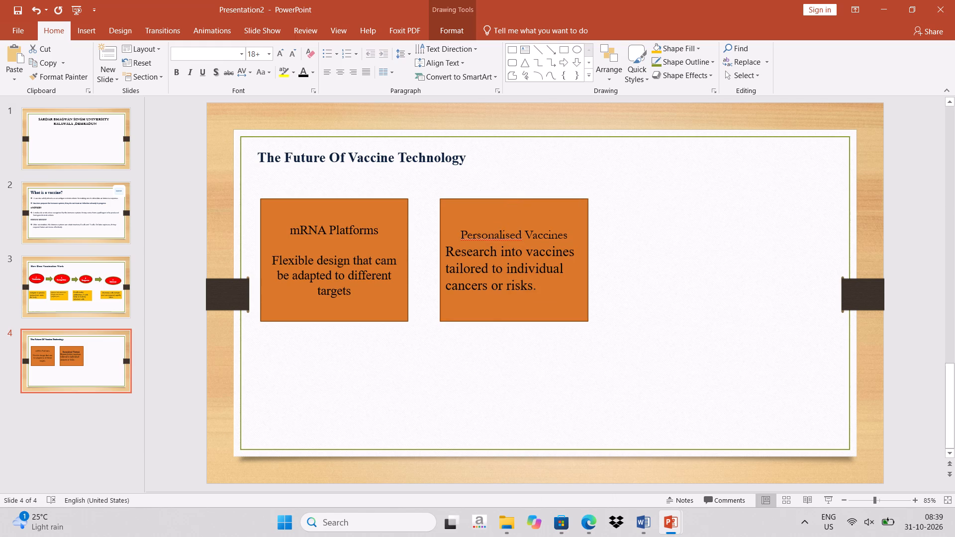
pyautogui.hotkey('ctrl', 'v')
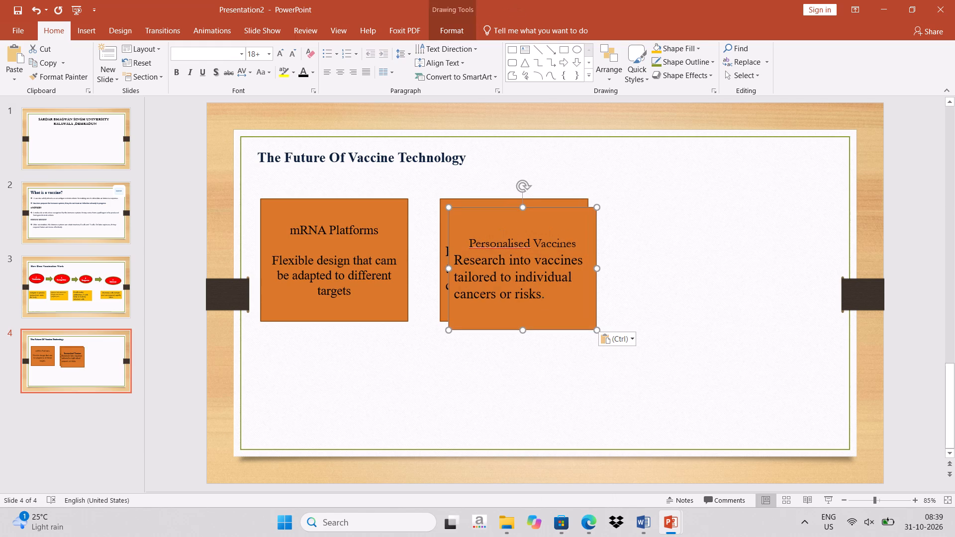
pyautogui.moveTo(532, 226); pyautogui.dragTo(729, 227)
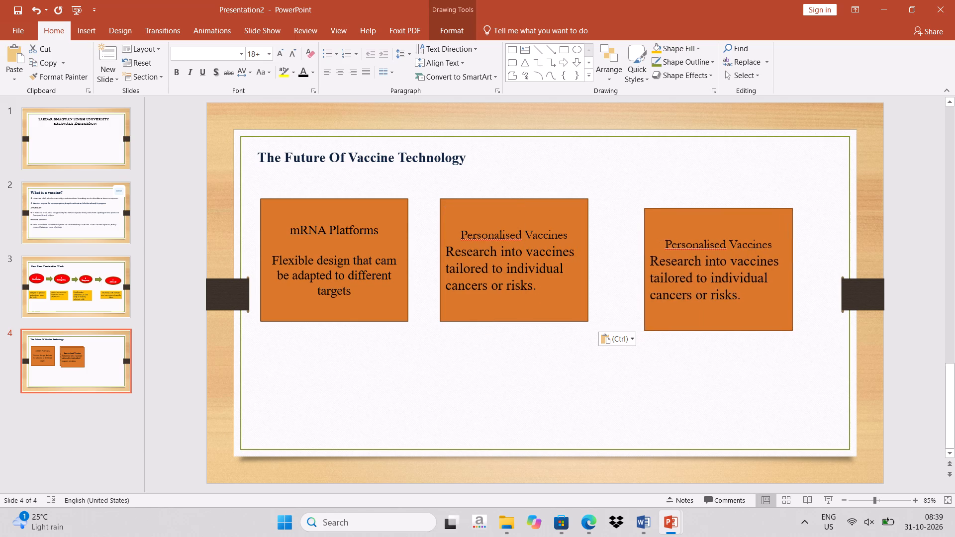
pyautogui.moveTo(729, 227); pyautogui.dragTo(728, 216)
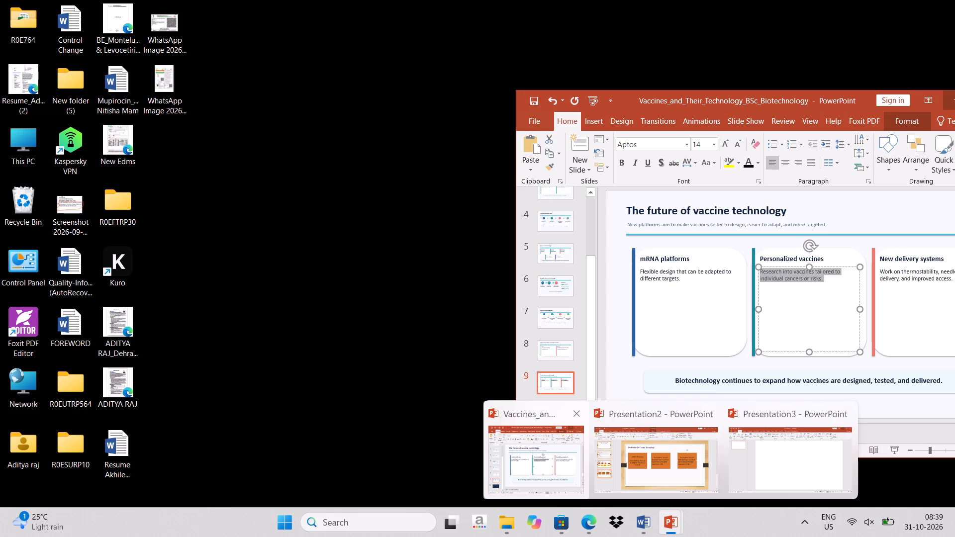
# Bring up the Vaccines_and_Their_Technology_BSc_Biotechnology presentation and shrink Presentation2 to a smaller window so the New delivery systems content stays visible beside it.
pyautogui.click(572, 475)
pyautogui.moveTo(860, 105); pyautogui.dragTo(795, 108)
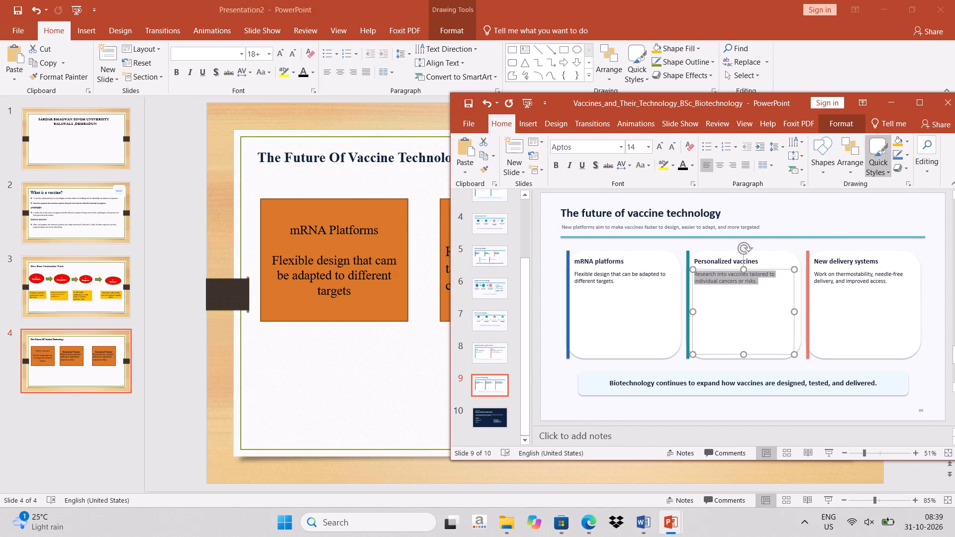
pyautogui.click(919, 7)
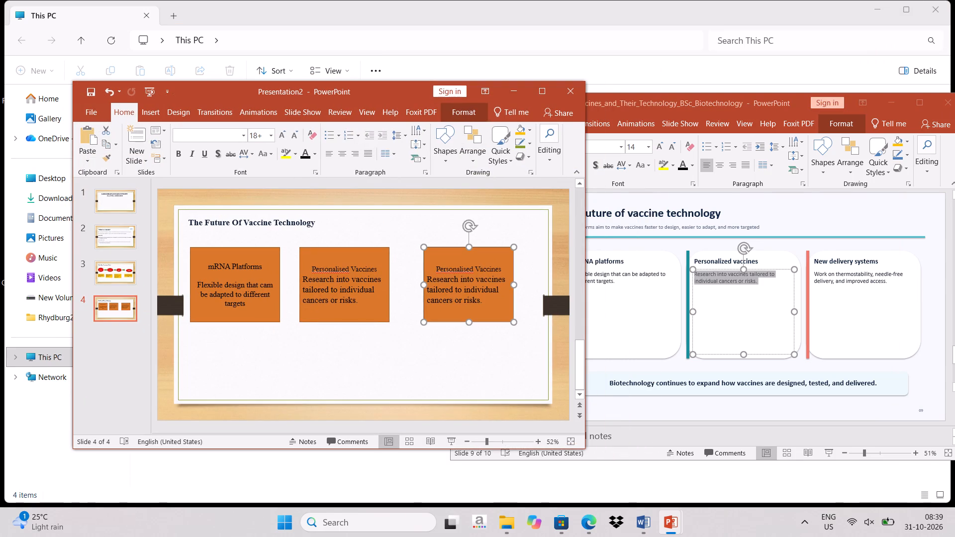
# Replace the third box's "Personalised Vaccines" heading with "New delivery systems" on its own line above the description.
pyautogui.moveTo(501, 269); pyautogui.dragTo(456, 269)
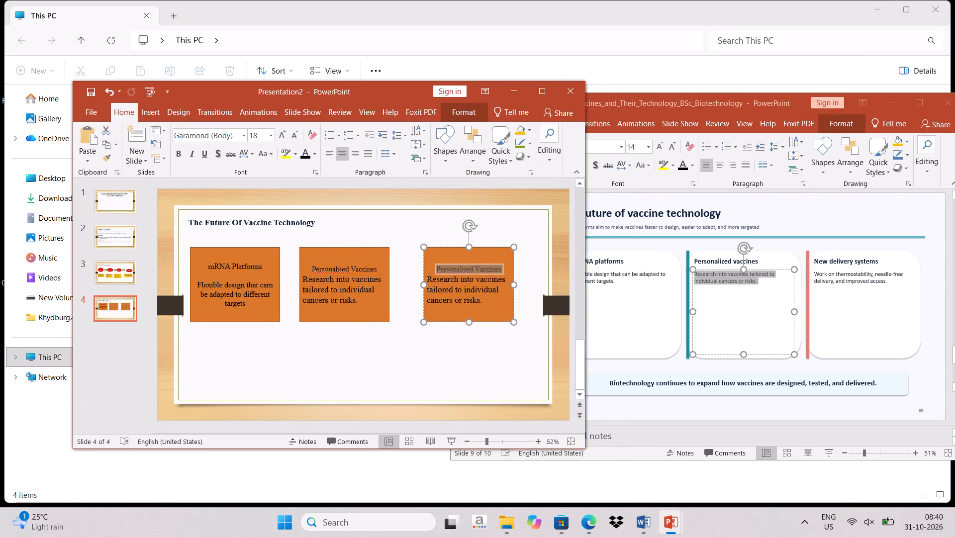
pyautogui.moveTo(456, 269); pyautogui.dragTo(452, 269)
pyautogui.press('Delete')
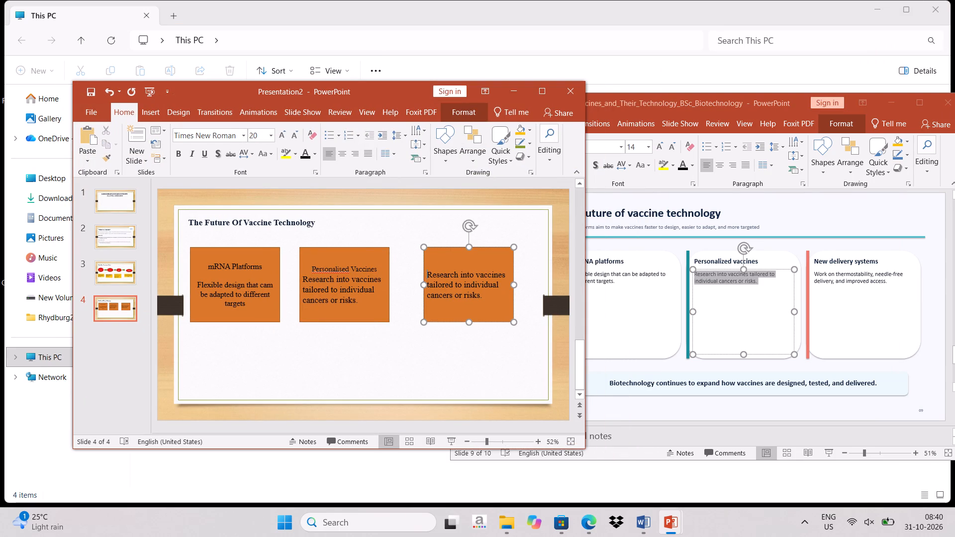
pyautogui.press('Return')
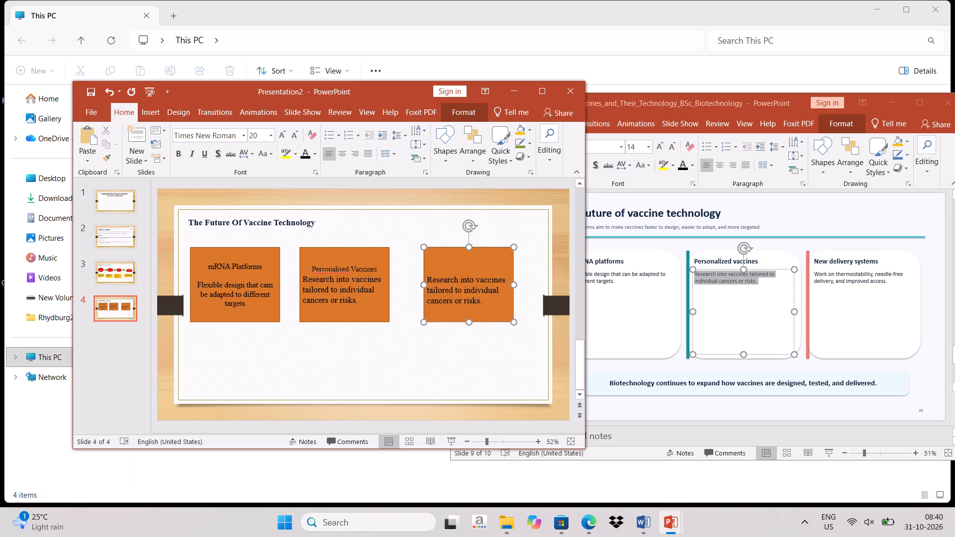
pyautogui.click(449, 268)
pyautogui.hotkey('shift', 'n')
pyautogui.write('ew De')
pyautogui.press('BackSpace')
pyautogui.press('BackSpace')
pyautogui.write('delivery systems')
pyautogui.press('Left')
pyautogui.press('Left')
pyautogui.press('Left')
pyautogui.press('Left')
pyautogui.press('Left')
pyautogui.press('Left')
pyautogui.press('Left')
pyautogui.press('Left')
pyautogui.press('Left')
# Delete the old description from the third box and leave a blank line below the "New delivery systems" heading.
pyautogui.moveTo(484, 302); pyautogui.dragTo(437, 285)
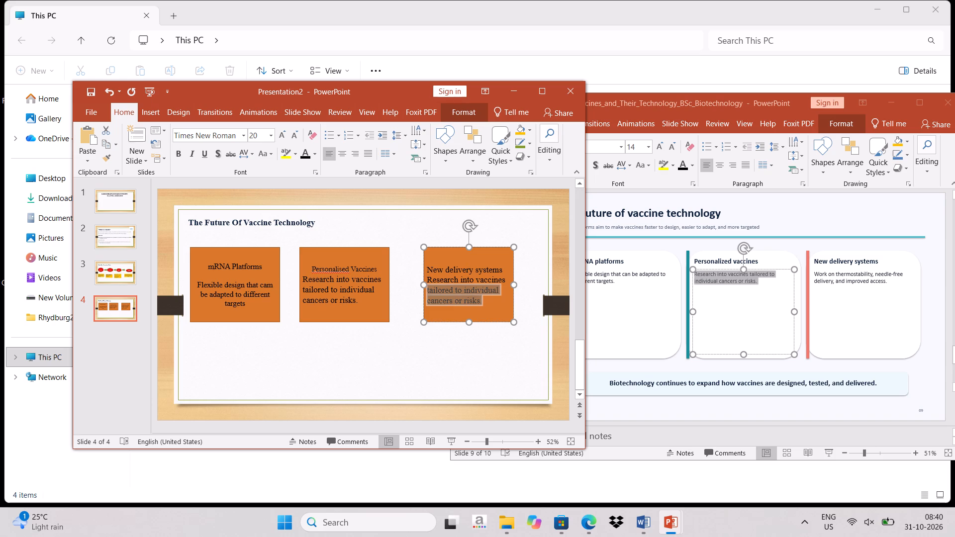
pyautogui.moveTo(437, 285); pyautogui.dragTo(433, 283)
pyautogui.press('BackSpace')
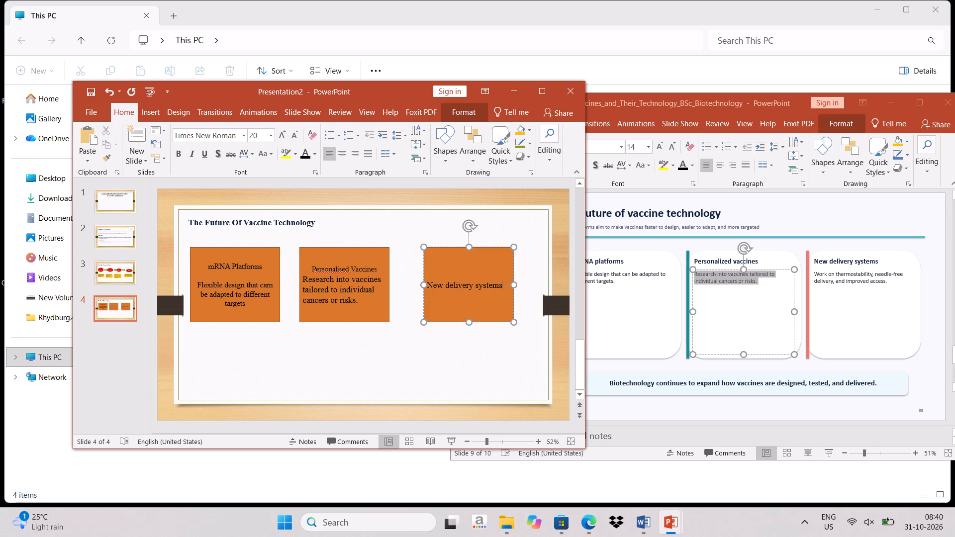
pyautogui.press('Return')
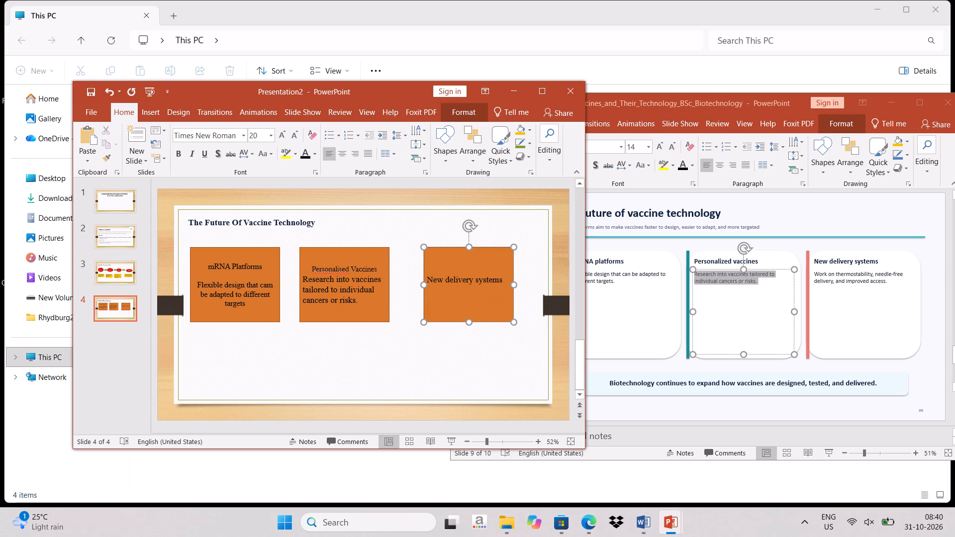
pyautogui.hotkey('shift', 'w')
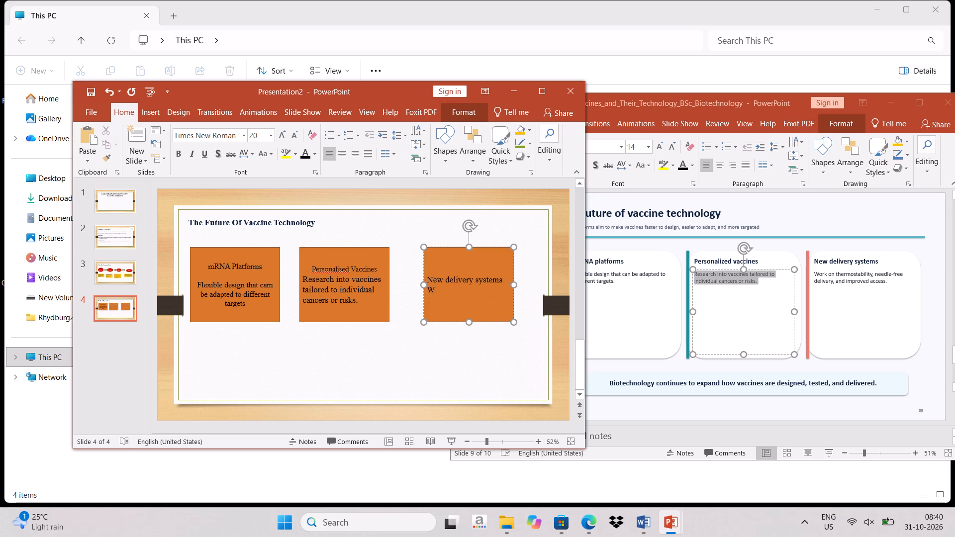
pyautogui.press('BackSpace')
pyautogui.press('Return')
# Enter the third box's description as "Work on thermostability,needle-free delivery and improved access".
pyautogui.hotkey('shift', 'w')
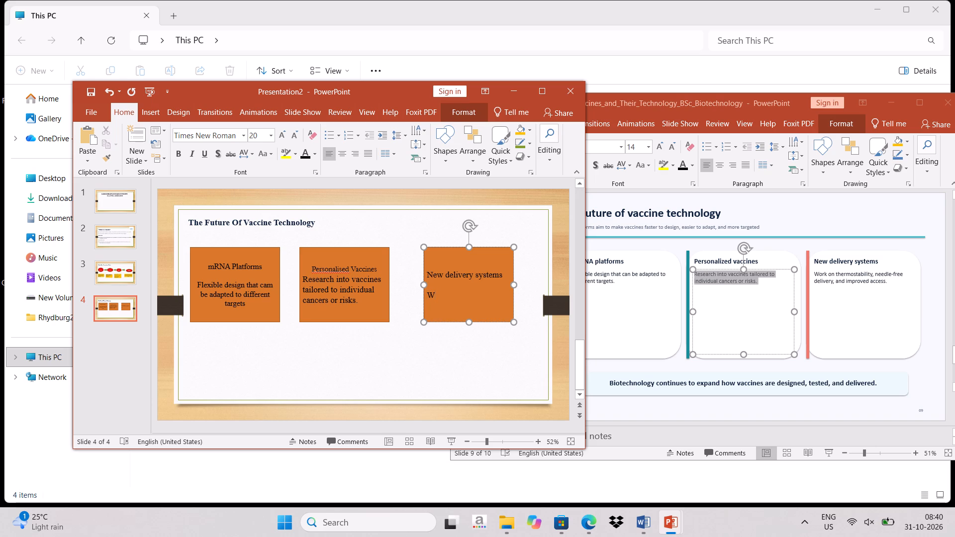
pyautogui.write('ork')
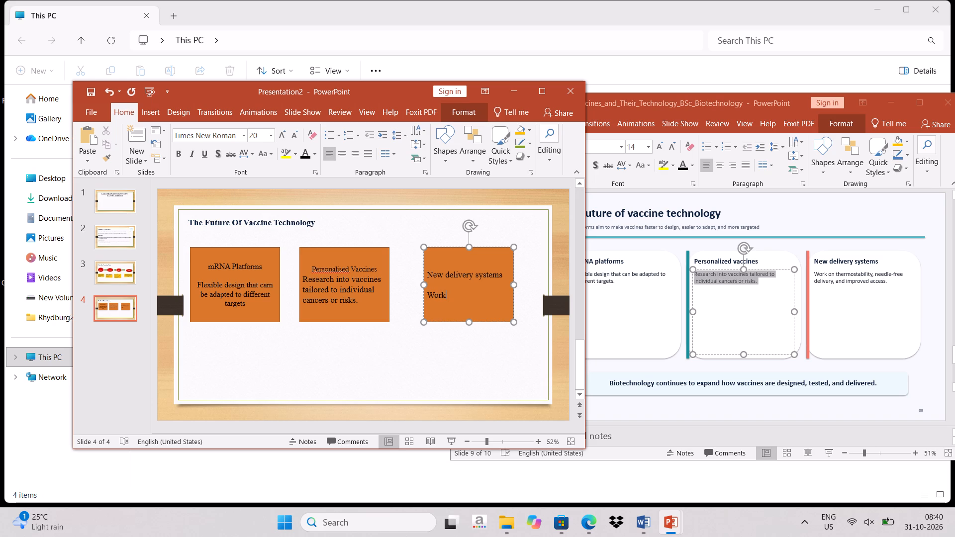
pyautogui.press('space')
pyautogui.write('on thermostabil')
pyautogui.write('ity')
pyautogui.press('space')
pyautogui.press('BackSpace')
pyautogui.write(',need')
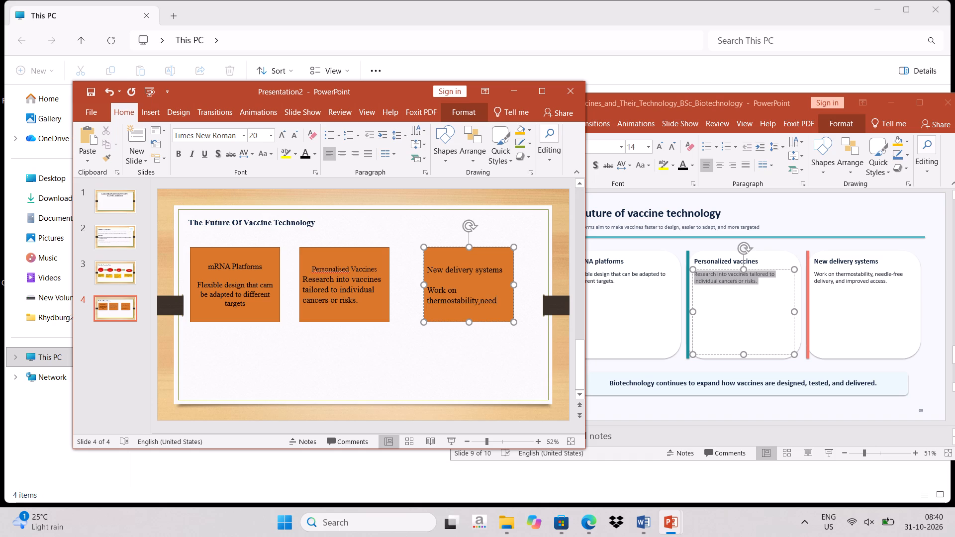
pyautogui.write('le-free')
pyautogui.press('space')
pyautogui.write('delivery and')
pyautogui.press('space')
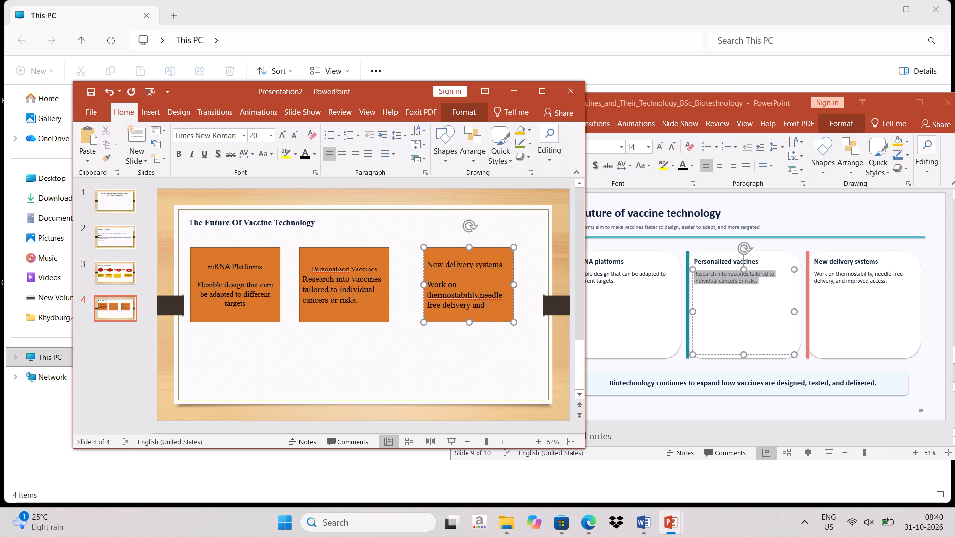
pyautogui.write('improved ac')
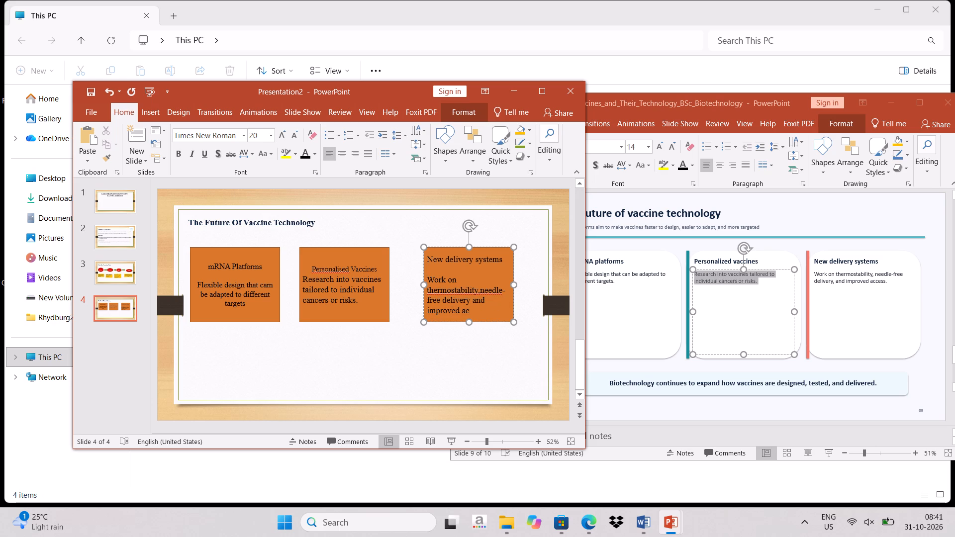
pyautogui.write('cess')
# Maximise the Presentation2 window.
pyautogui.click(537, 97)
pyautogui.click(556, 415)
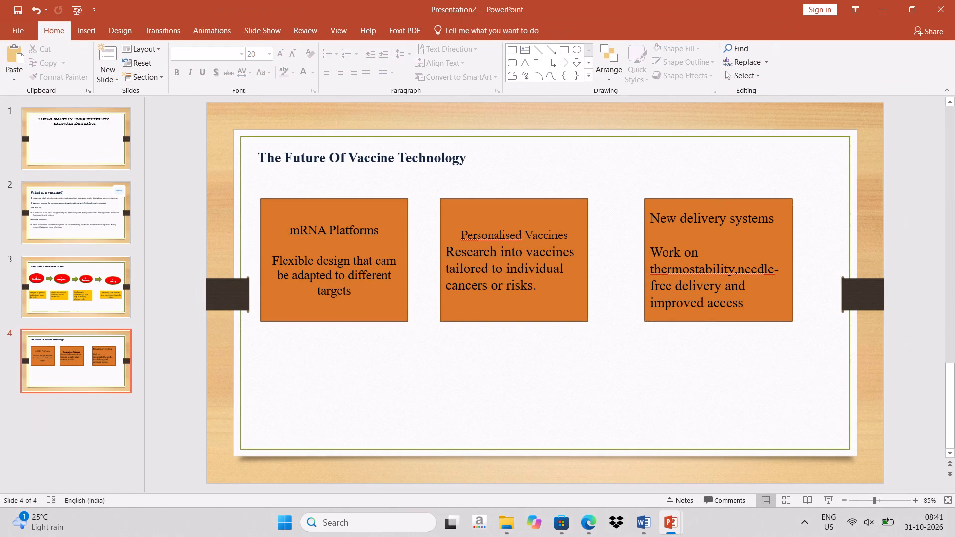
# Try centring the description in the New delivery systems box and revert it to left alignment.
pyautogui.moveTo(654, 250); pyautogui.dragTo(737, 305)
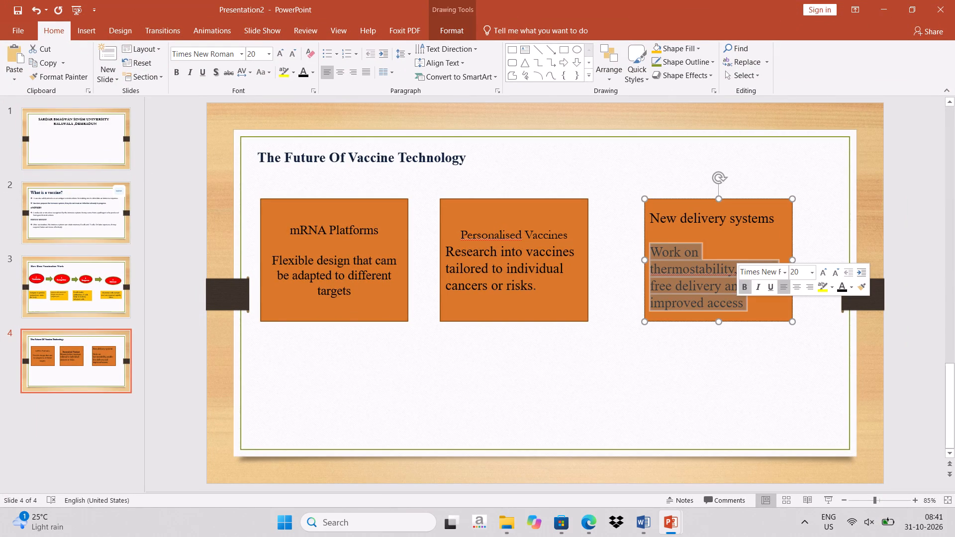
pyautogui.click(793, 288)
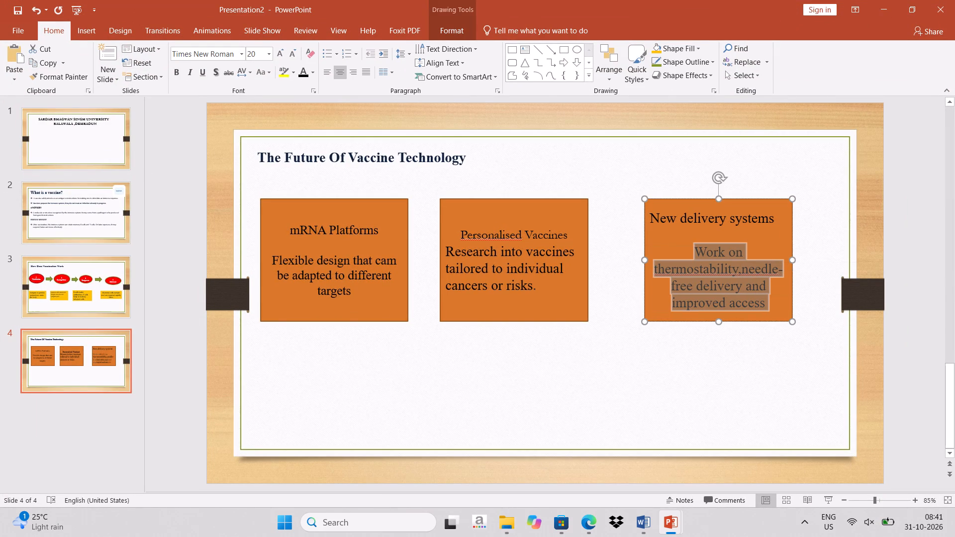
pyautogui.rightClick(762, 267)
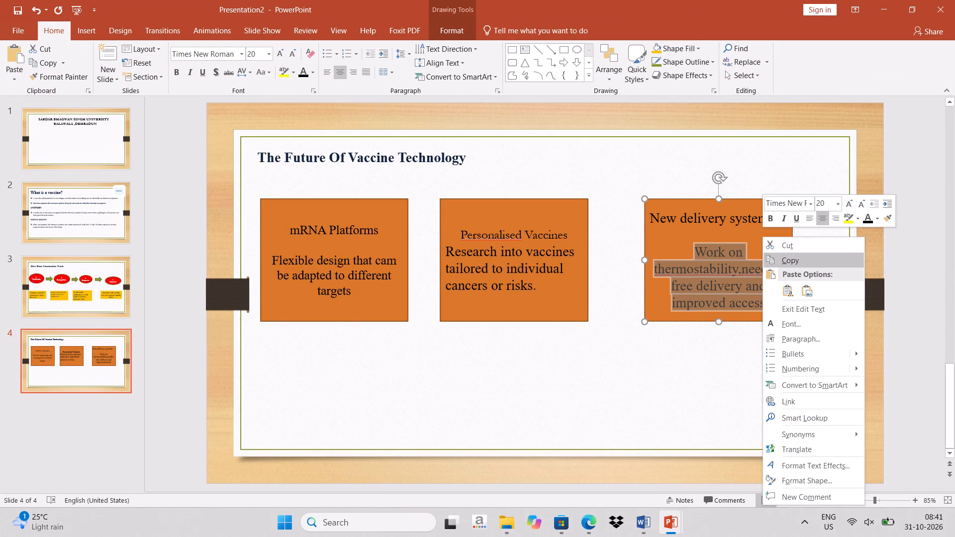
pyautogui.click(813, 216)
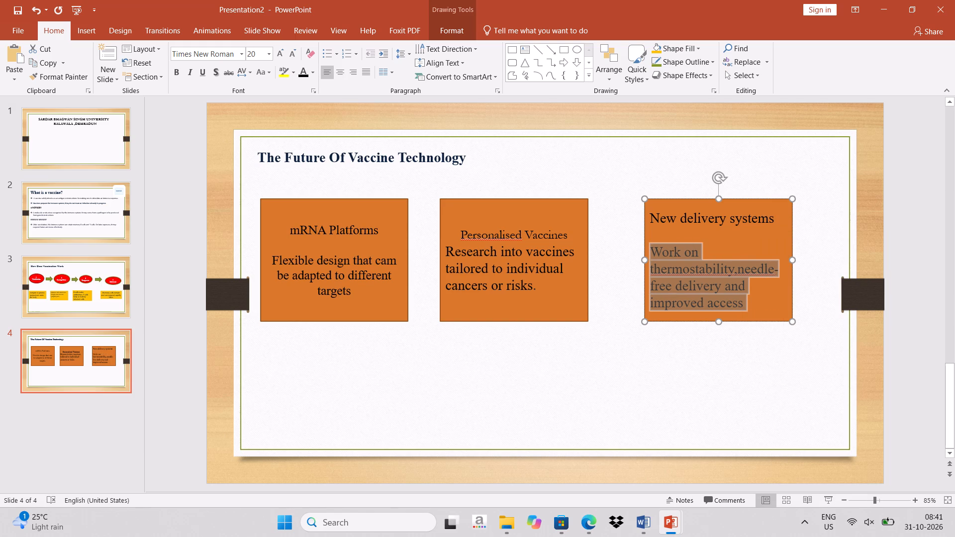
# Shift the Personalised Vaccines box slightly to the right, keeping it level with the other two boxes.
pyautogui.click(600, 171)
pyautogui.moveTo(546, 206); pyautogui.dragTo(546, 206)
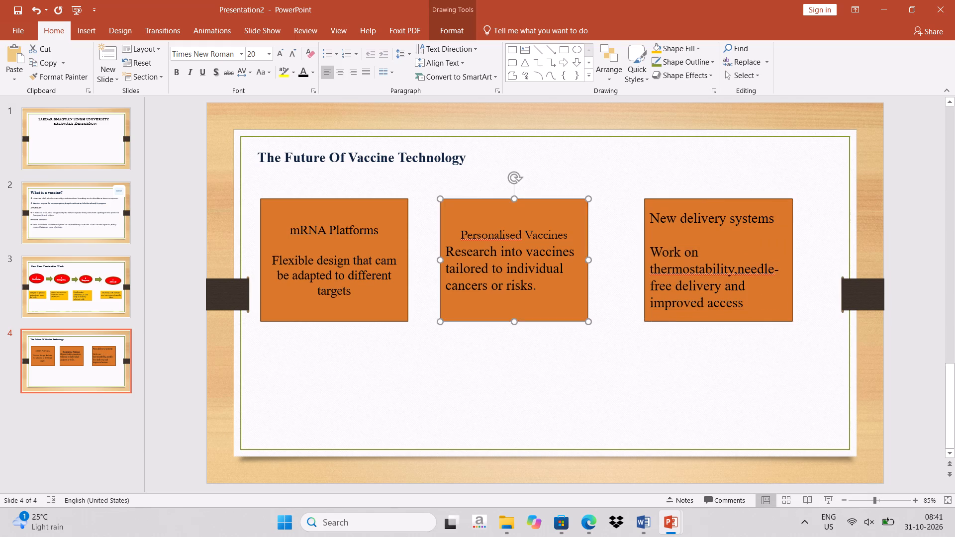
pyautogui.moveTo(546, 206); pyautogui.dragTo(554, 204)
# Minimise Presentation2, switch to Cliq in the browser, view the AGM Operations contact's chat and profile, and minimise the browser.
pyautogui.click(879, 5)
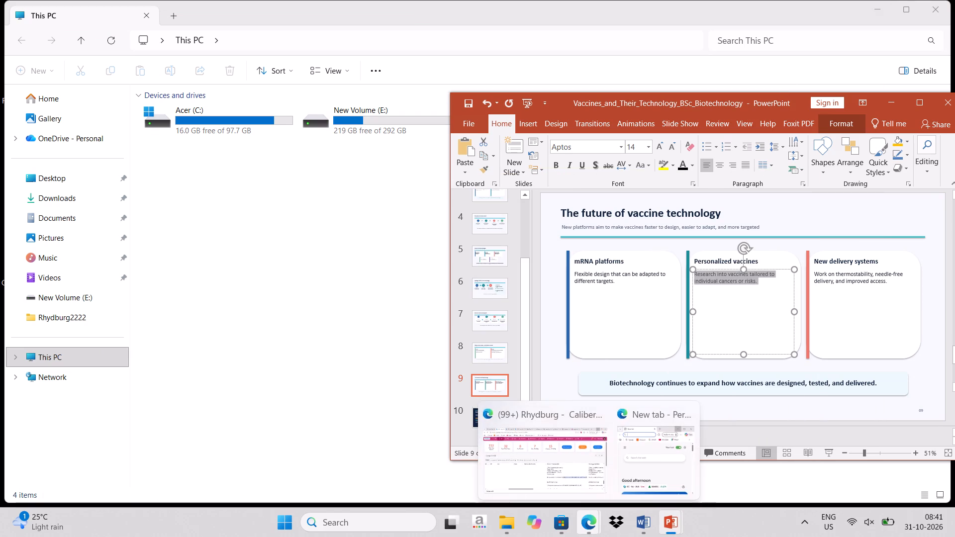
pyautogui.click(552, 484)
pyautogui.click(47, 15)
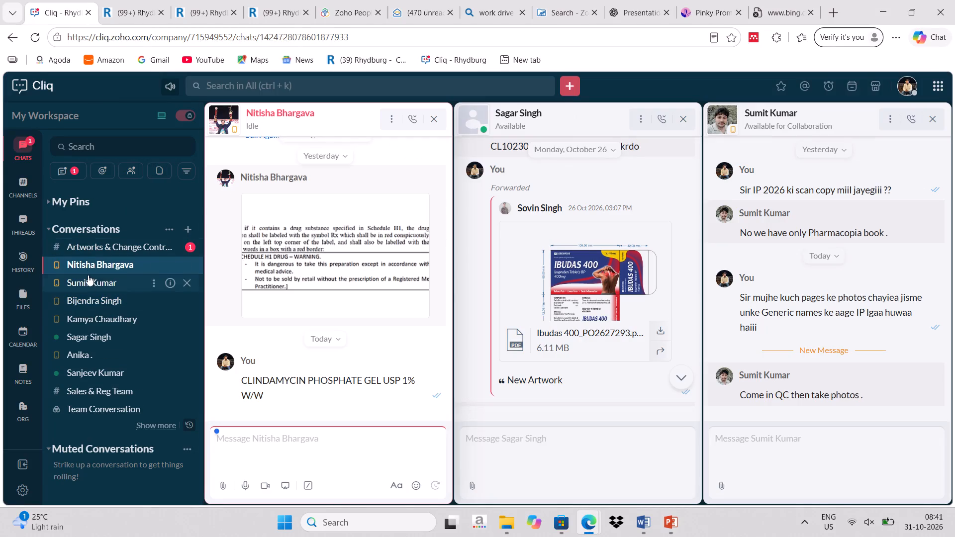
pyautogui.click(98, 304)
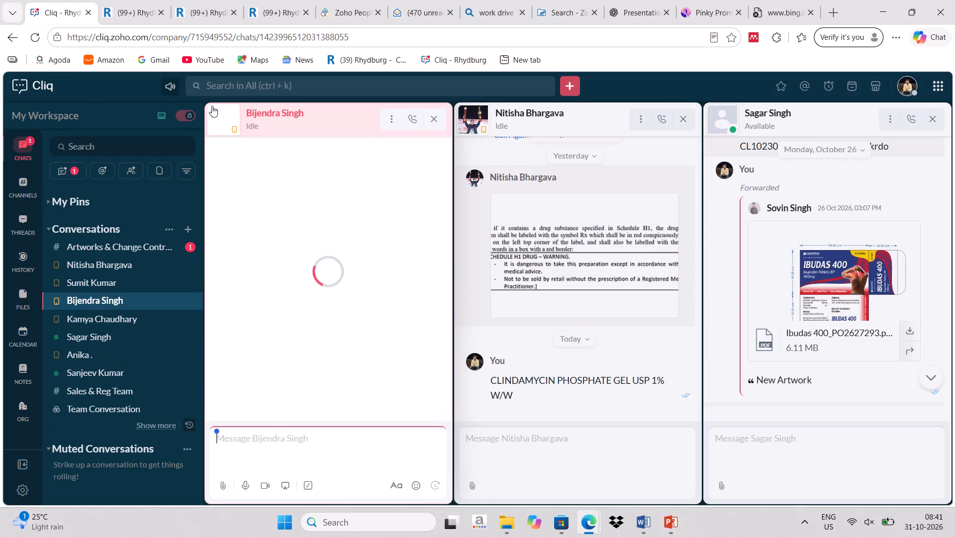
pyautogui.click(220, 122)
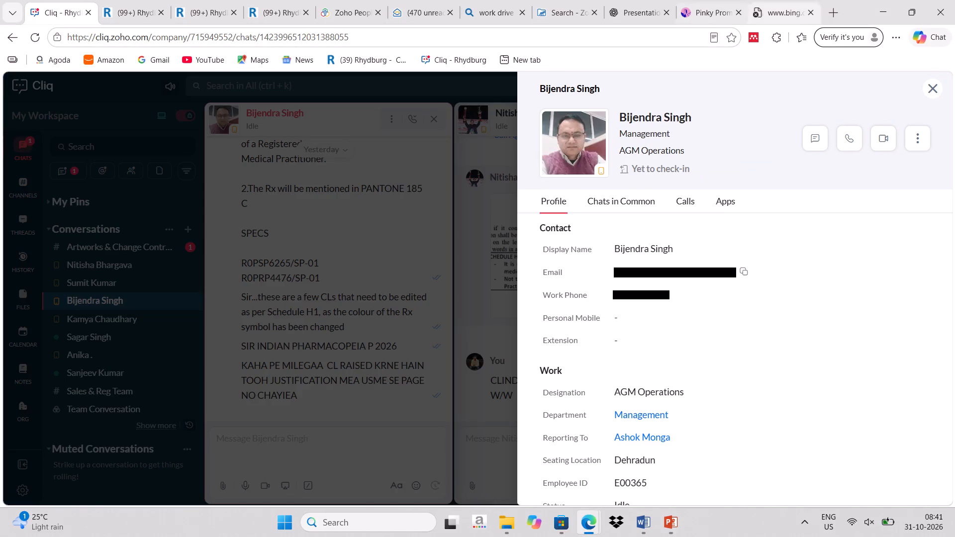
pyautogui.click(898, 2)
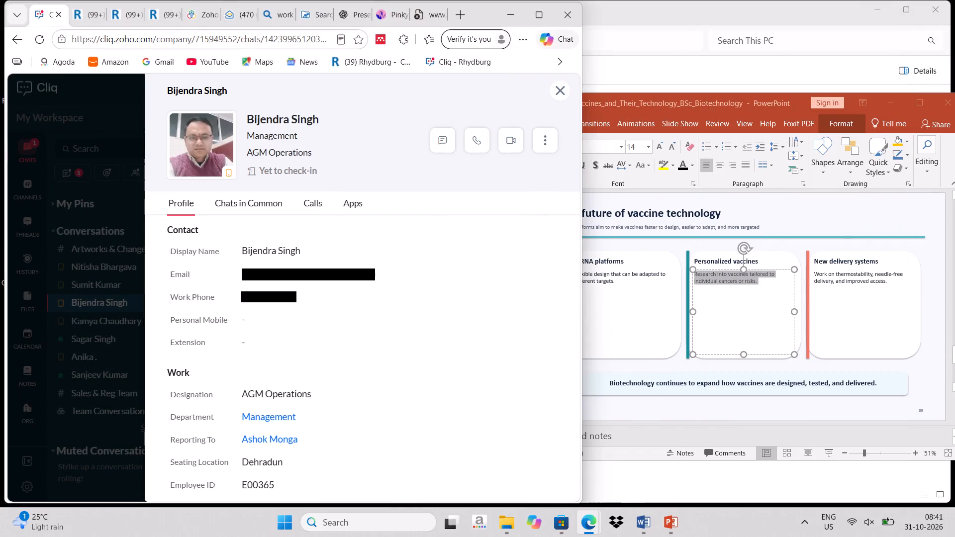
pyautogui.click(513, 10)
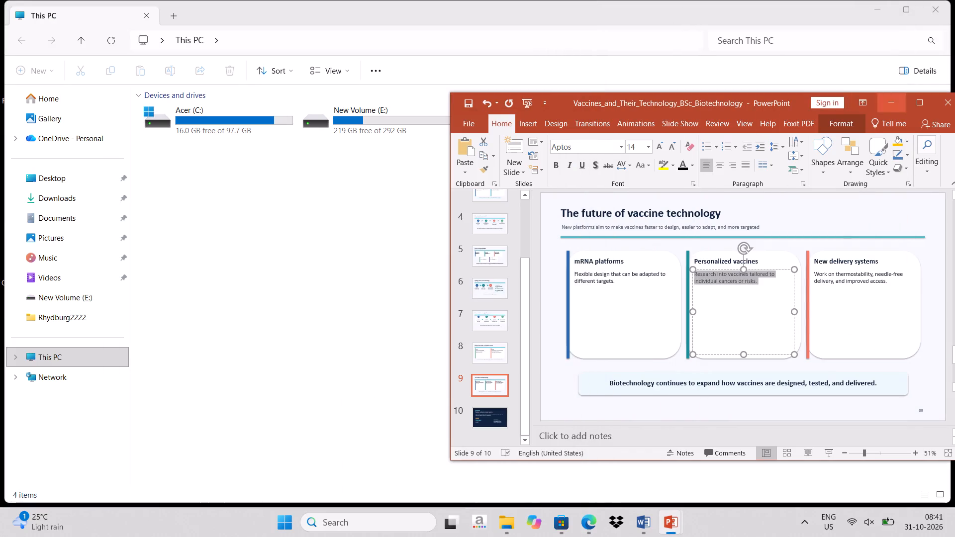
# Copy the sentence "Biotechnology continues to expand how vaccines are designed, tested, and delivered." from slide 9 of the maximised Vaccines_and_Their_Technology_BSc_Biotechnology presentation.
pyautogui.click(911, 106)
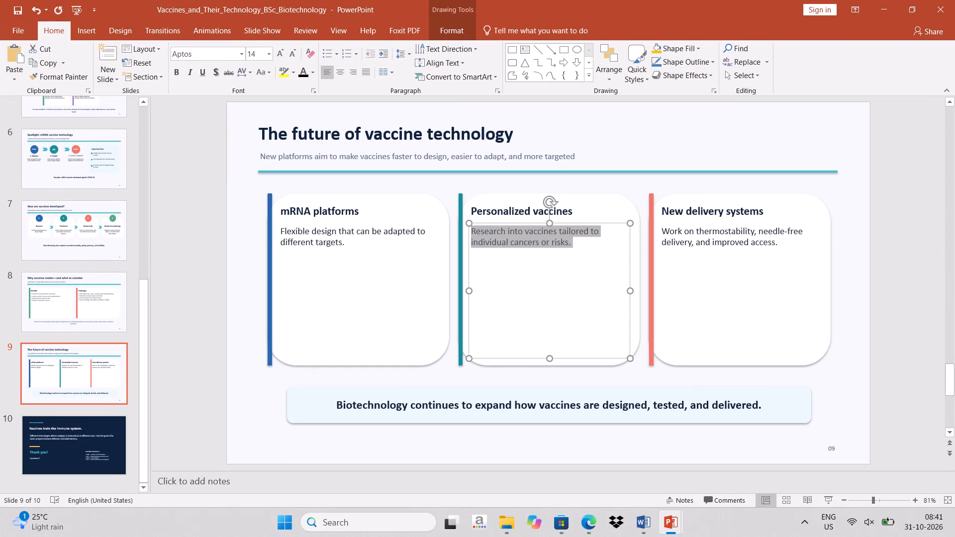
pyautogui.moveTo(338, 404); pyautogui.dragTo(817, 394)
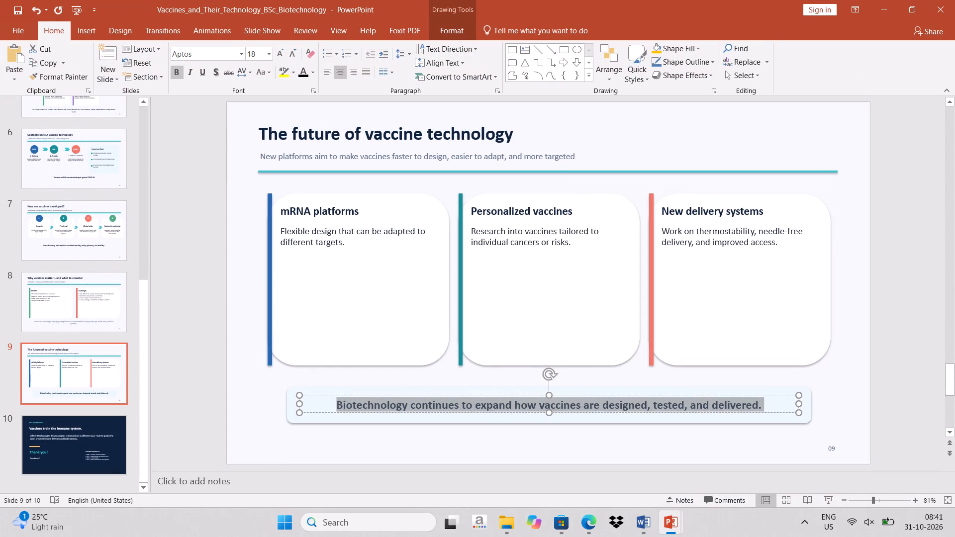
pyautogui.moveTo(817, 394); pyautogui.dragTo(826, 395)
pyautogui.hotkey('ctrl', 'c')
# Review the "How are vaccines developed?" and "Why vaccines matter—and what to consider" slides in the source presentation.
pyautogui.click(103, 241)
pyautogui.click(77, 293)
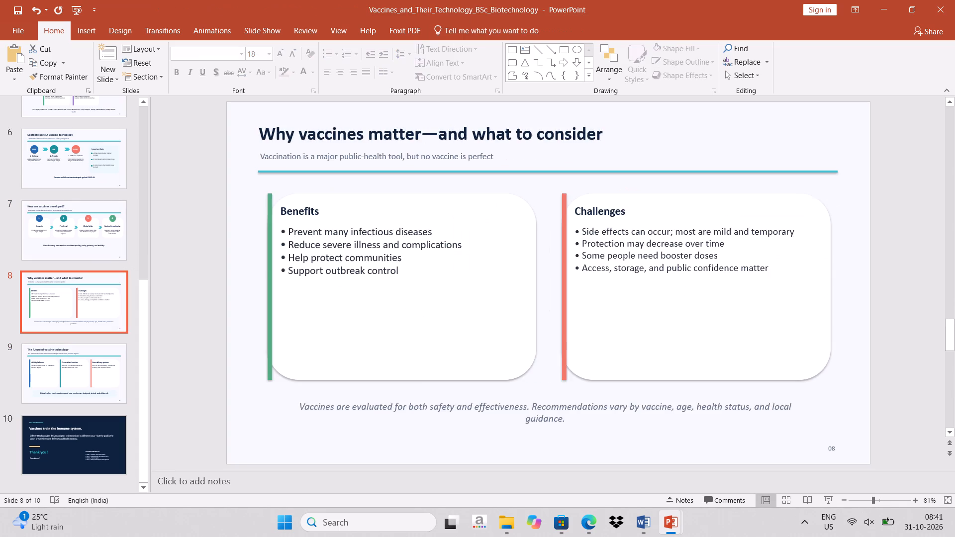
pyautogui.click(64, 361)
pyautogui.click(66, 240)
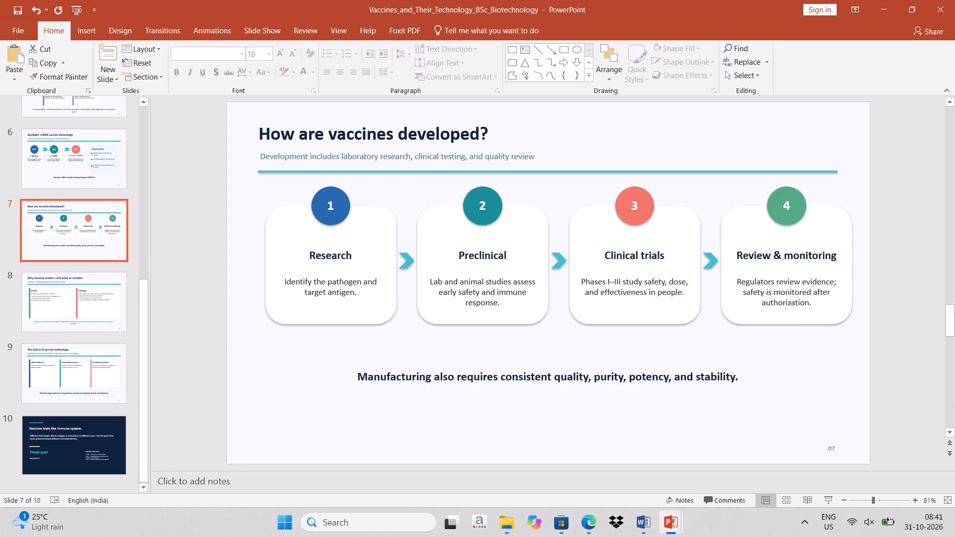
pyautogui.click(64, 283)
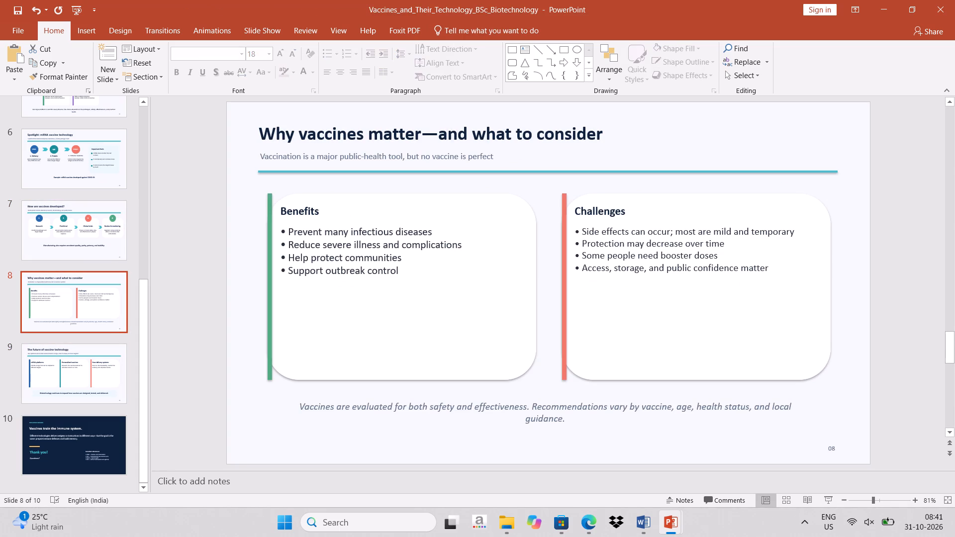
pyautogui.click(88, 176)
pyautogui.click(85, 224)
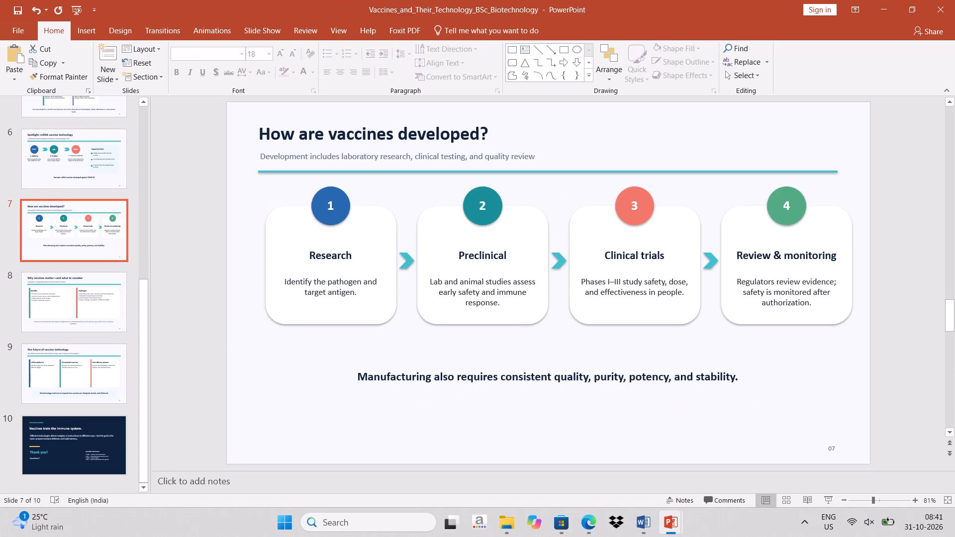
# Minimise the source presentation and the file window, and switch back to Presentation2.
pyautogui.click(884, 7)
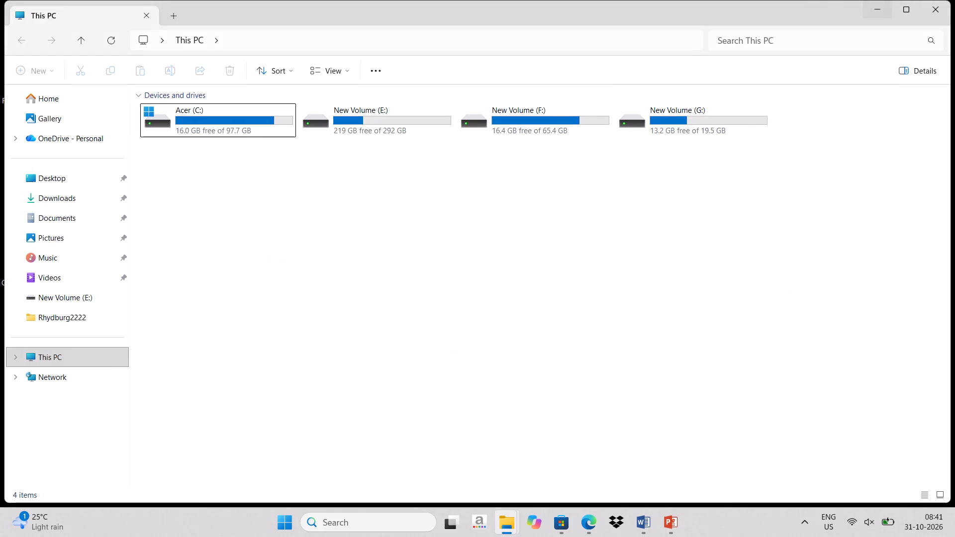
pyautogui.click(880, 10)
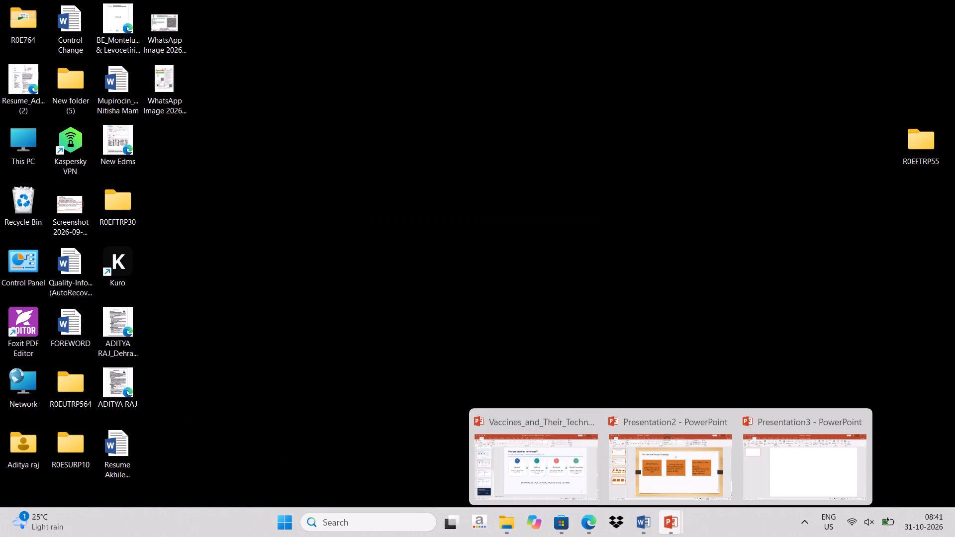
pyautogui.click(656, 462)
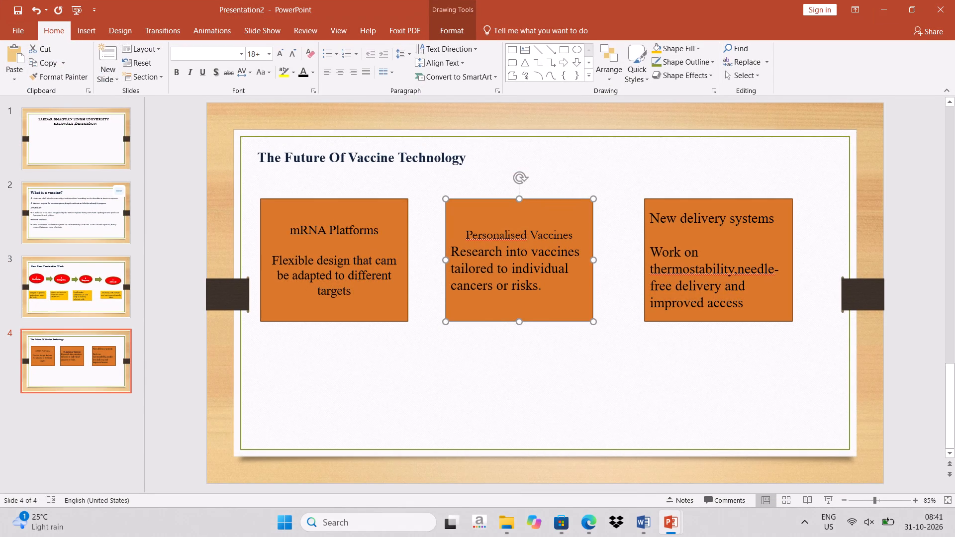
# Insert a green parallelogram below the three orange boxes and stretch it to about 18.55 cm wide.
pyautogui.click(338, 375)
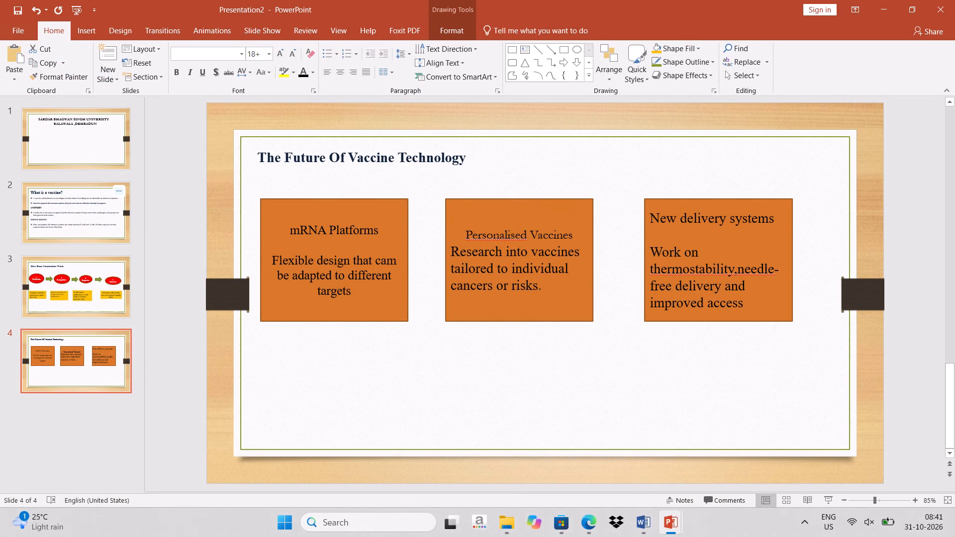
pyautogui.doubleClick(306, 381)
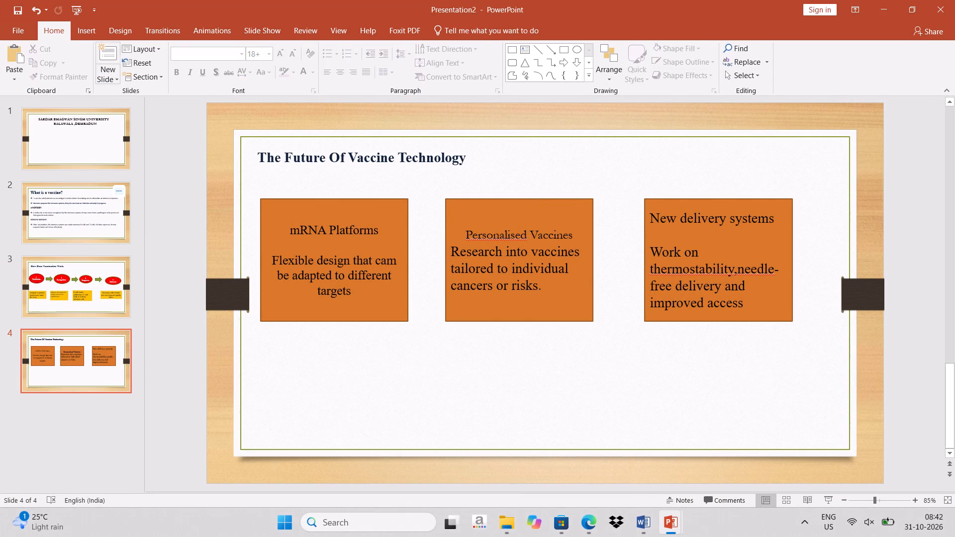
pyautogui.click(91, 30)
pyautogui.click(197, 68)
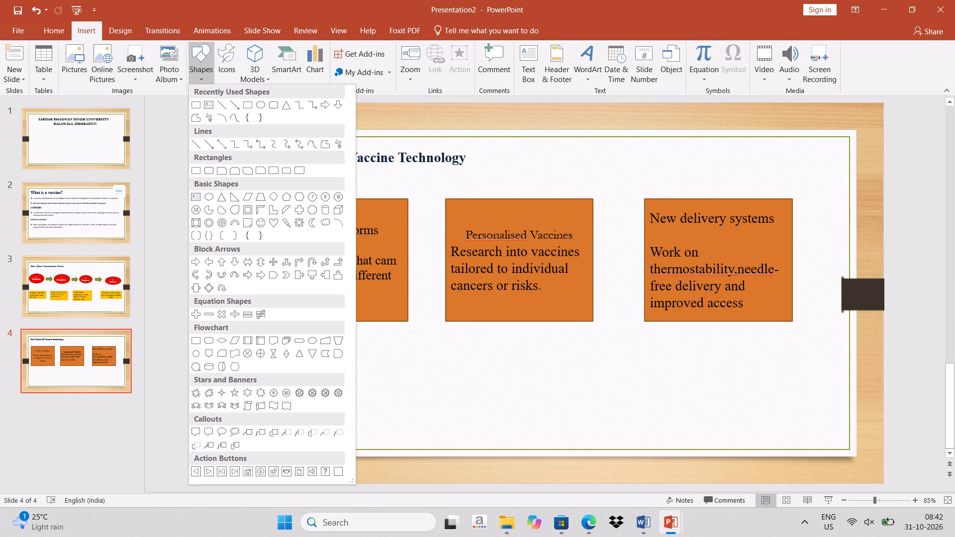
pyautogui.click(236, 340)
pyautogui.click(366, 363)
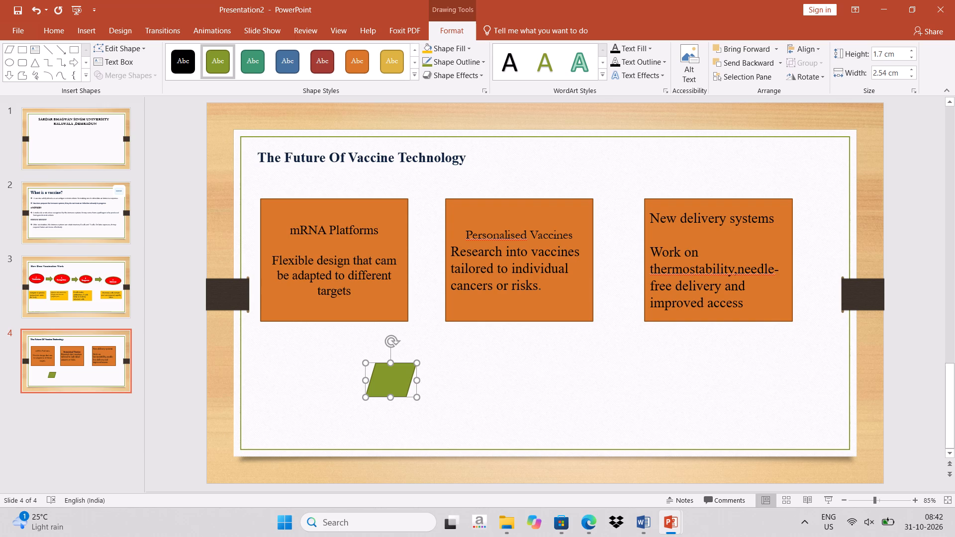
pyautogui.moveTo(416, 378); pyautogui.dragTo(736, 381)
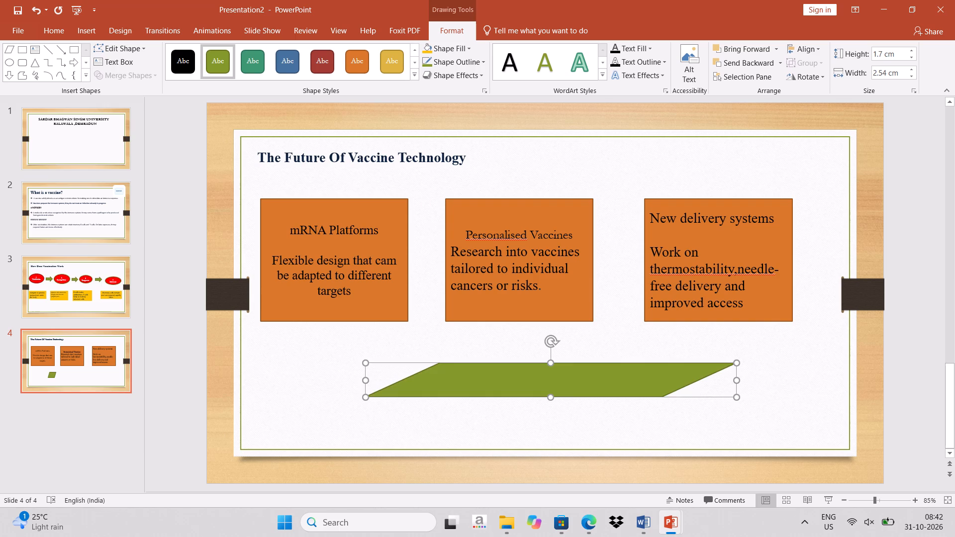
# Paste the copied sentence "Biotechnology continues to expand how vaccines are designed, tested, and delivered." into the parallelogram.
pyautogui.doubleClick(464, 380)
pyautogui.doubleClick(461, 385)
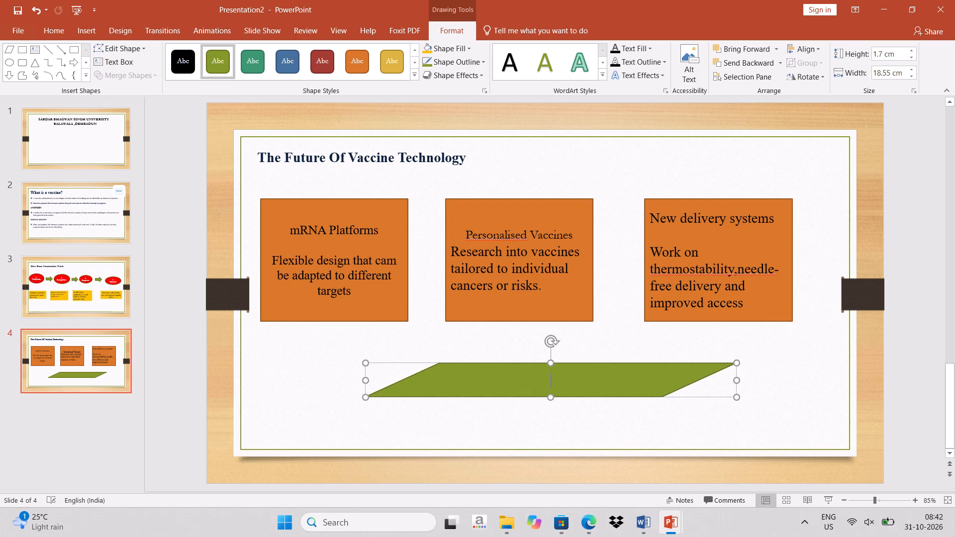
pyautogui.doubleClick(465, 386)
pyautogui.hotkey('ctrl', 'v')
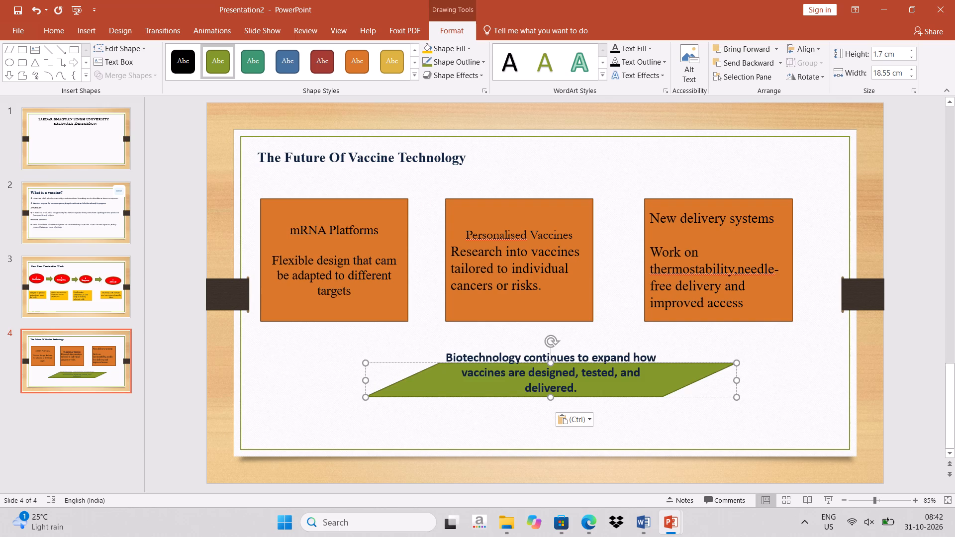
# Set the font of the parallelogram's entire sentence to Times New Roman.
pyautogui.click(444, 356)
pyautogui.click(452, 354)
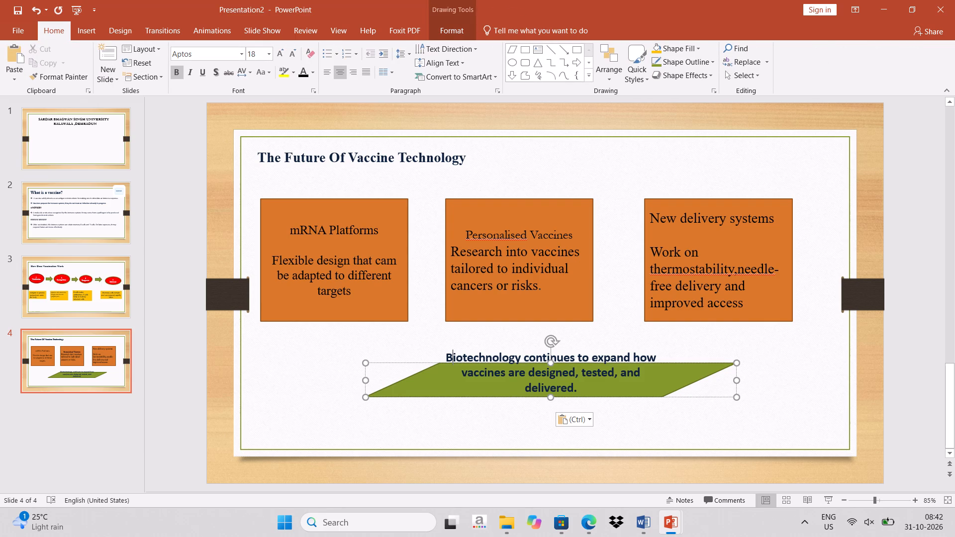
pyautogui.moveTo(448, 357); pyautogui.dragTo(569, 401)
pyautogui.click(617, 369)
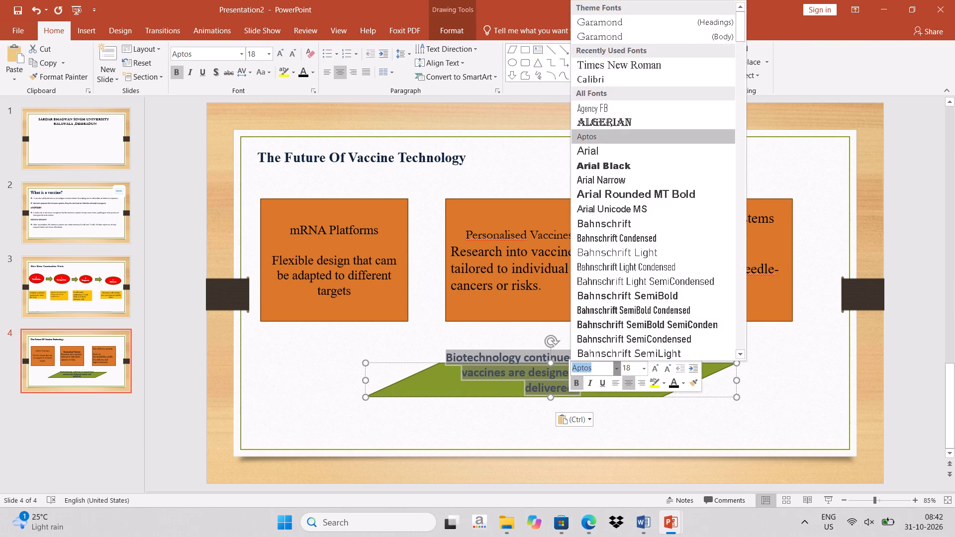
pyautogui.write('to')
pyautogui.press('BackSpace')
pyautogui.press('BackSpace')
pyautogui.press('BackSpace')
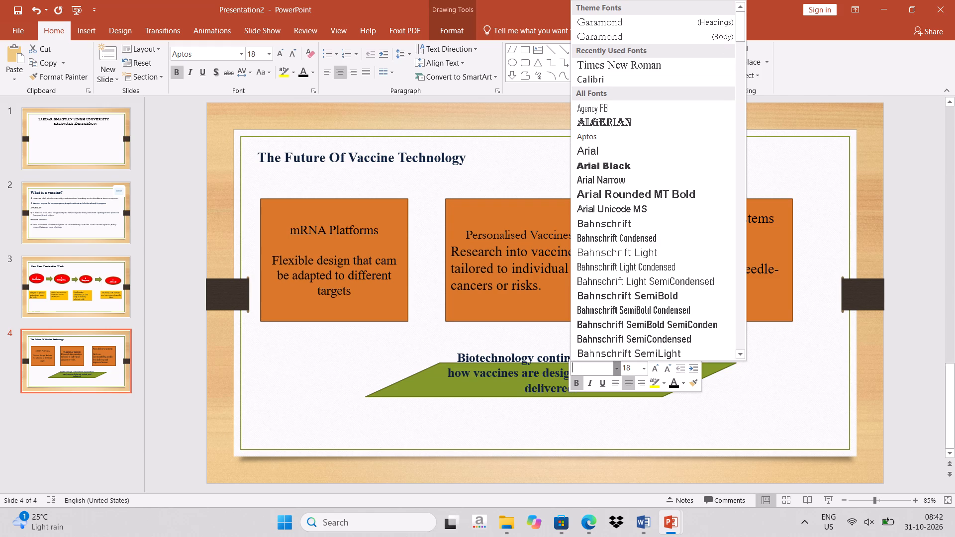
pyautogui.write('time')
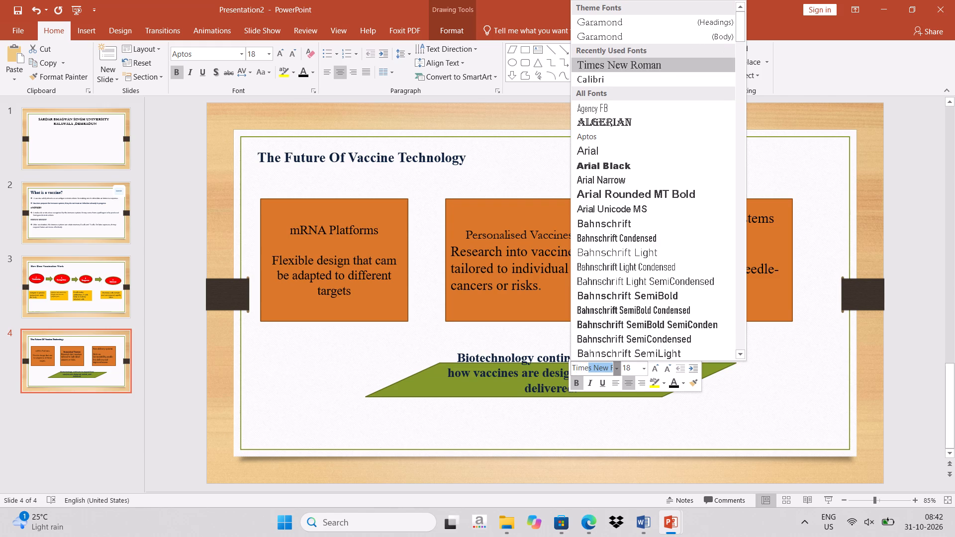
pyautogui.click(600, 62)
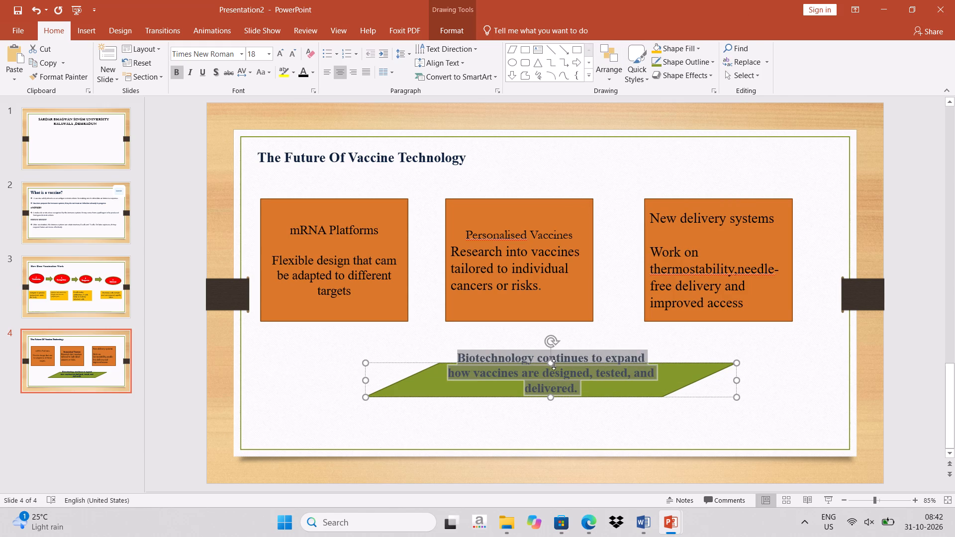
# Fit the sentence inside the parallelogram by nudging the shape up, adding two blank lines above the text and increasing the shape's height.
pyautogui.moveTo(677, 363); pyautogui.dragTo(677, 363)
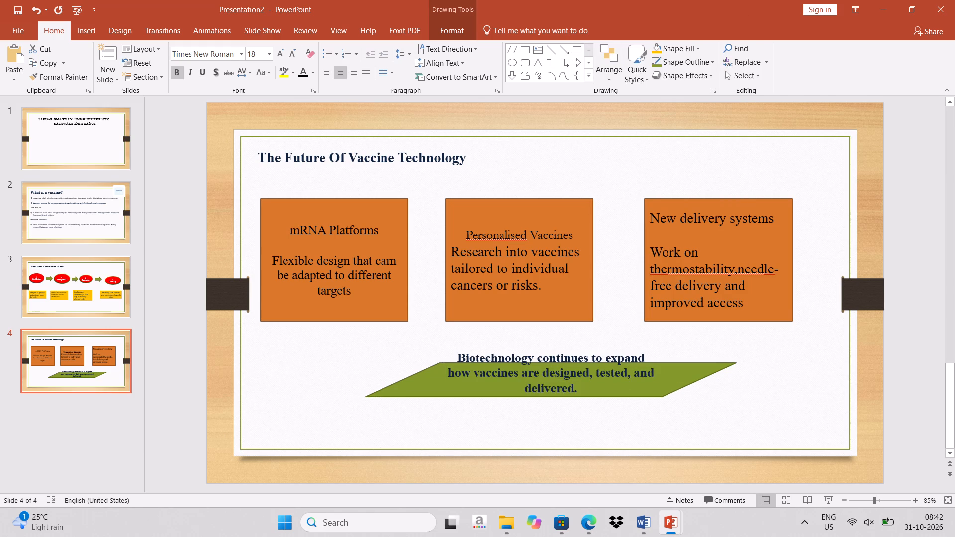
pyautogui.moveTo(677, 363); pyautogui.dragTo(674, 356)
pyautogui.click(452, 349)
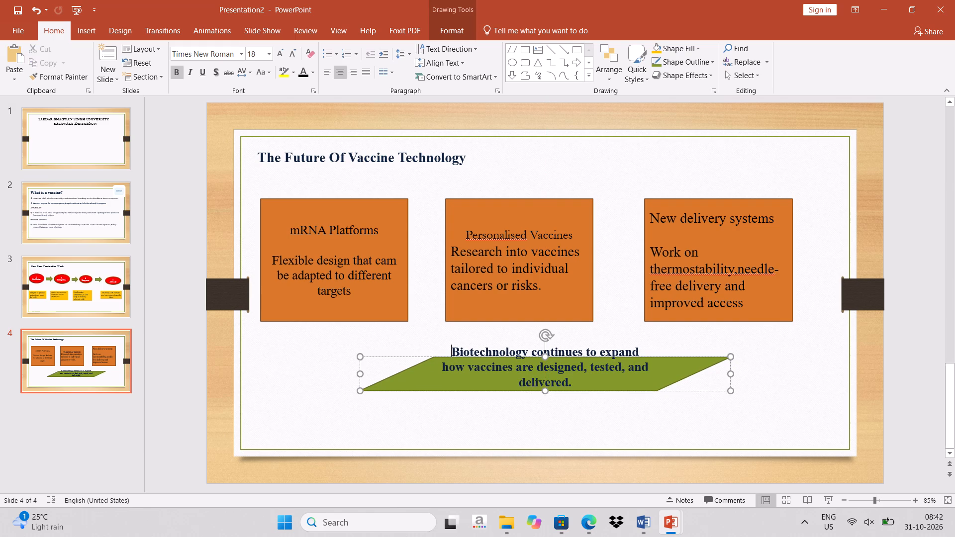
pyautogui.press('Return')
pyautogui.press('Return')
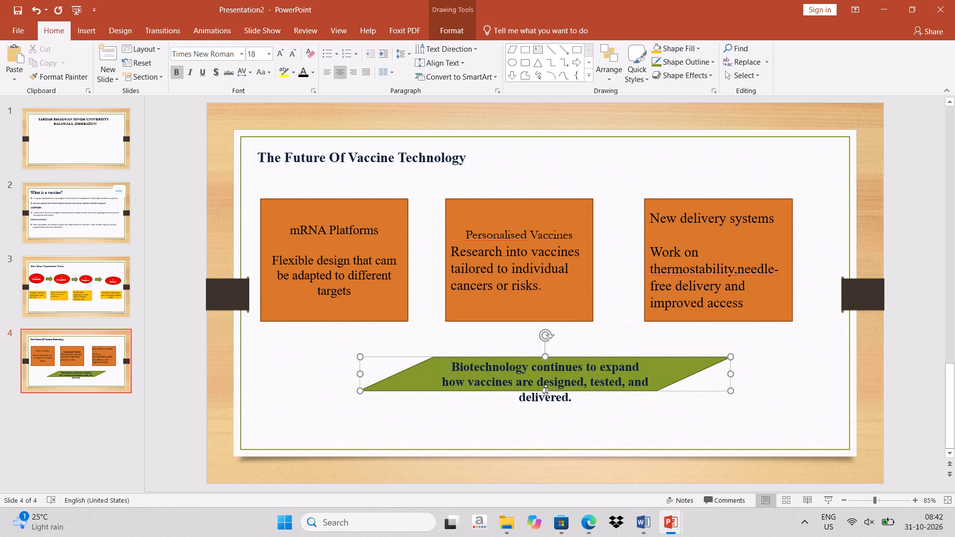
pyautogui.moveTo(546, 390); pyautogui.dragTo(547, 422)
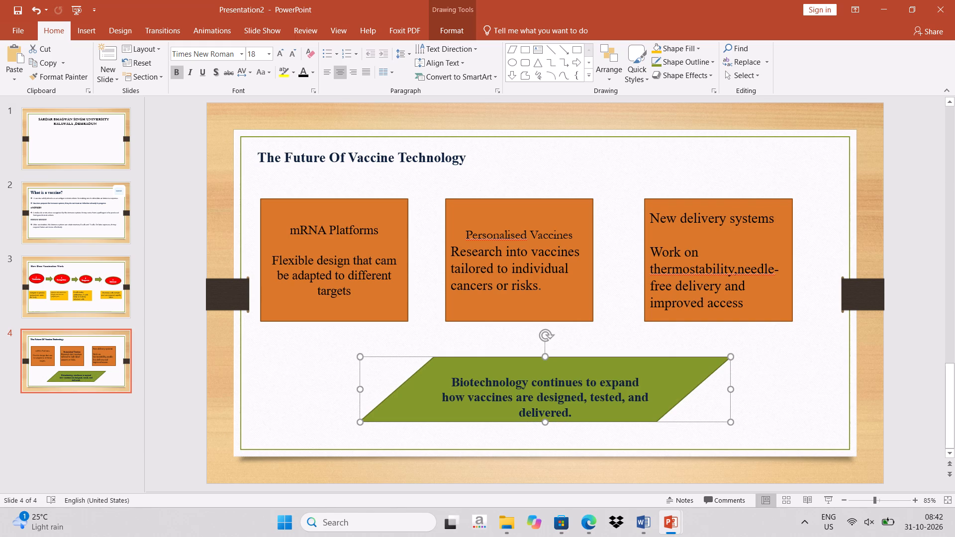
pyautogui.click(321, 376)
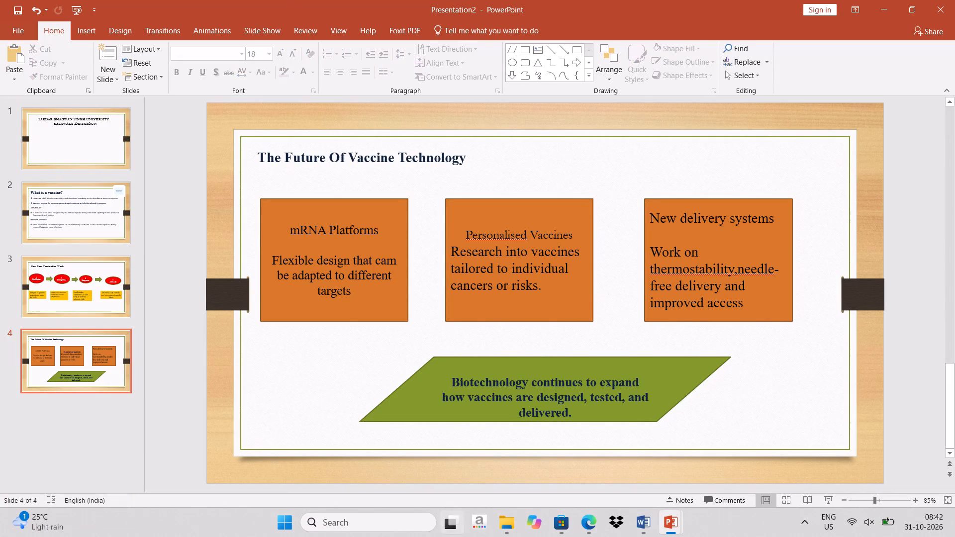
# Switch to the Vaccines_and_Their_Technology_BSc_Biotechnology presentation and review slides 2 to 6 for content to reuse, ending on "Major vaccine technologies".
pyautogui.click(96, 292)
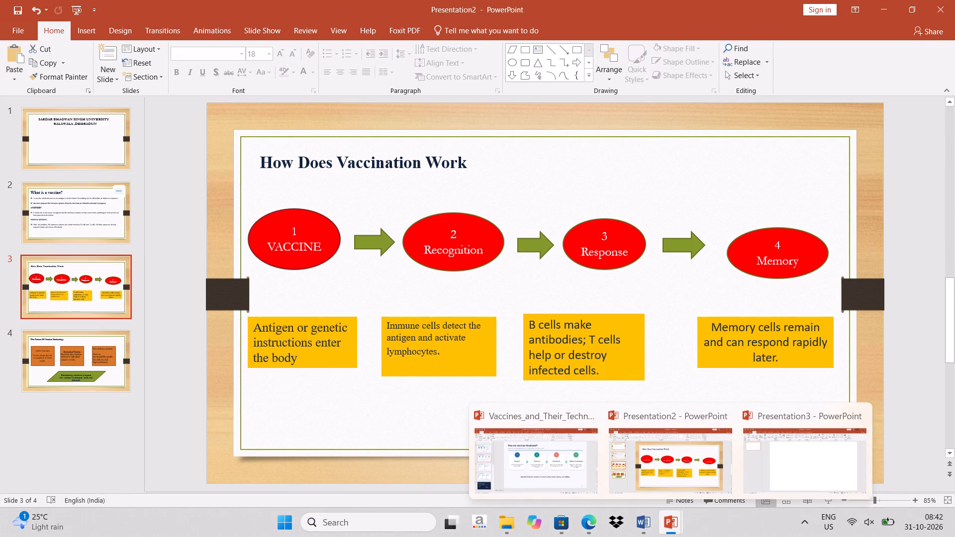
pyautogui.click(571, 460)
pyautogui.click(73, 169)
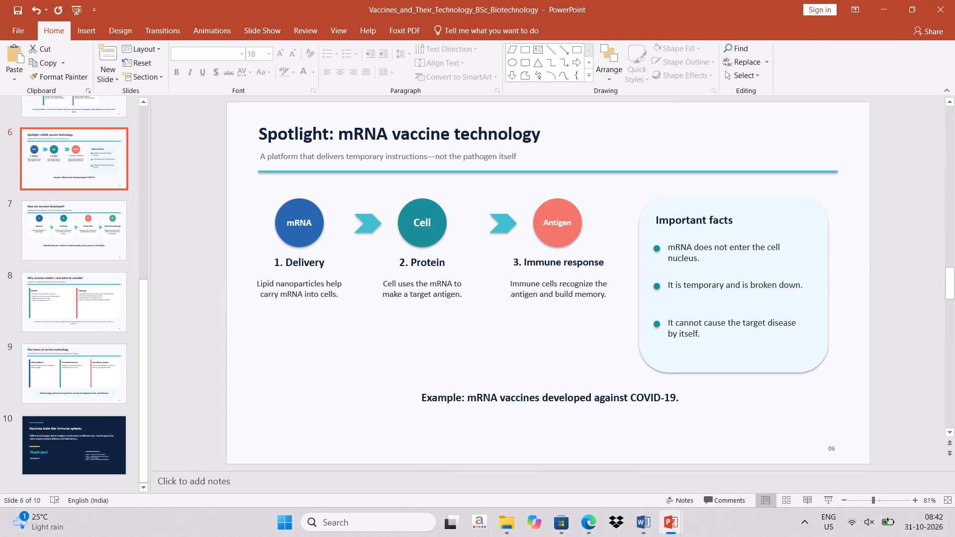
pyautogui.scroll(11, 86, 170)
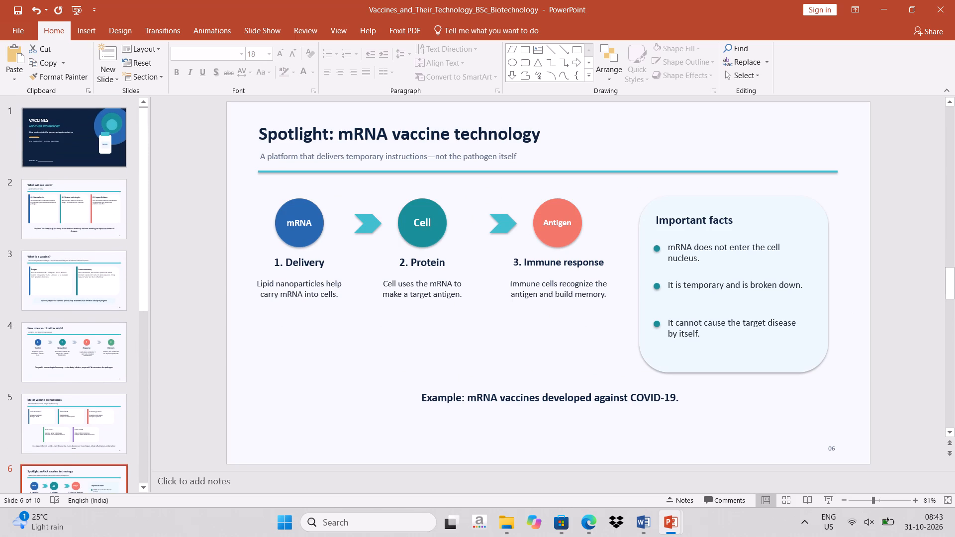
pyautogui.click(82, 203)
pyautogui.click(81, 275)
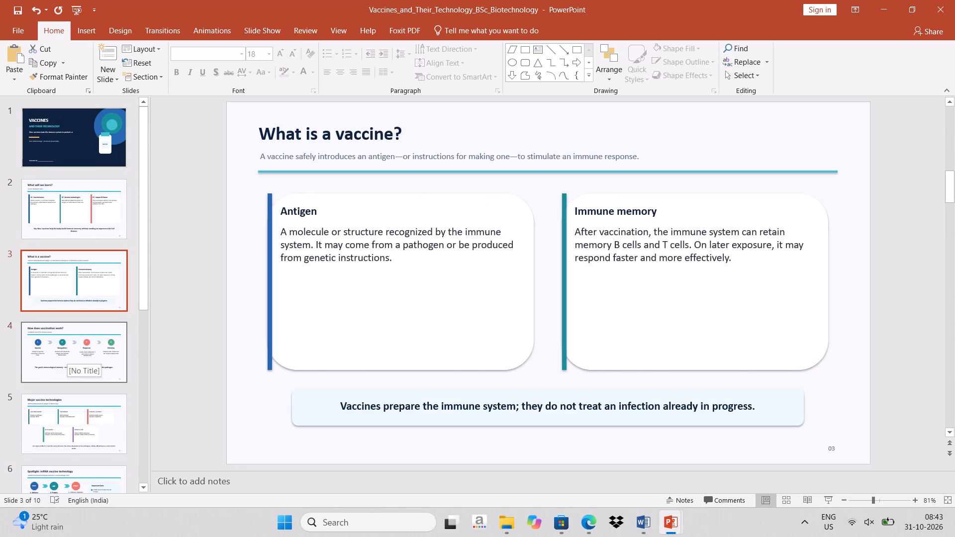
pyautogui.click(67, 351)
pyautogui.click(74, 416)
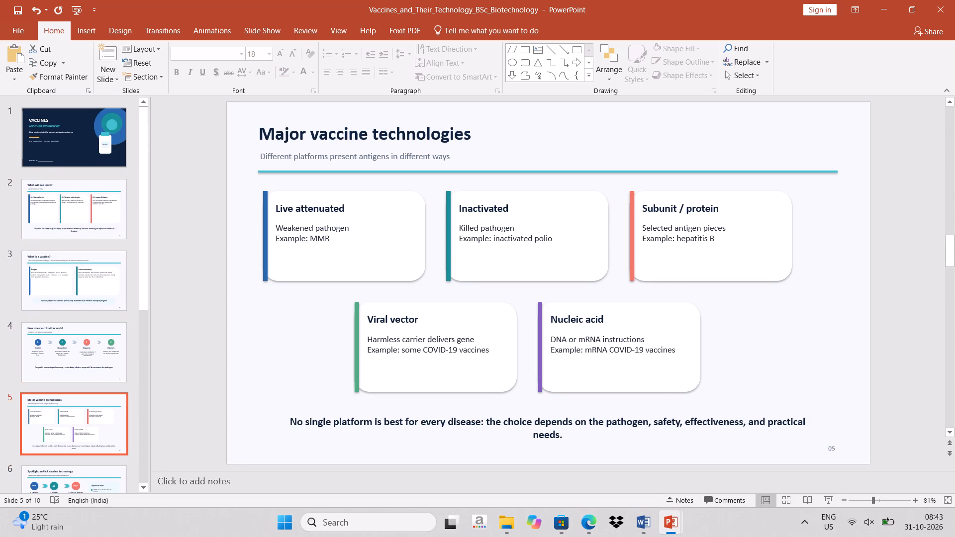
pyautogui.click(81, 353)
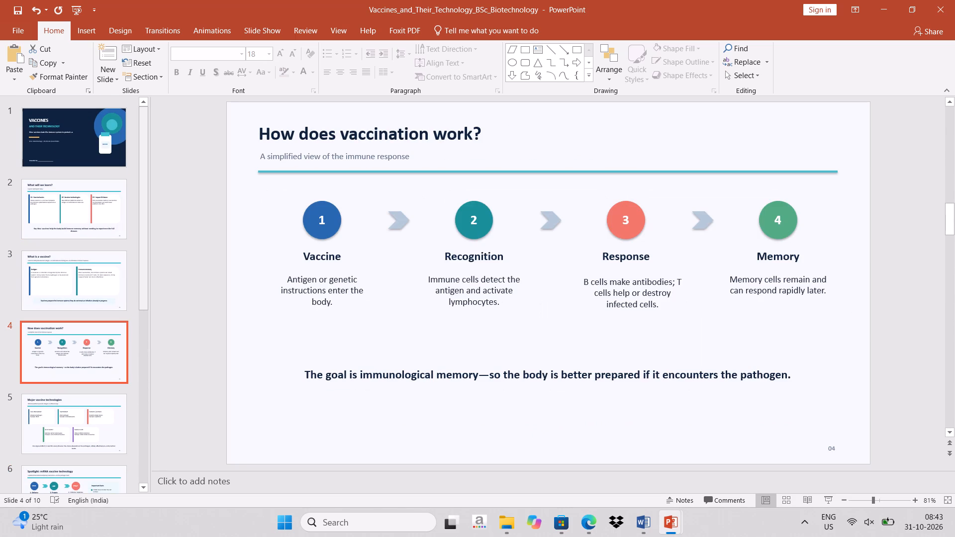
pyautogui.scroll(-1, 190, 231)
pyautogui.click(73, 298)
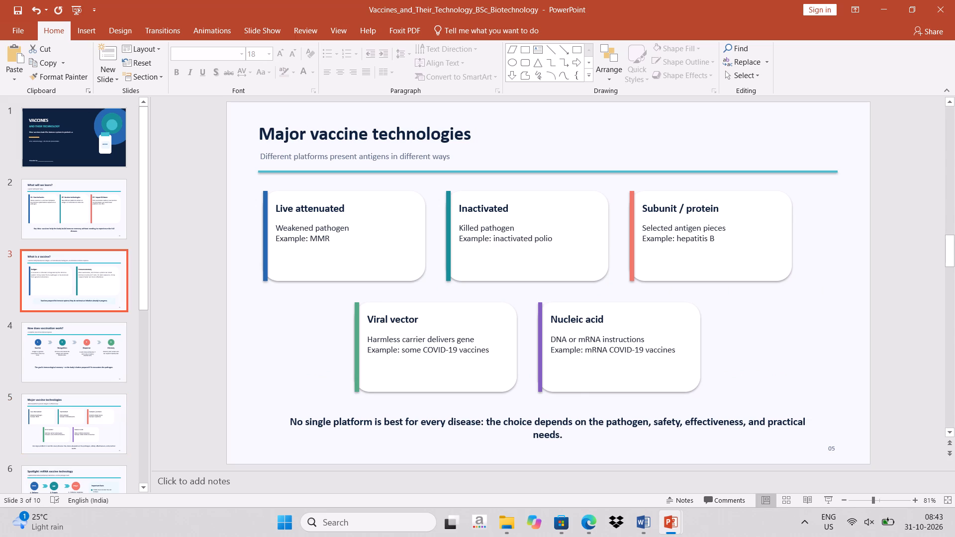
pyautogui.click(84, 204)
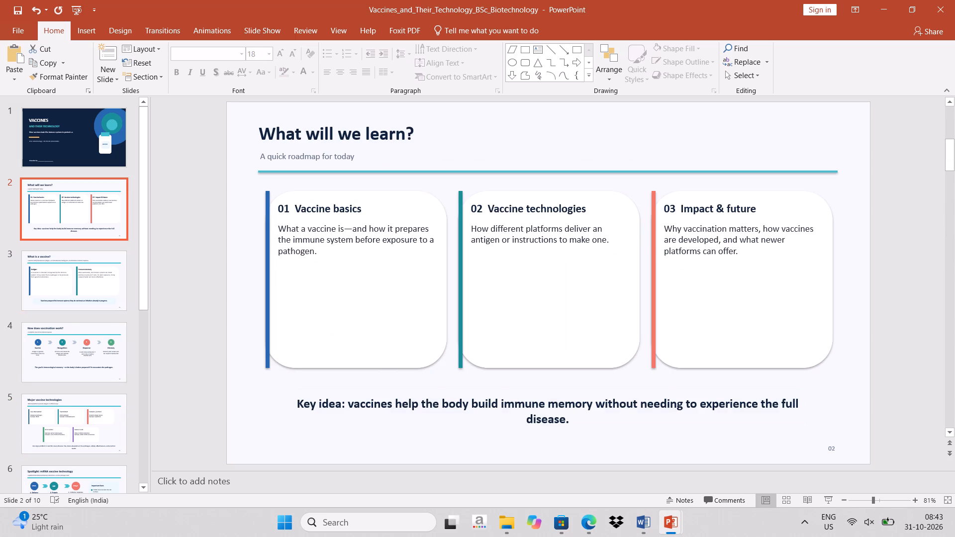
pyautogui.click(48, 338)
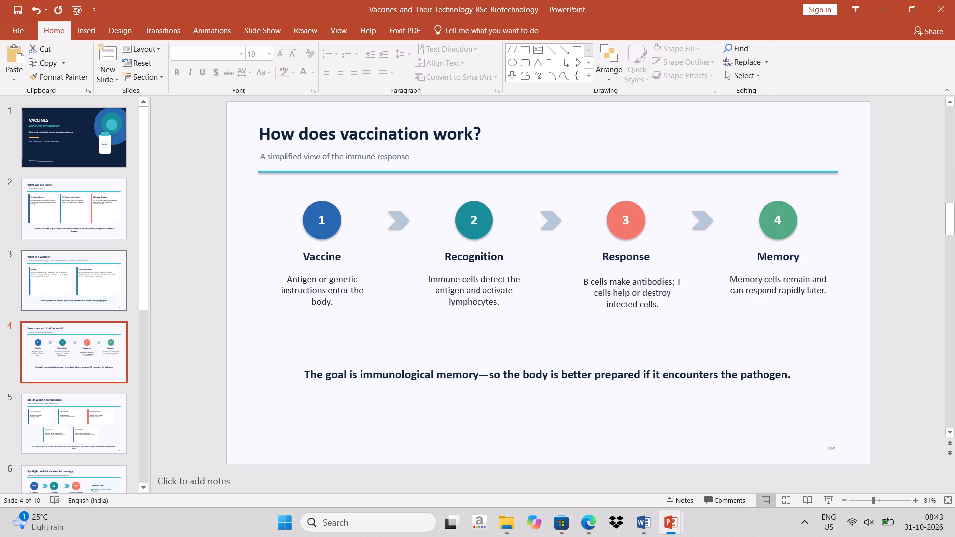
pyautogui.click(56, 411)
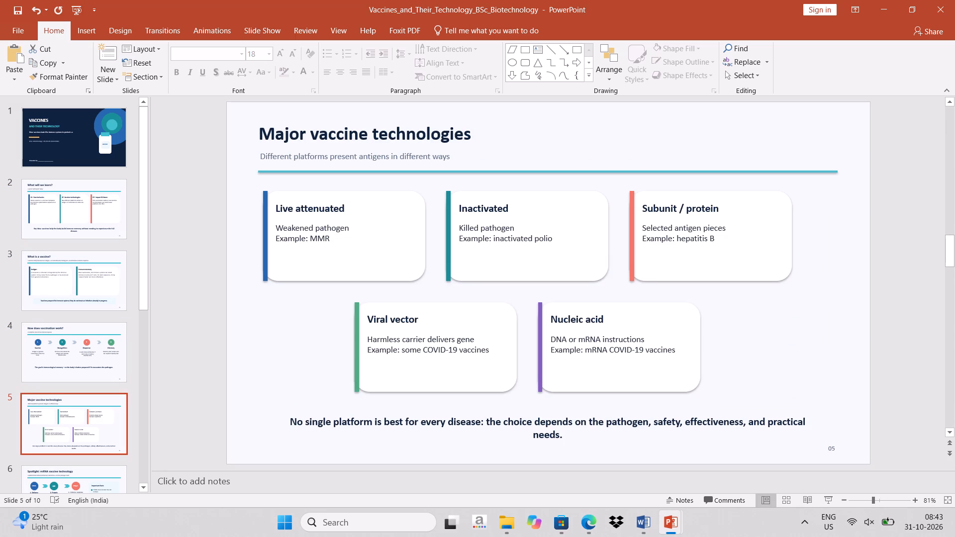
# Arrange Presentation2, showing slide 4, side by side with the source presentation and make the Presentation2 window taller.
pyautogui.click(914, 8)
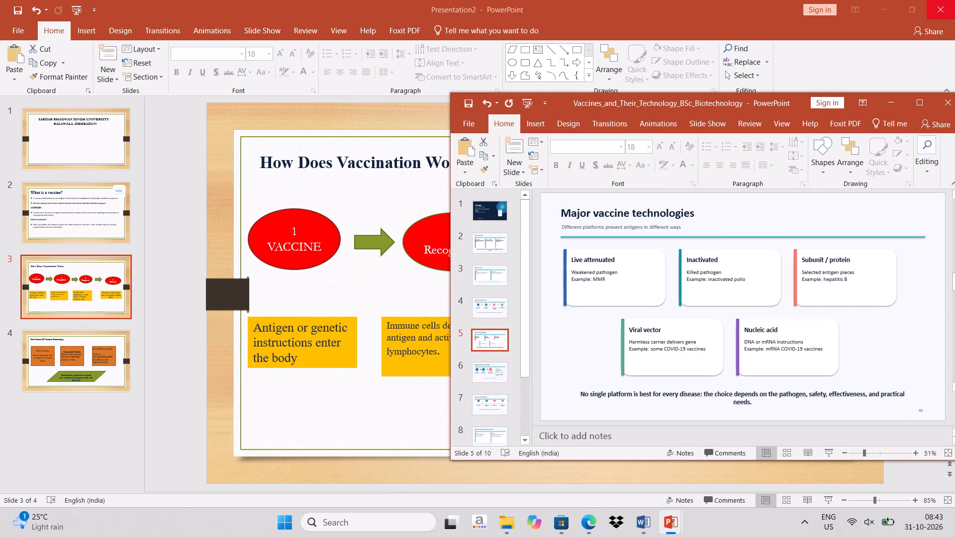
pyautogui.click(912, 9)
pyautogui.moveTo(777, 94); pyautogui.dragTo(779, 94)
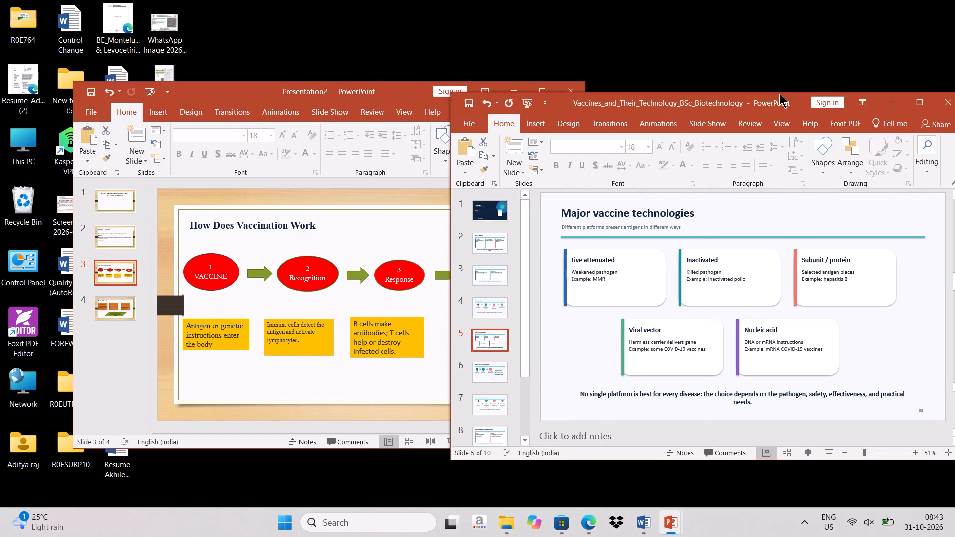
pyautogui.moveTo(779, 94); pyautogui.dragTo(818, 33)
pyautogui.moveTo(395, 90); pyautogui.dragTo(379, 31)
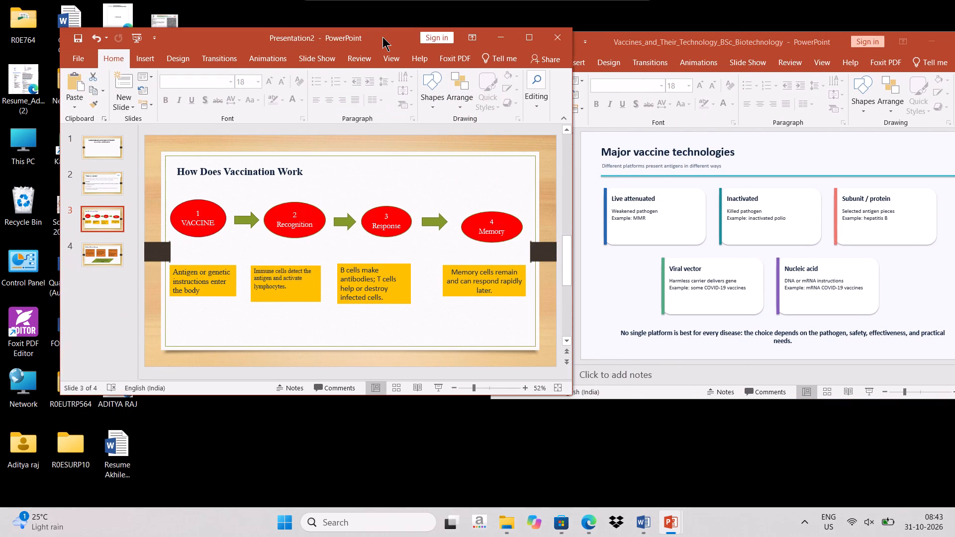
pyautogui.moveTo(379, 31); pyautogui.dragTo(333, 40)
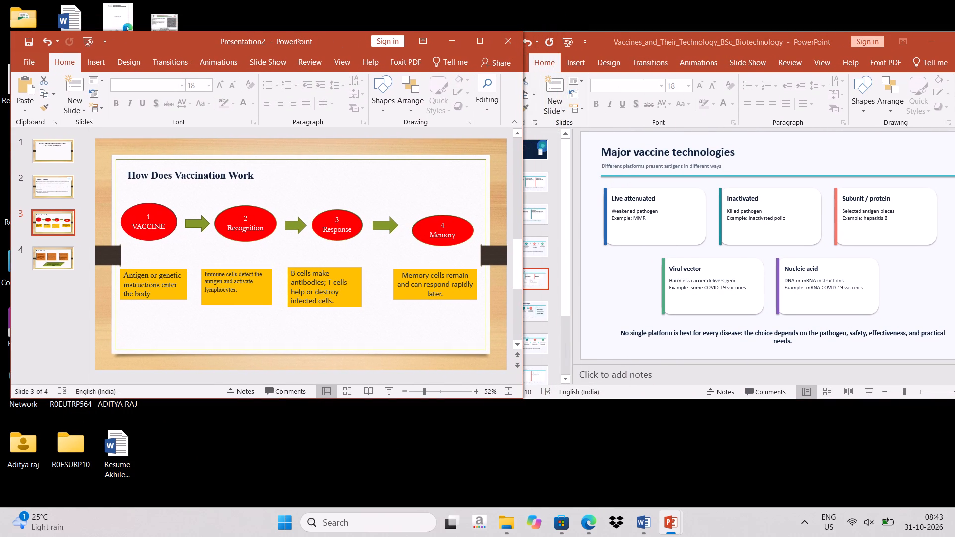
pyautogui.click(46, 249)
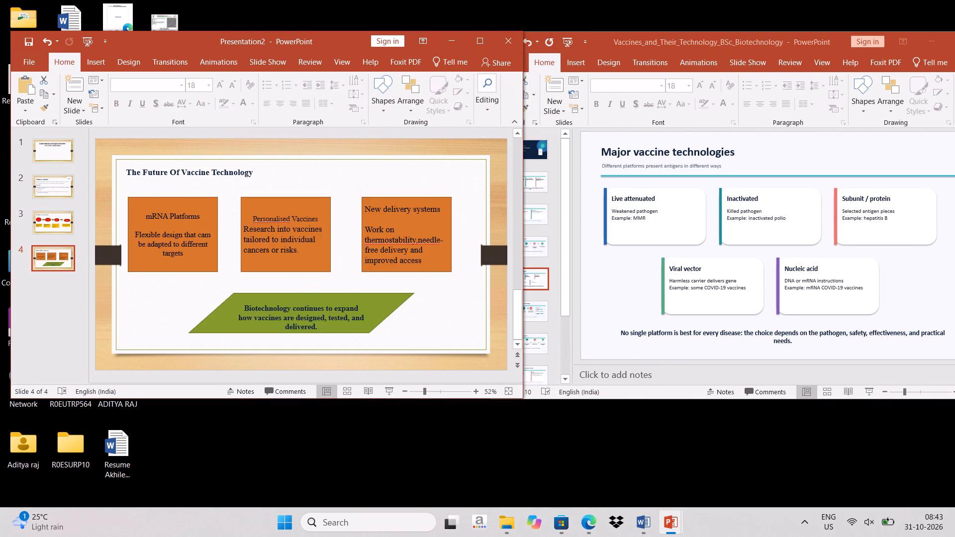
pyautogui.moveTo(259, 400); pyautogui.dragTo(251, 469)
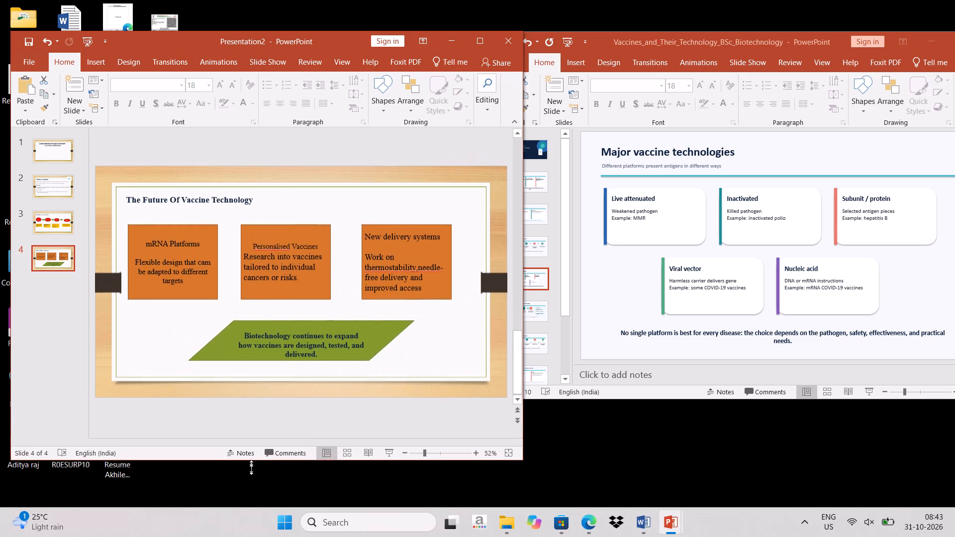
pyautogui.moveTo(251, 469); pyautogui.dragTo(250, 497)
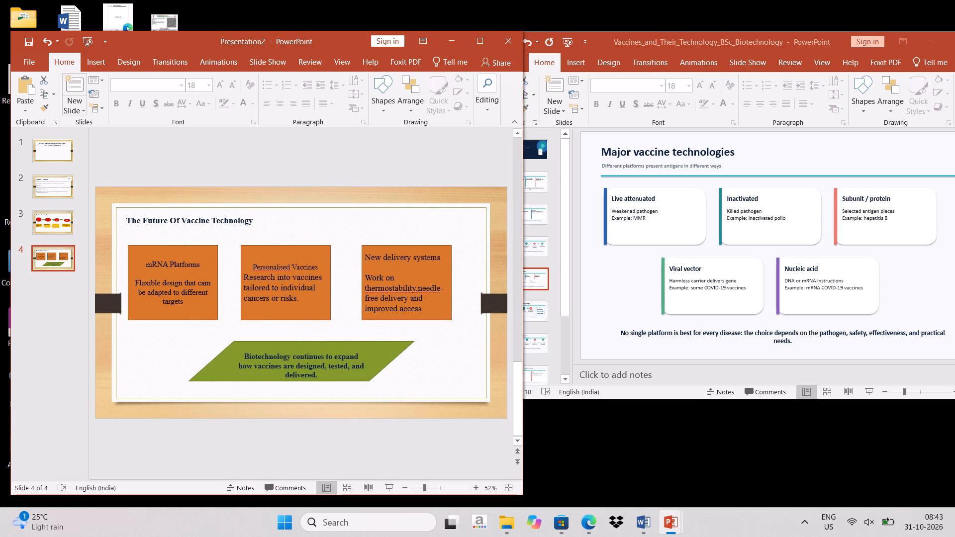
# Add a new blank slide after "The Future Of Vaccine Technology" slide in Presentation2.
pyautogui.click(73, 107)
pyautogui.click(89, 283)
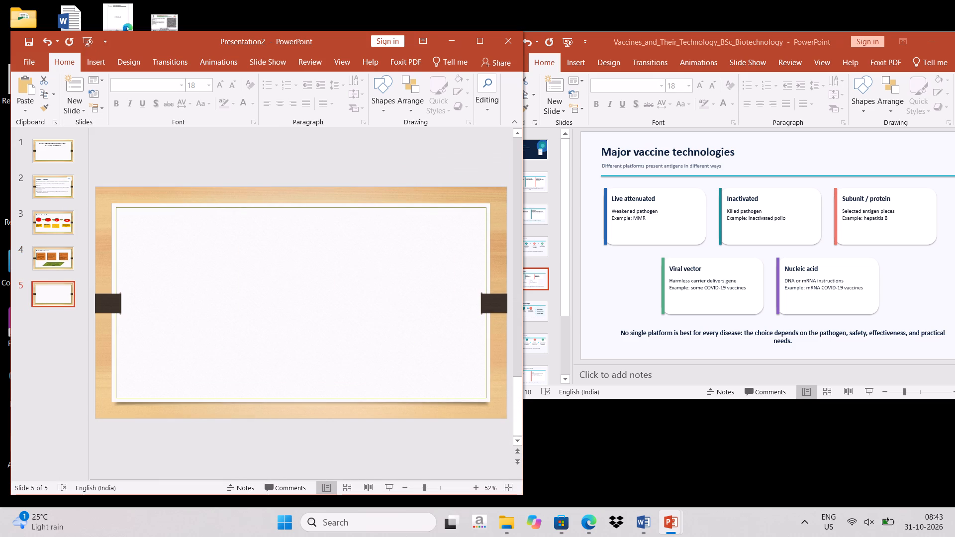
# Maximize the Presentation2 window showing the blank slide 5.
pyautogui.click(102, 62)
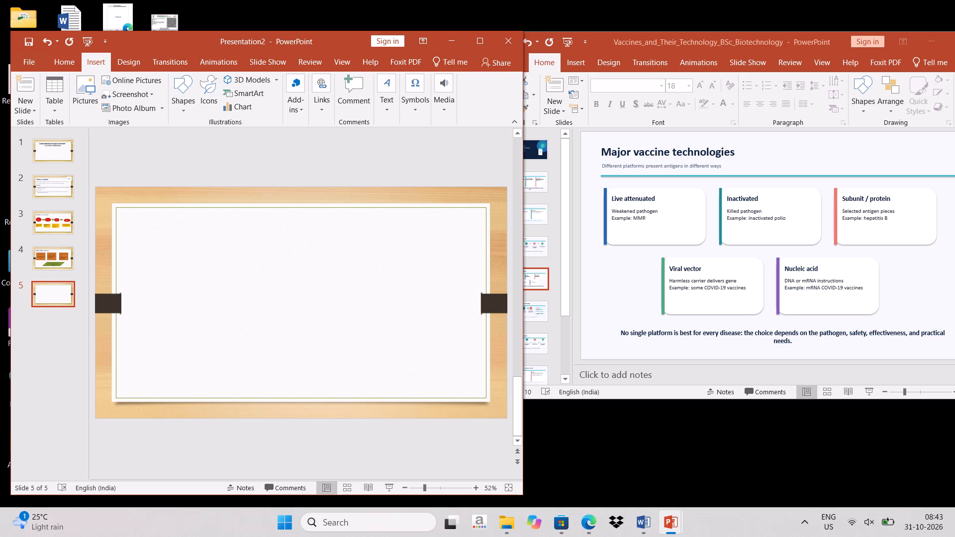
pyautogui.click(485, 40)
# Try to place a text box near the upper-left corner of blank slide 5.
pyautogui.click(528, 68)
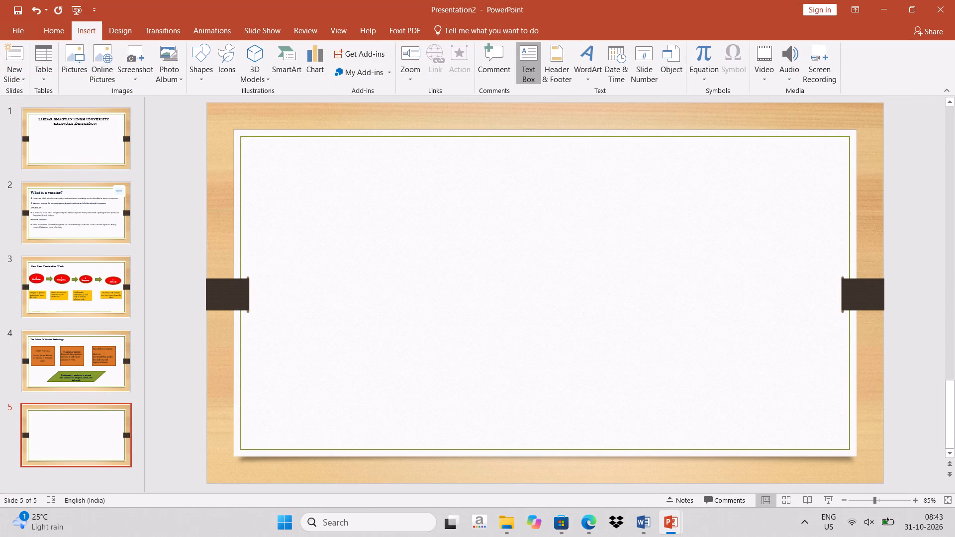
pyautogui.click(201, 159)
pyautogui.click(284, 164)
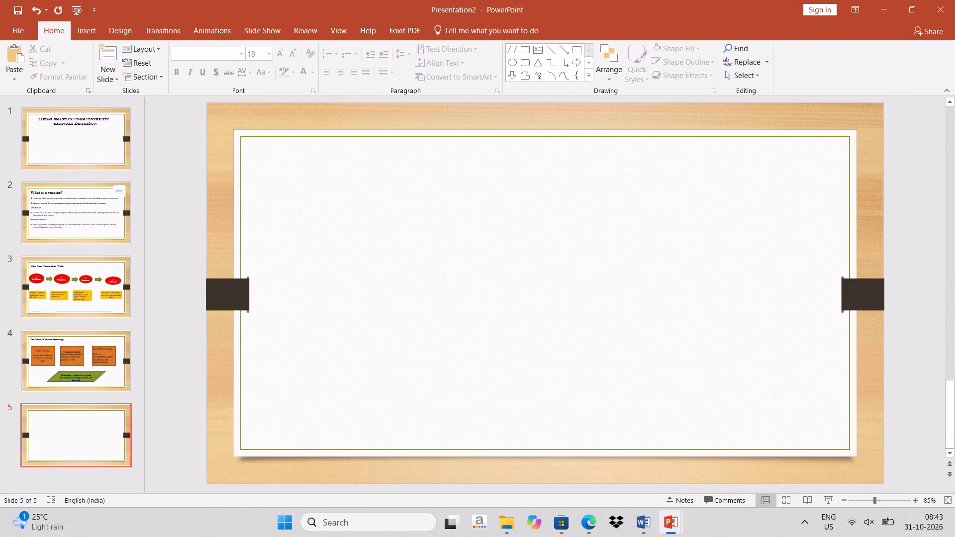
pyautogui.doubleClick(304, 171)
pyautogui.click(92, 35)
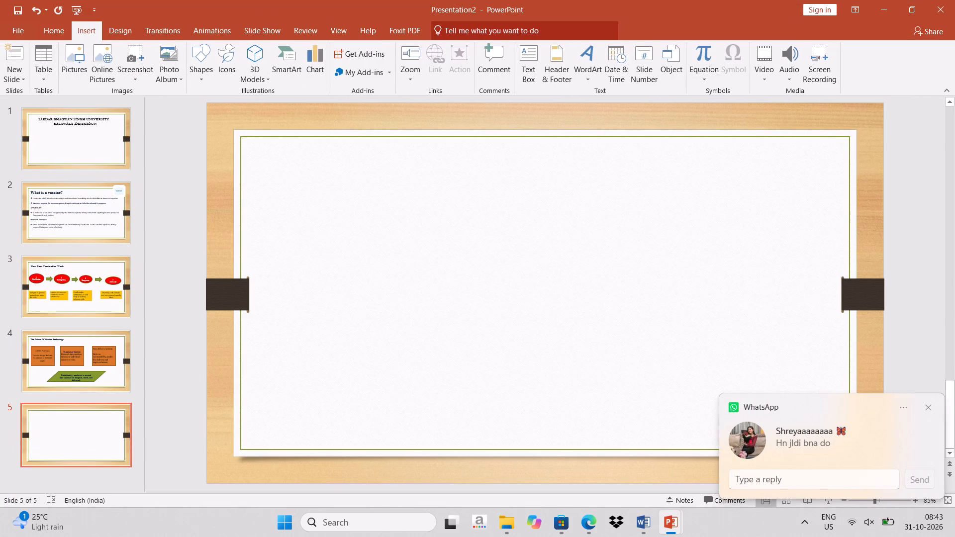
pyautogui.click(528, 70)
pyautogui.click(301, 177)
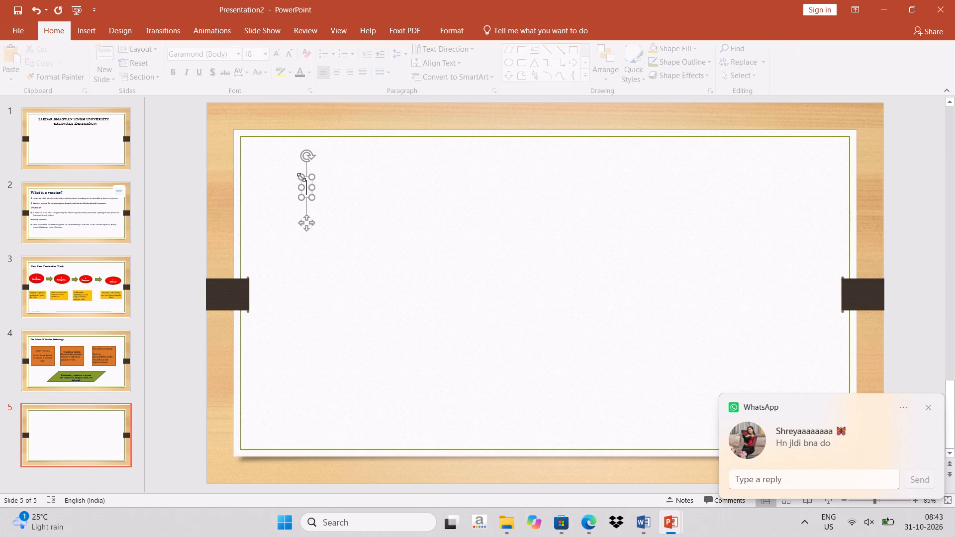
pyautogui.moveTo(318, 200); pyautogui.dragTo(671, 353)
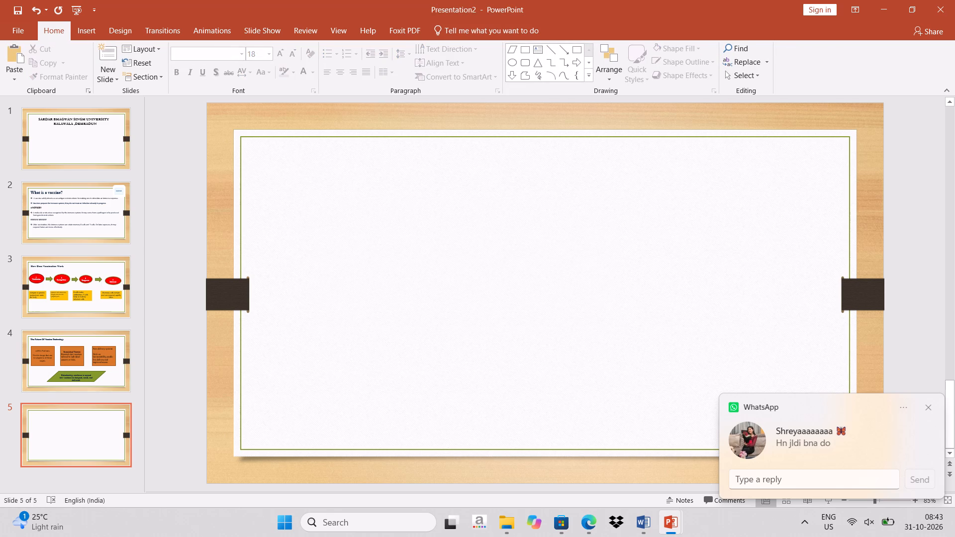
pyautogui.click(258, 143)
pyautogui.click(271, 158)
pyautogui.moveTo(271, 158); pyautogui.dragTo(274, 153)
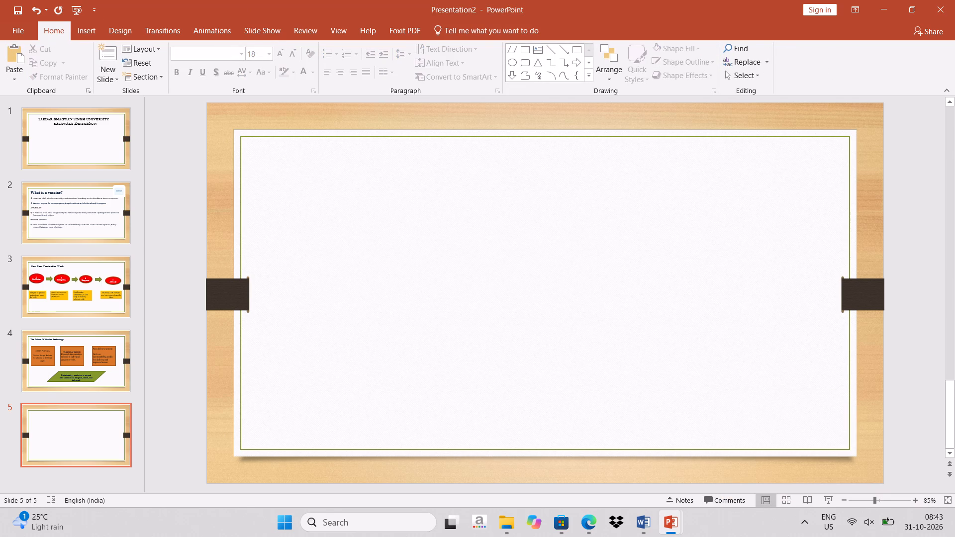
# Insert a text box in the middle of slide 5 containing the heading "Major Vaccines Technology".
pyautogui.click(77, 34)
pyautogui.doubleClick(518, 66)
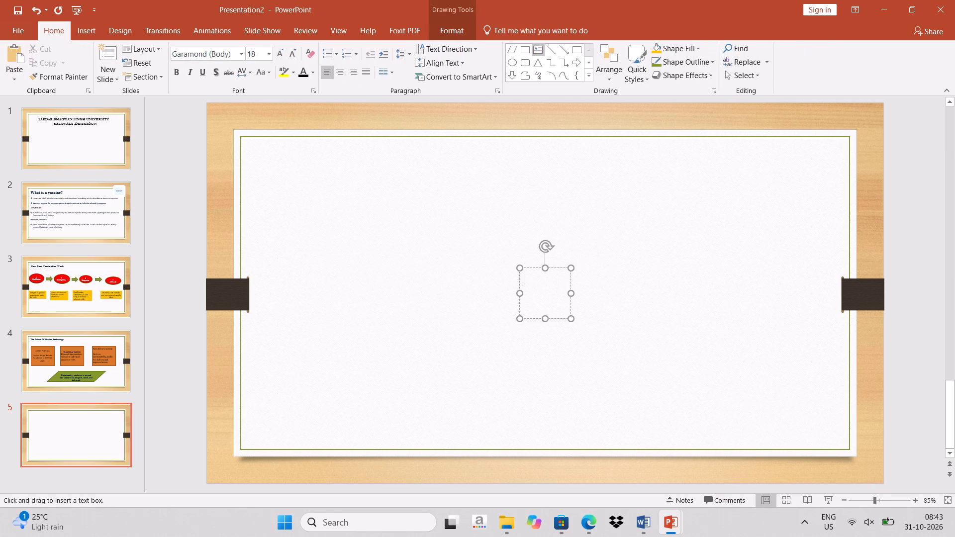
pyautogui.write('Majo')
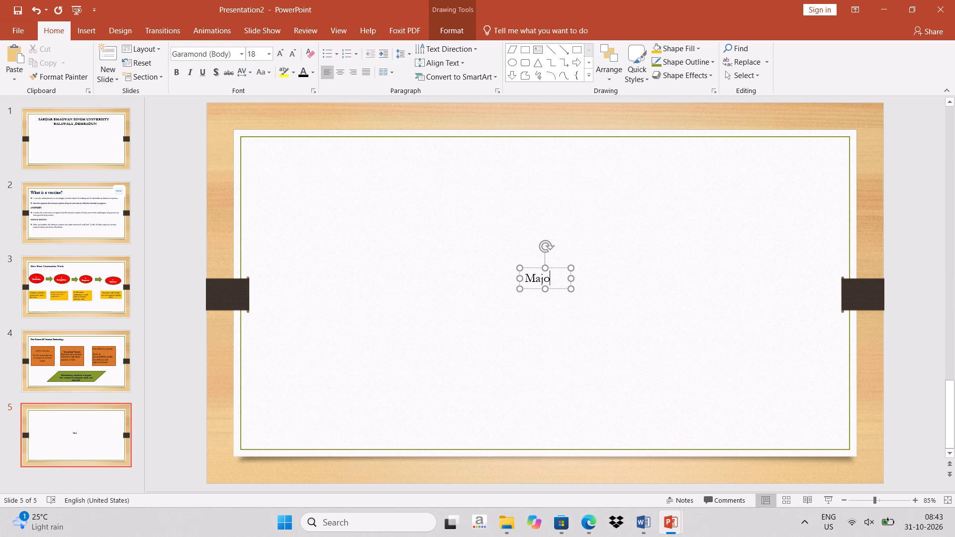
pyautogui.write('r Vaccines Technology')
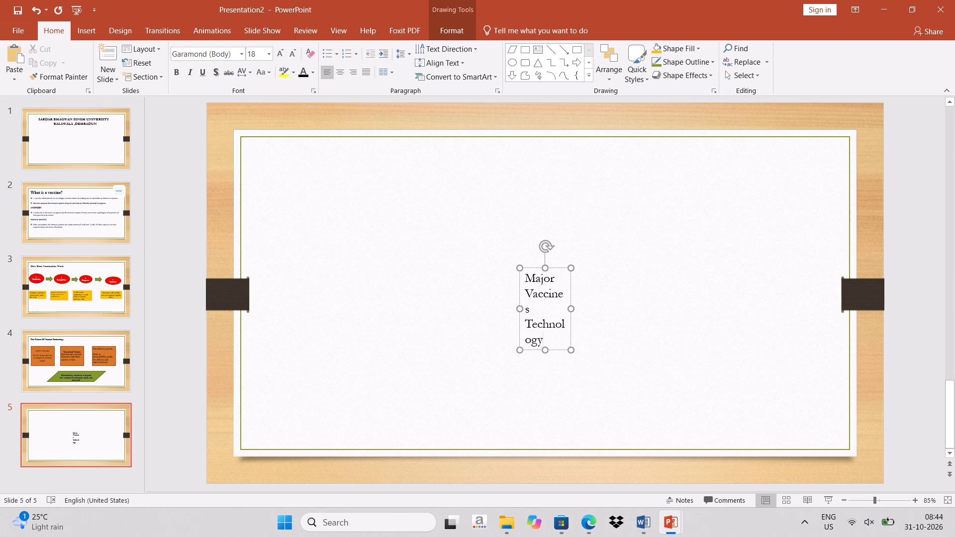
# Widen the "Major Vaccines Technology" text box onto one line and position it in the slide's upper-left corner.
pyautogui.moveTo(518, 268); pyautogui.dragTo(399, 202)
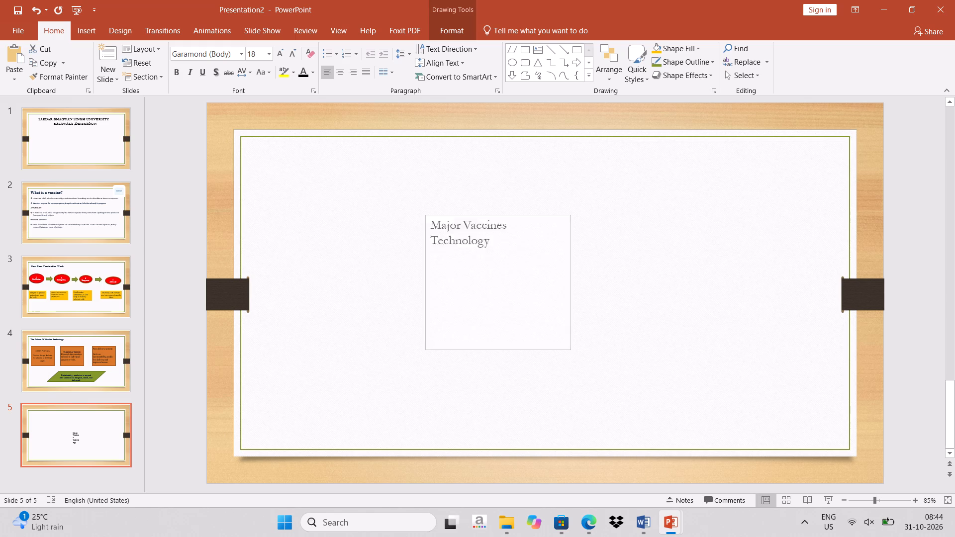
pyautogui.moveTo(399, 202); pyautogui.dragTo(252, 152)
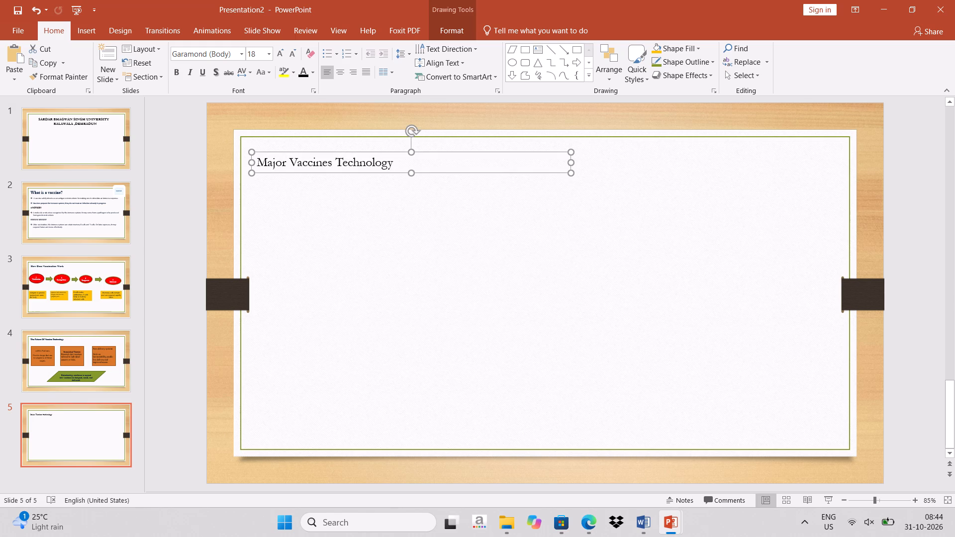
pyautogui.moveTo(256, 166); pyautogui.dragTo(250, 158)
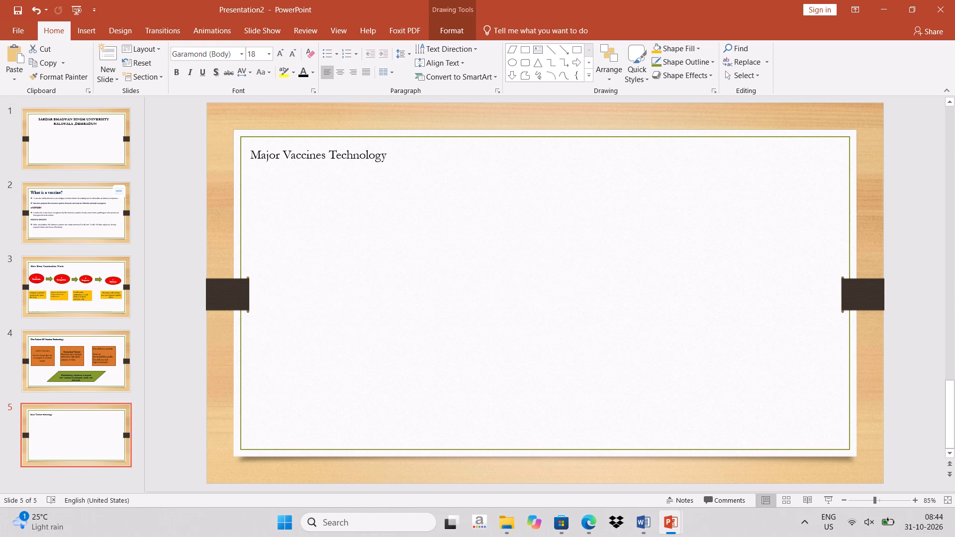
pyautogui.moveTo(250, 158); pyautogui.dragTo(253, 161)
# Format the "Major Vaccines Technology" title in Times New Roman at size 24.
pyautogui.moveTo(255, 157); pyautogui.dragTo(391, 157)
pyautogui.click(438, 124)
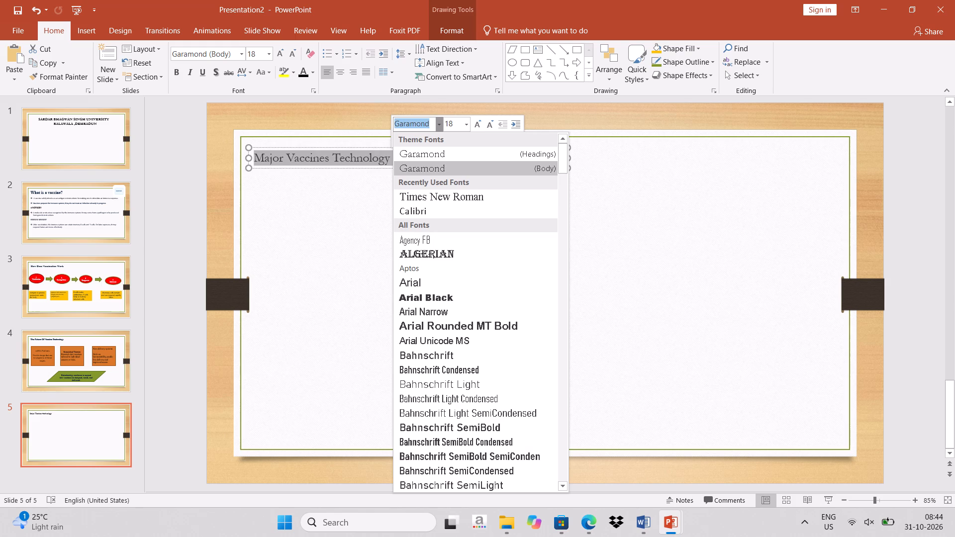
pyautogui.write('times')
pyautogui.press('Return')
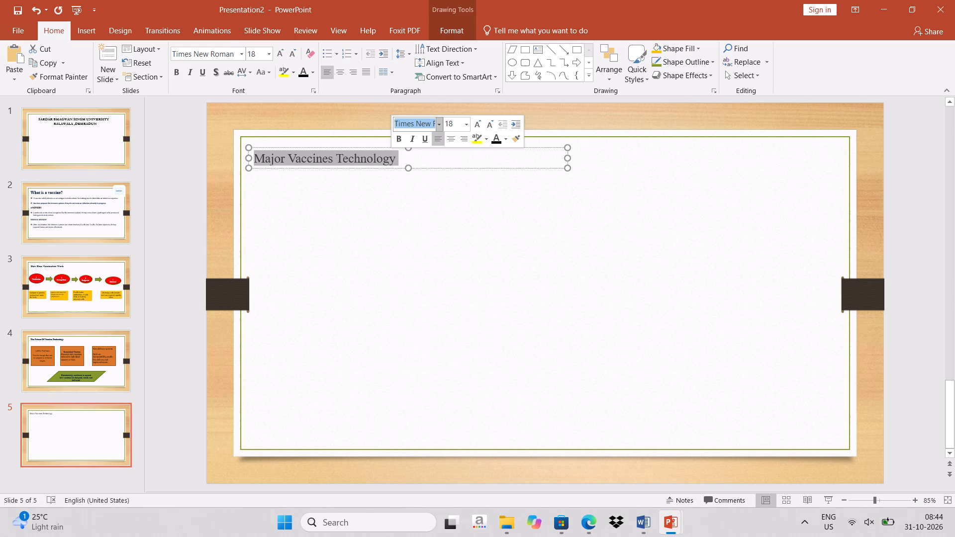
pyautogui.click(470, 122)
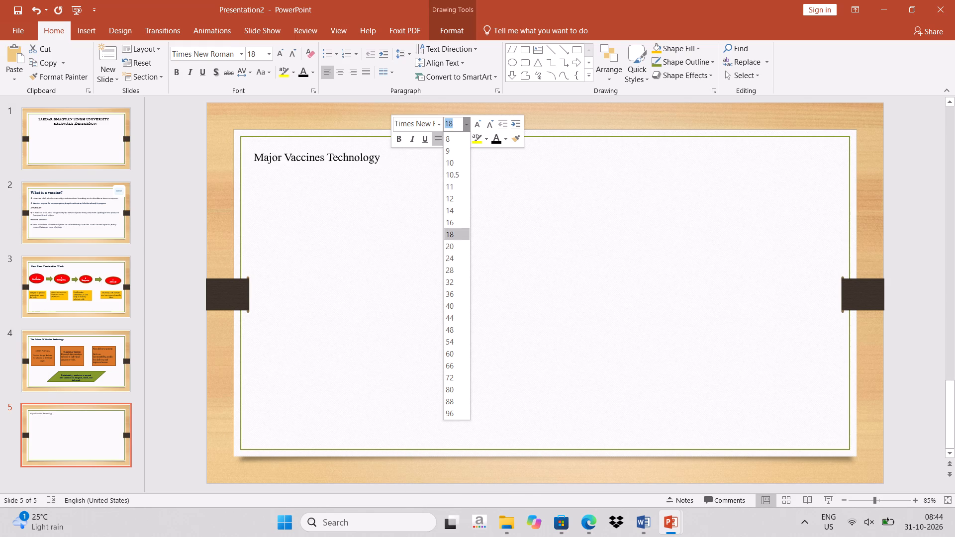
pyautogui.moveTo(453, 250); pyautogui.dragTo(454, 261)
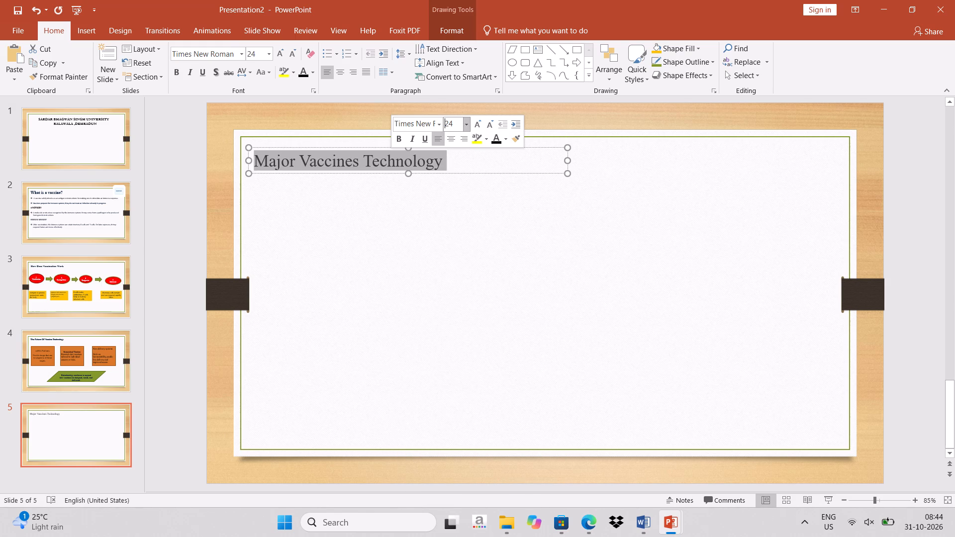
pyautogui.click(458, 163)
pyautogui.click(458, 162)
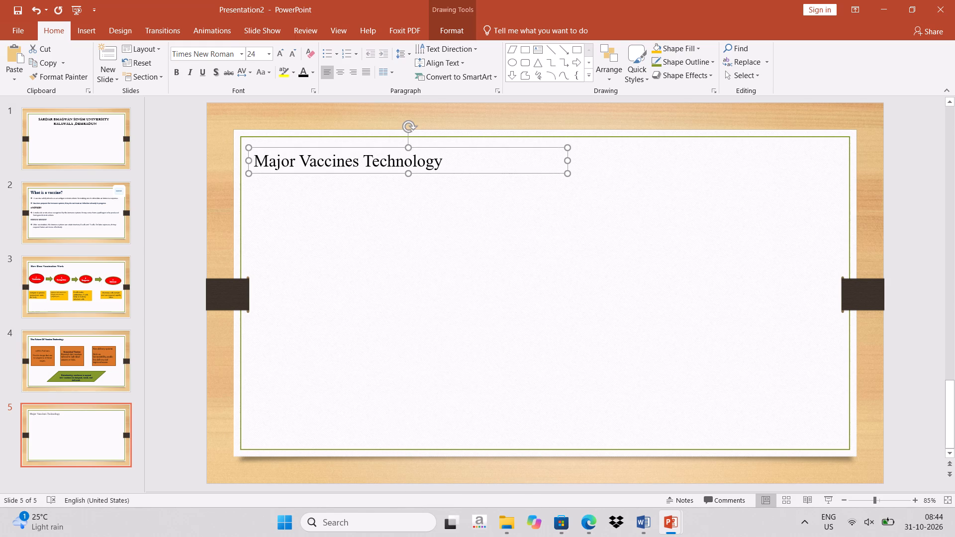
# Copy the "Live attenuated" heading from the source presentation and paste it as a diamond-bulleted line, leaving one blank line below the title.
pyautogui.click(561, 476)
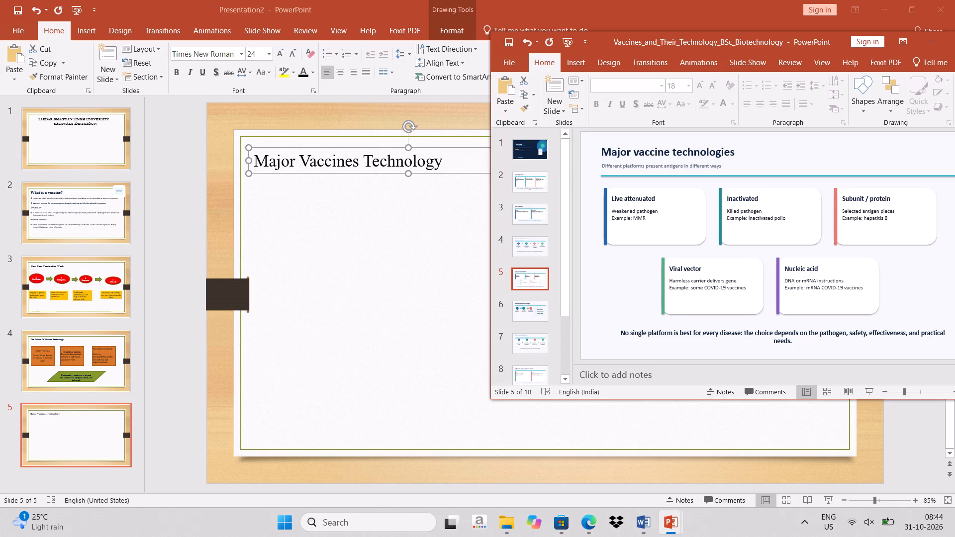
pyautogui.moveTo(612, 201); pyautogui.dragTo(642, 229)
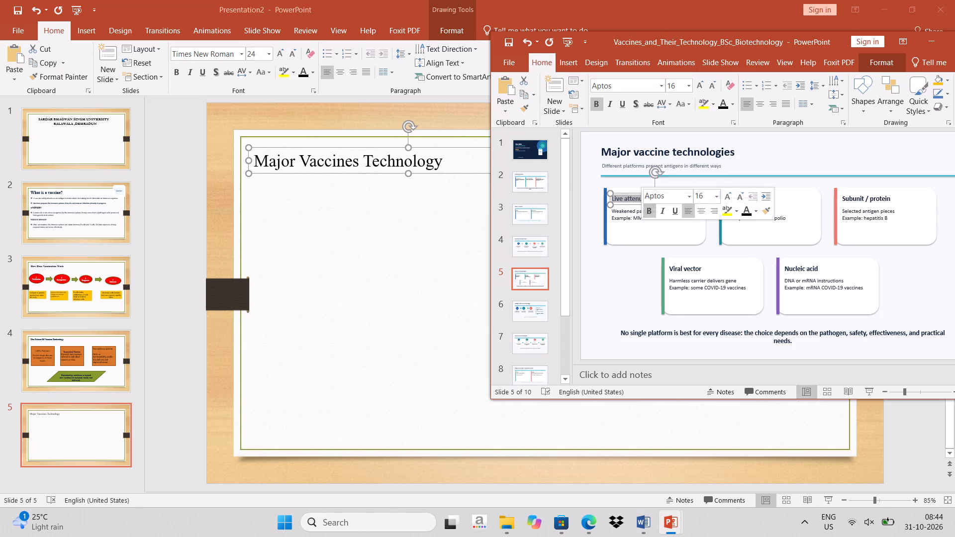
pyautogui.hotkey('ctrl', 'c')
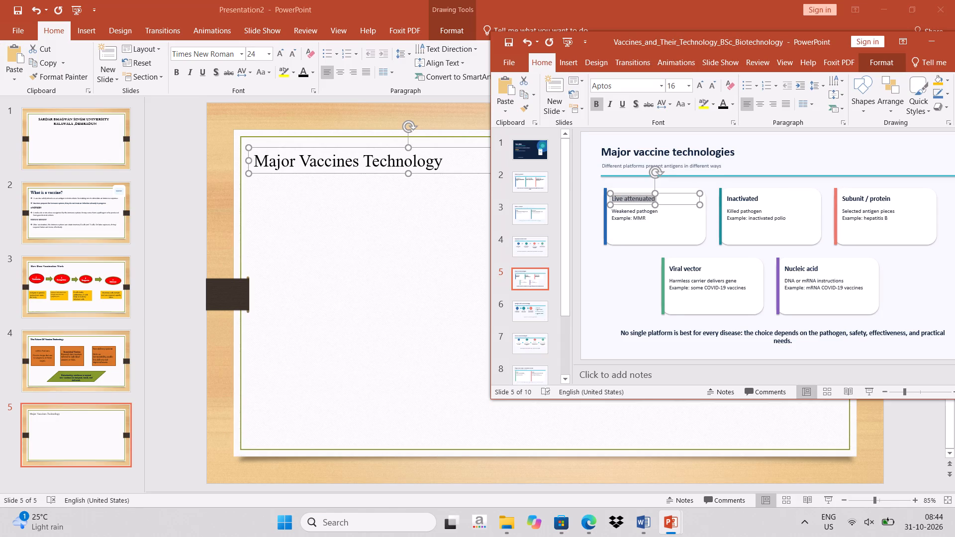
pyautogui.click(928, 39)
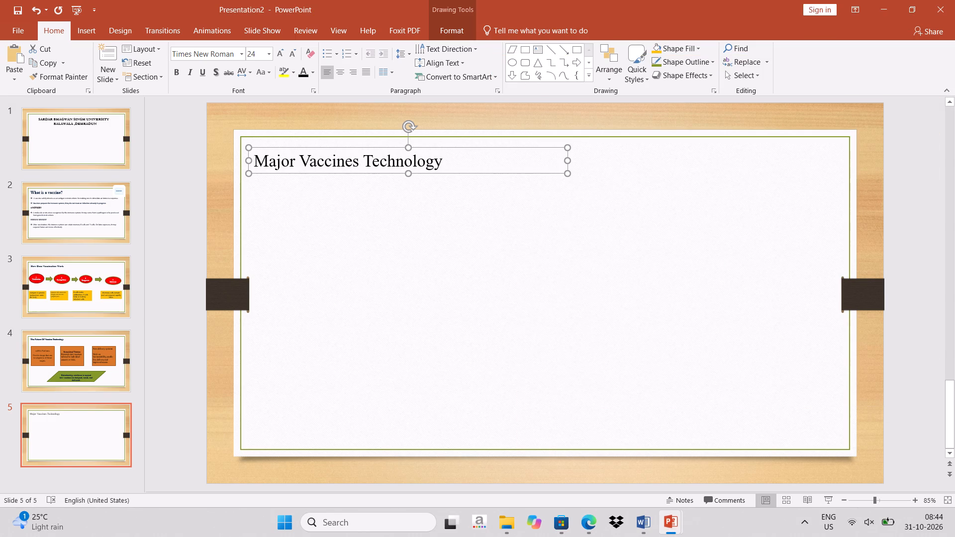
pyautogui.click(446, 160)
pyautogui.doubleClick(441, 162)
pyautogui.press('Return')
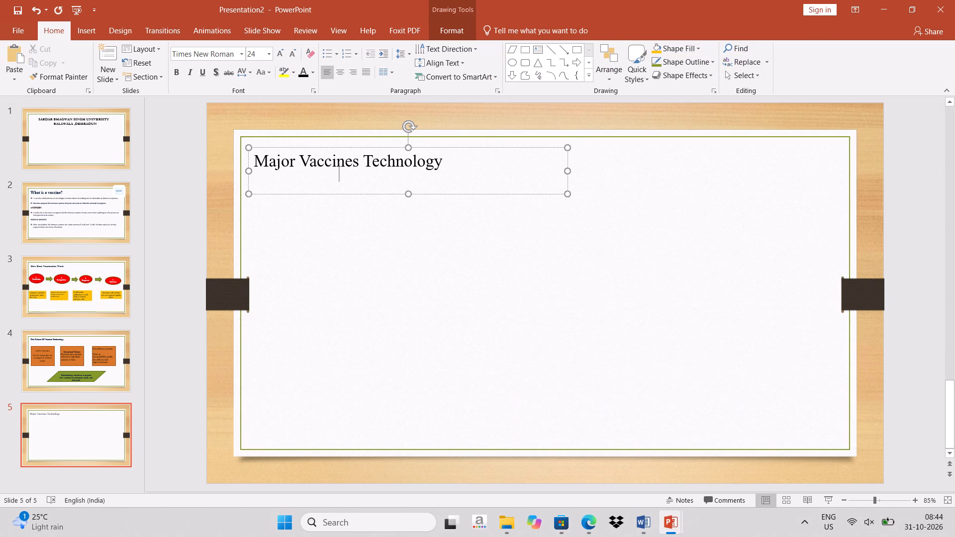
pyautogui.press('Return')
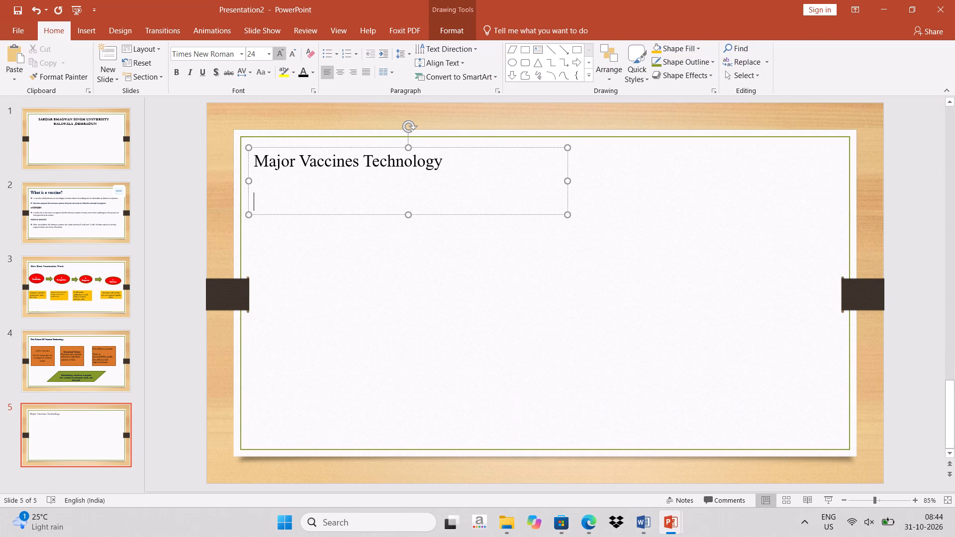
pyautogui.click(336, 53)
pyautogui.click(452, 134)
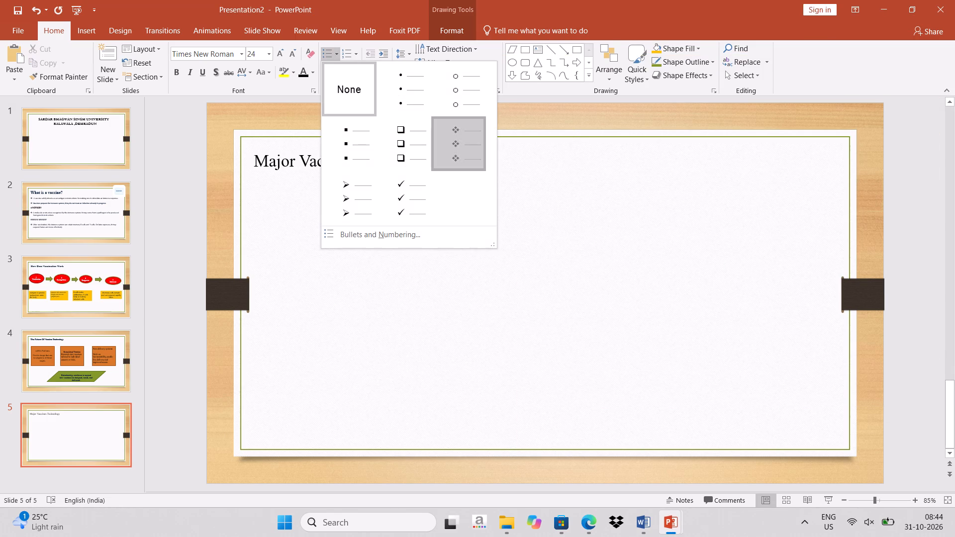
pyautogui.hotkey('ctrl', 'v')
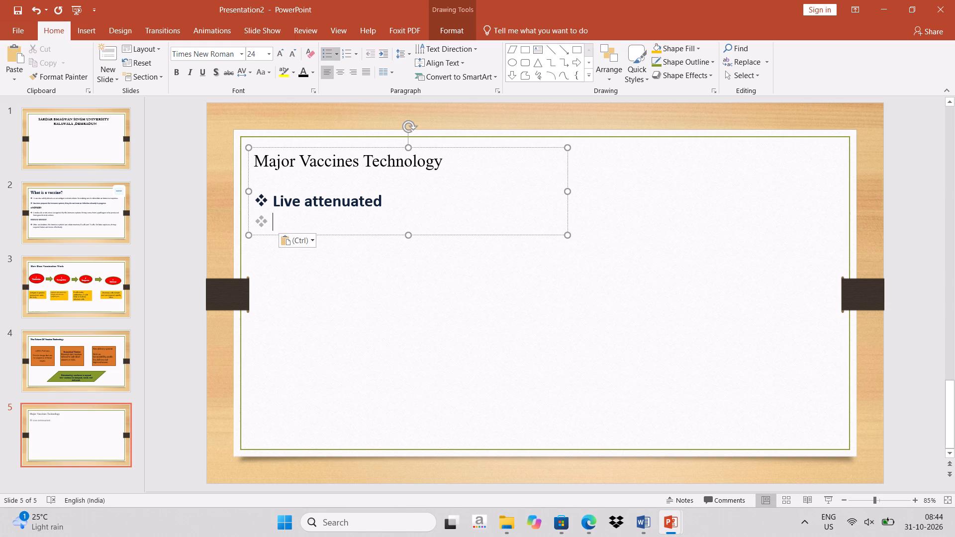
pyautogui.press('BackSpace')
# Add a hyphen directly after "Live attenuated" in the bulleted line.
pyautogui.press('Up')
pyautogui.press('Right')
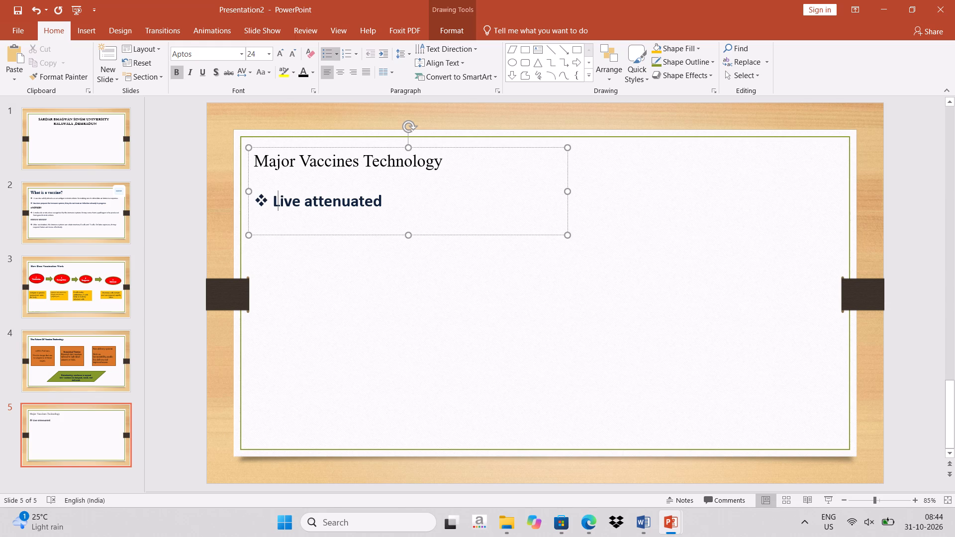
pyautogui.press('Right')
pyautogui.press('Right')
pyautogui.press('Right')
pyautogui.press('Right')
pyautogui.press('Right')
pyautogui.press('Right')
pyautogui.press('Right')
pyautogui.press('Right')
pyautogui.press('Right')
pyautogui.press('Right')
pyautogui.press('Right')
pyautogui.press('Right')
pyautogui.press('Right')
pyautogui.press('Right')
pyautogui.press('Right')
pyautogui.press('Right')
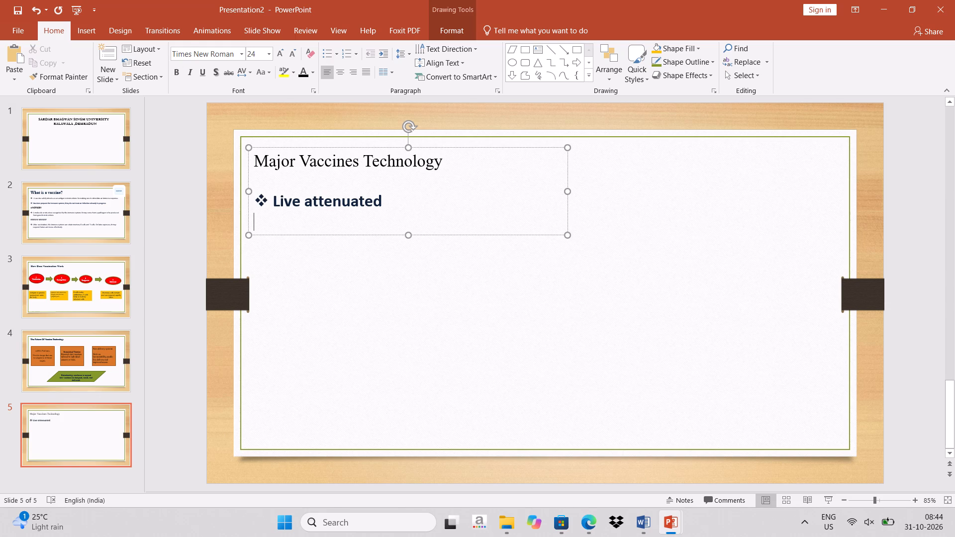
pyautogui.press('Up')
pyautogui.press('Right')
pyautogui.press('Right')
pyautogui.press('Right')
pyautogui.press('Right')
pyautogui.press('Right')
pyautogui.press('Right')
pyautogui.press('Right')
pyautogui.press('Right')
pyautogui.press('Right')
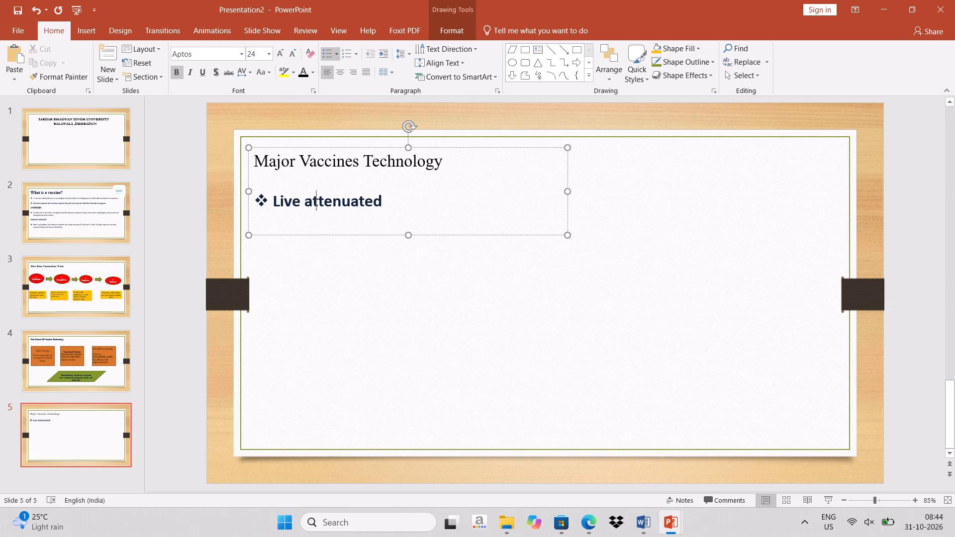
pyautogui.press('Right')
pyautogui.press('Right')
pyautogui.press('Right')
pyautogui.press('Right')
pyautogui.press('Right')
pyautogui.press('Right')
pyautogui.press('-')
# Copy the "Weakened pathogen" and "Example: MMR" text from the source presentation and paste it after the "Live attenuated-" hyphen.
pyautogui.click(566, 479)
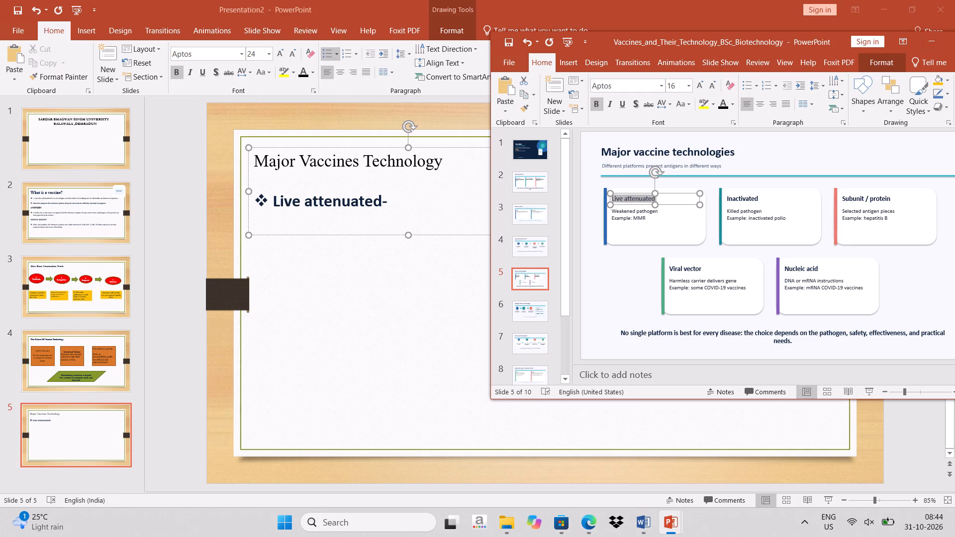
pyautogui.click(612, 210)
pyautogui.moveTo(612, 210); pyautogui.dragTo(655, 220)
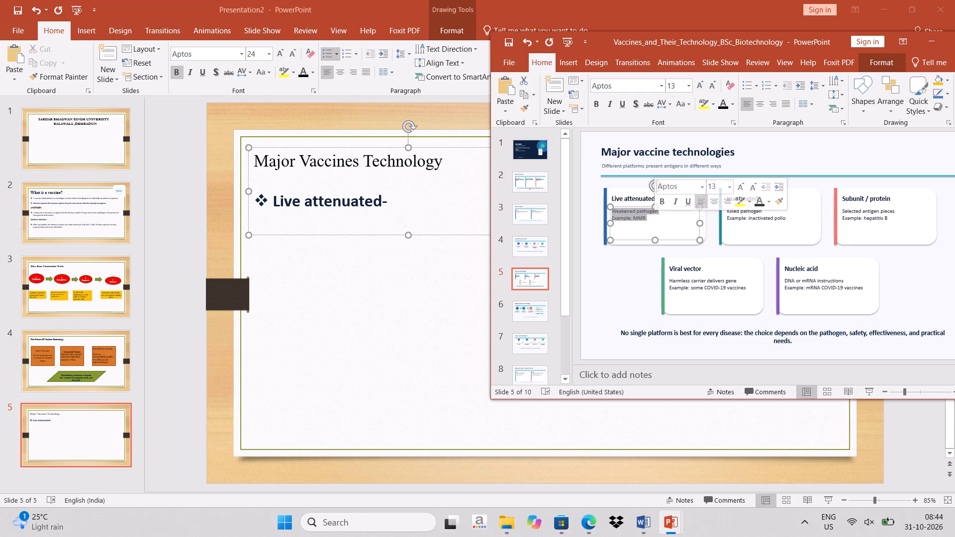
pyautogui.rightClick(634, 213)
pyautogui.click(655, 233)
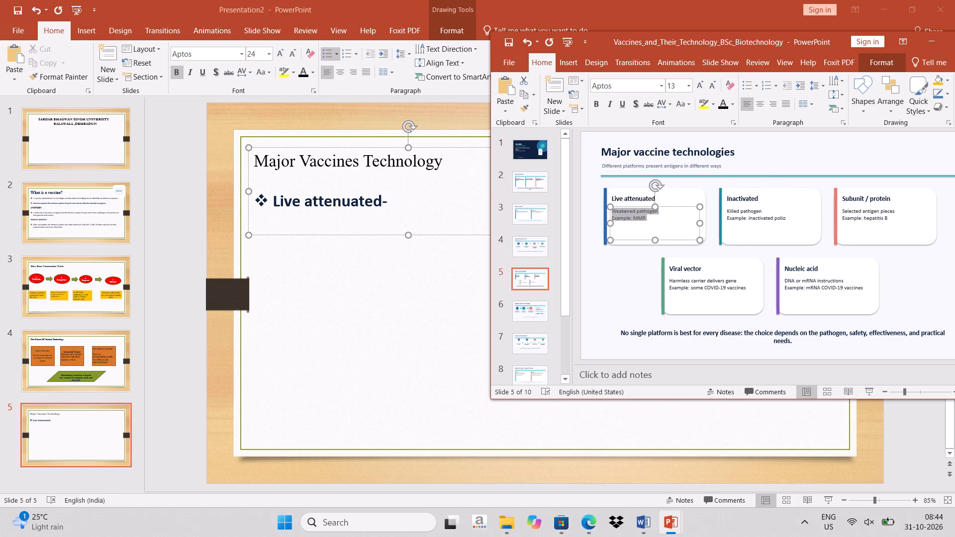
pyautogui.click(939, 41)
pyautogui.hotkey('ctrl', 'v')
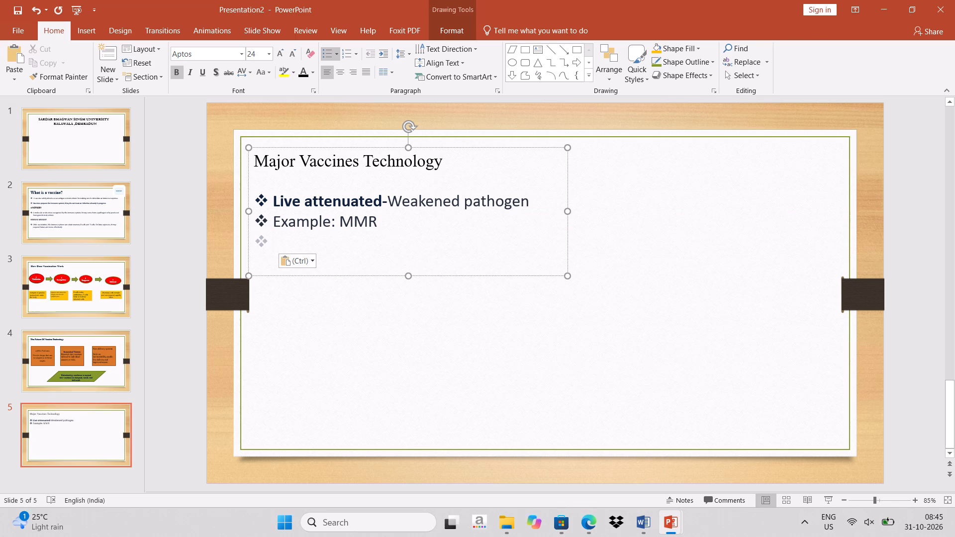
# Widen the text box toward the slide's right edge and join "Example: MMR" to the "Weakened pathogen" line, separated by a space.
pyautogui.moveTo(567, 212); pyautogui.dragTo(810, 211)
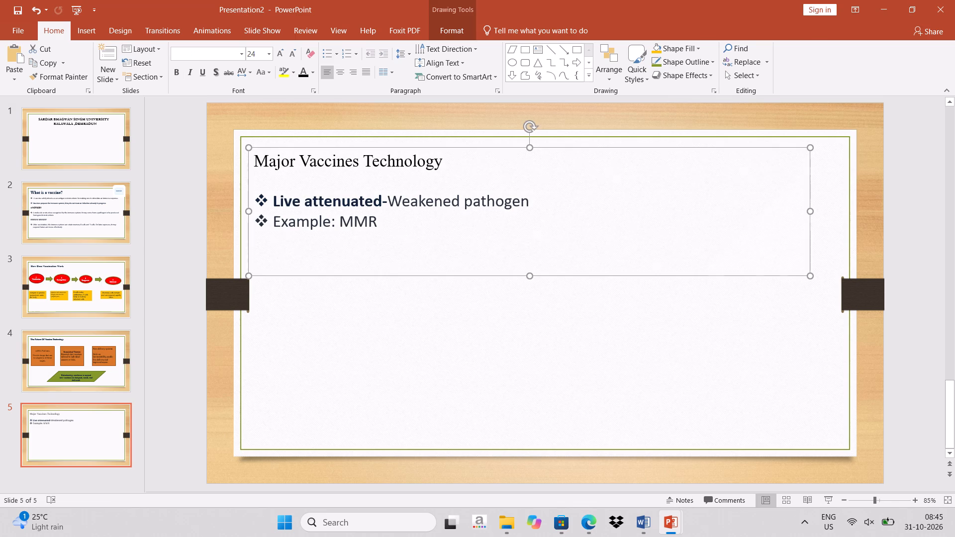
pyautogui.click(272, 223)
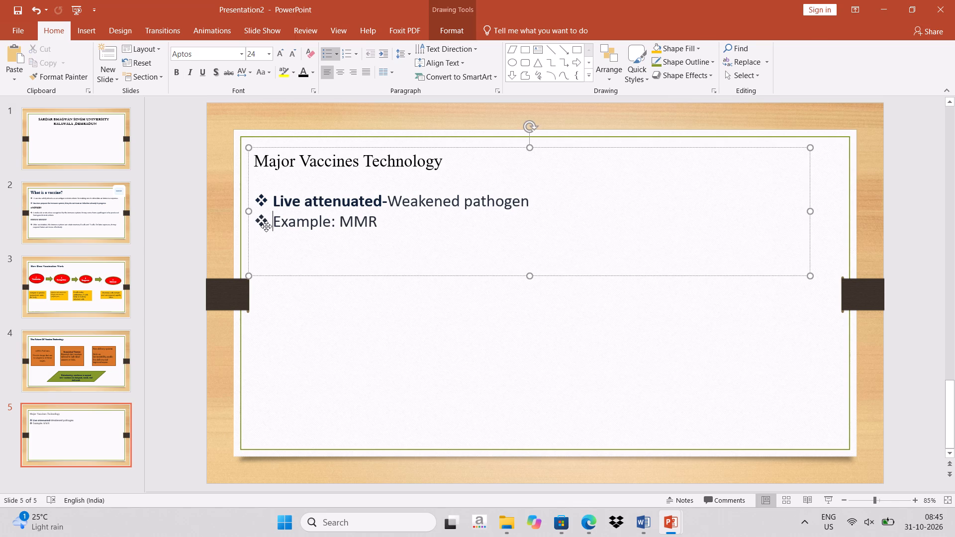
pyautogui.press('BackSpace')
pyautogui.press('BackSpace')
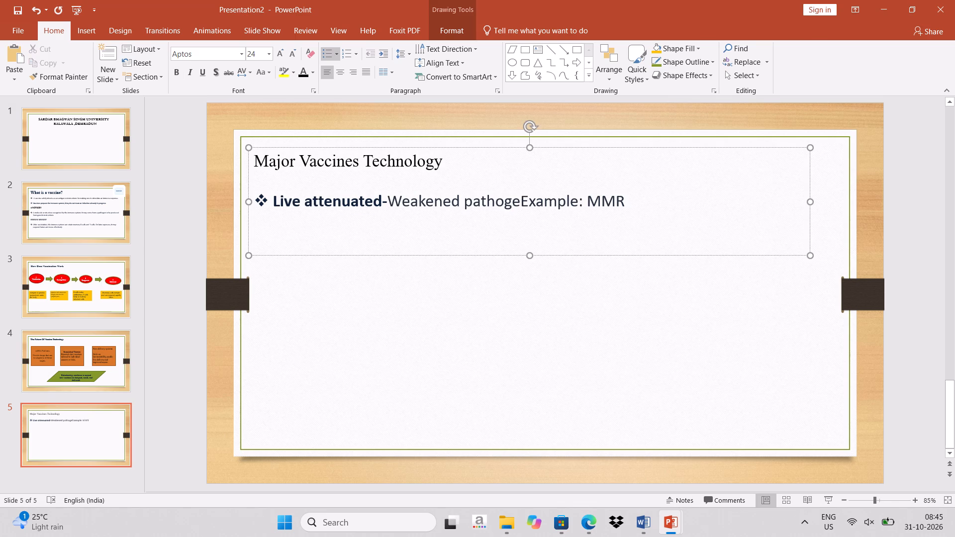
pyautogui.write('n')
pyautogui.press('space')
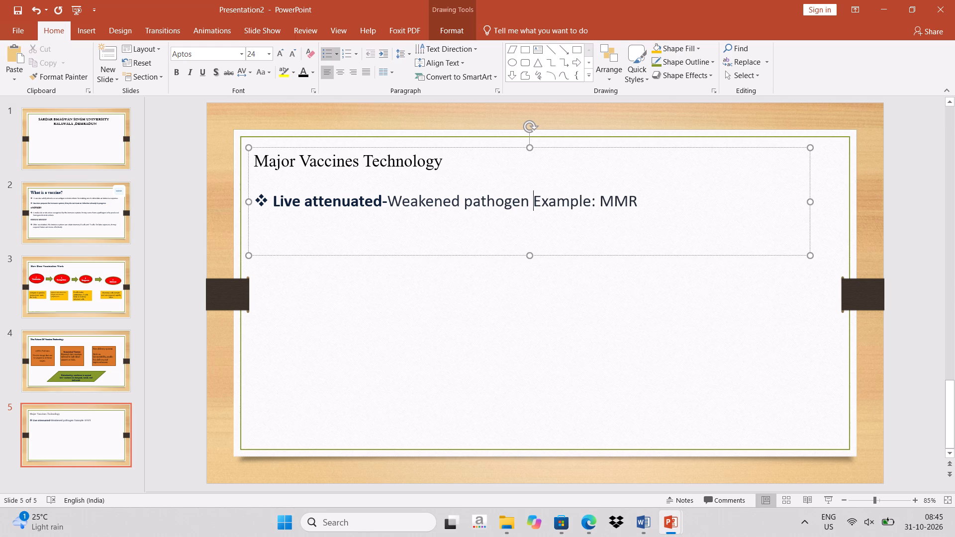
# Shrink the window to reveal the source presentation and add the bullet "Inactivated- Killed Pathogen" below the "Live attenuated" line.
pyautogui.click(632, 195)
pyautogui.press('Right')
pyautogui.press('Return')
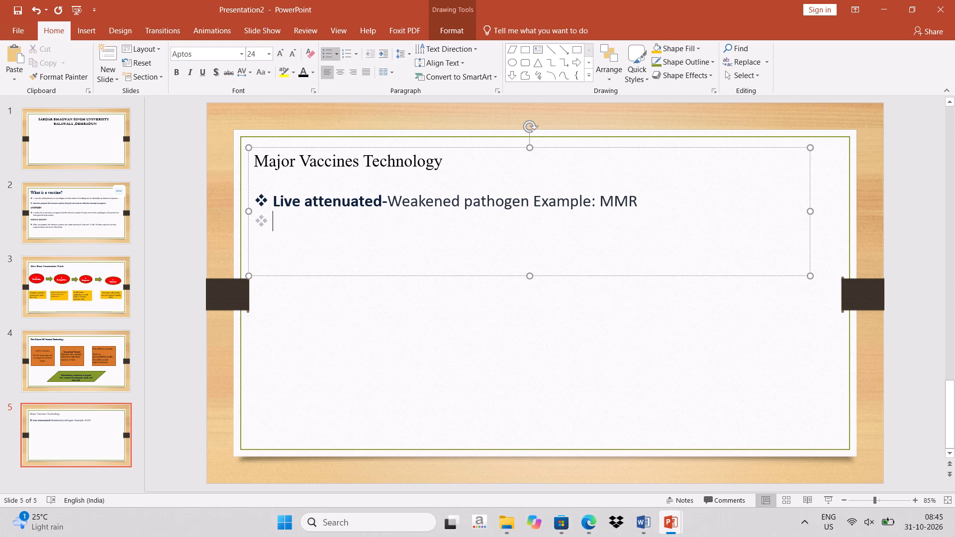
pyautogui.click(575, 472)
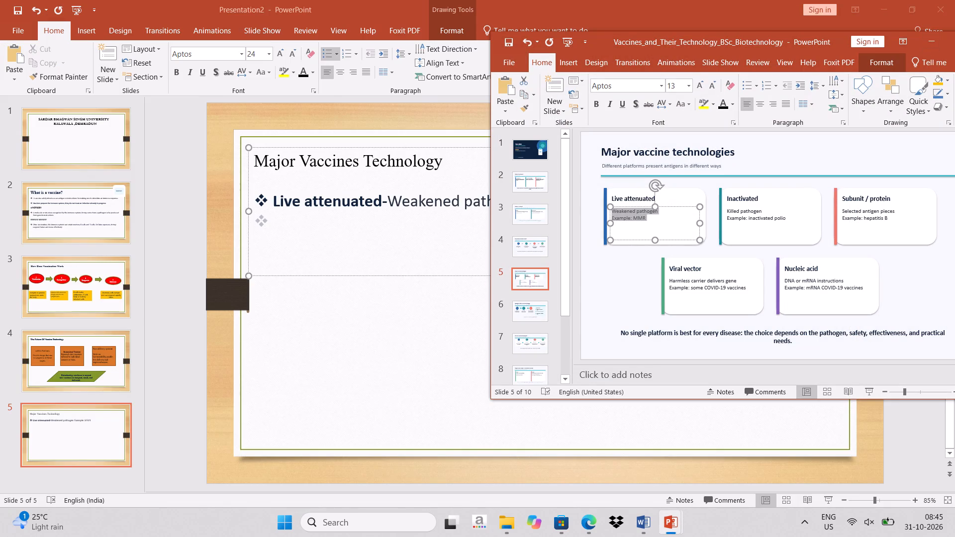
pyautogui.click(916, 7)
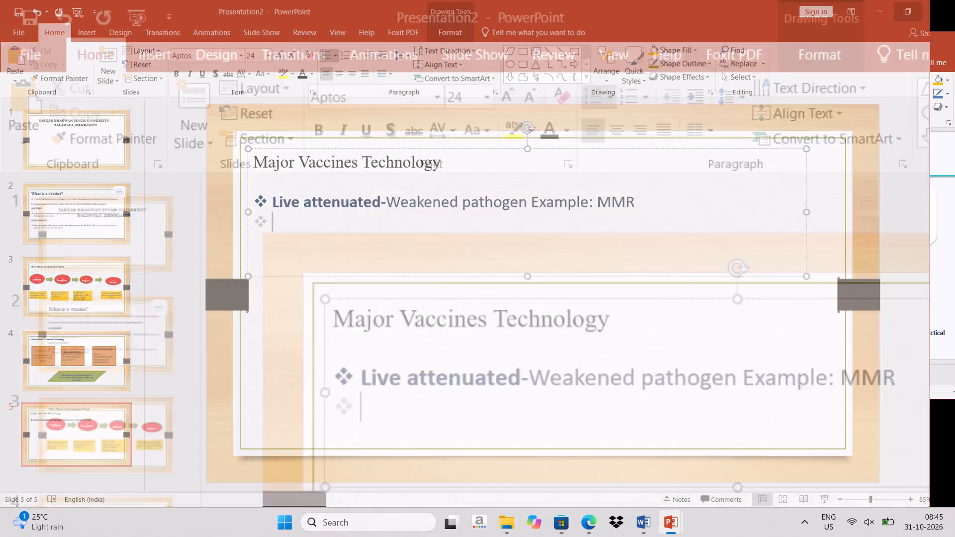
pyautogui.write('Inactivated')
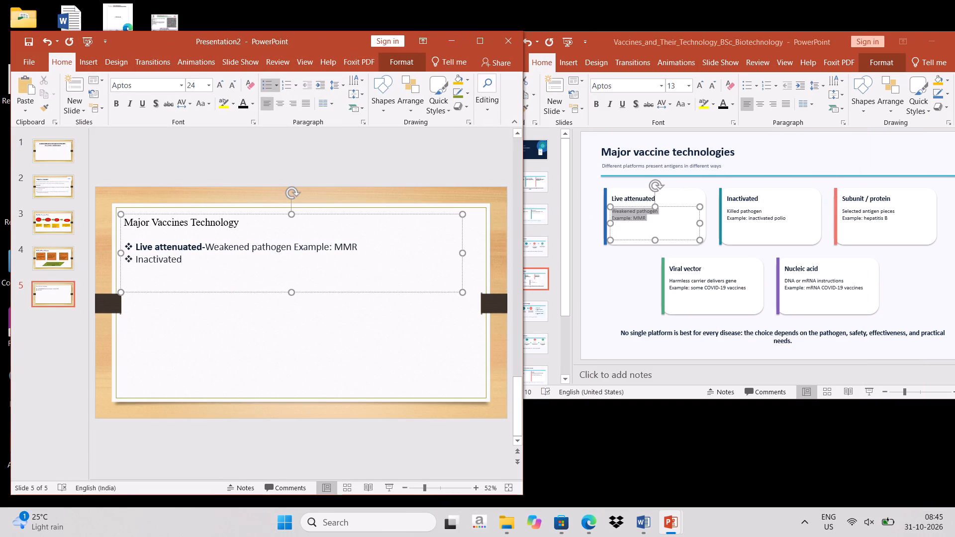
pyautogui.press('-')
pyautogui.press('space')
pyautogui.write('Killed Pathogen')
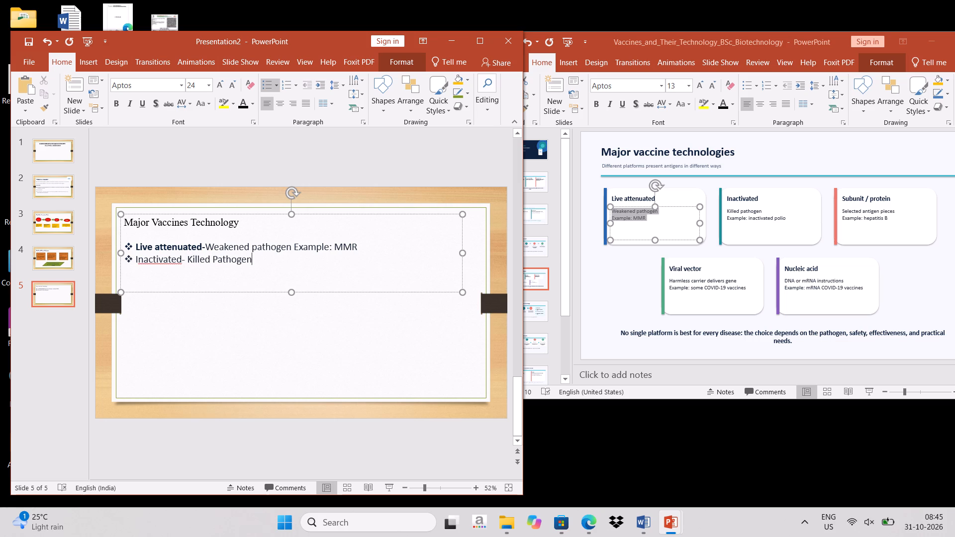
pyautogui.press('space')
# Add a third diamond-bulleted line reading "Subunit/Protein-Selected antiogen pieces" below the "Inactivated" line.
pyautogui.press('Return')
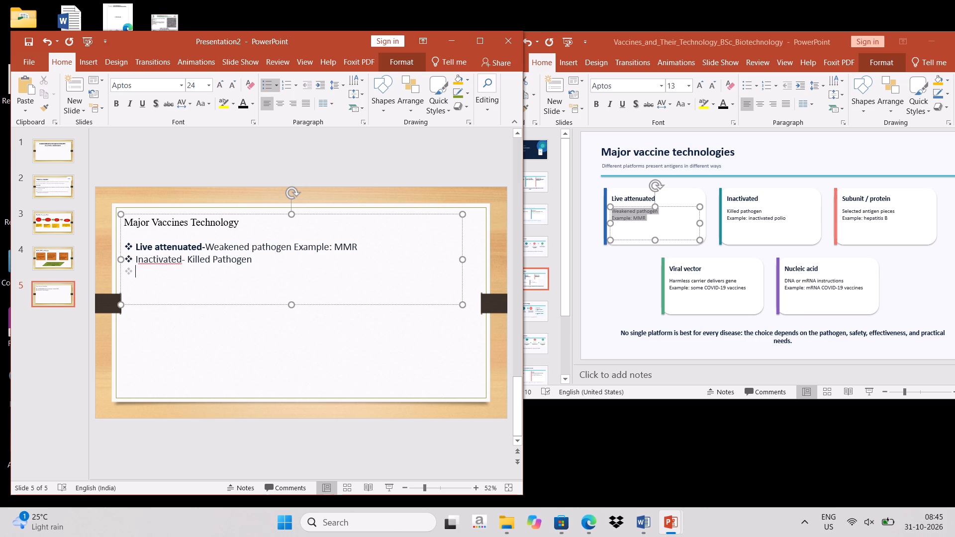
pyautogui.write('Subunit')
pyautogui.press('space')
pyautogui.press('BackSpace')
pyautogui.write('/Protein')
pyautogui.press('space')
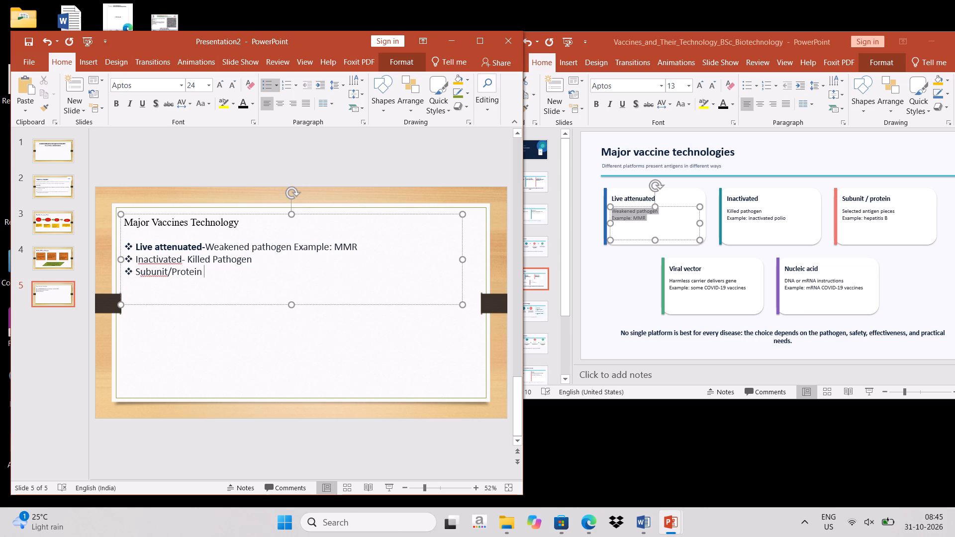
pyautogui.press('BackSpace')
pyautogui.press('-')
pyautogui.write('Sele')
pyautogui.write('cted antiogen')
pyautogui.press('space')
pyautogui.write('pieces')
# Add a fourth diamond-bulleted line reading "Viral Vector- Harmless carriers delvers gene" below the "Subunit/Protein" line.
pyautogui.press('Return')
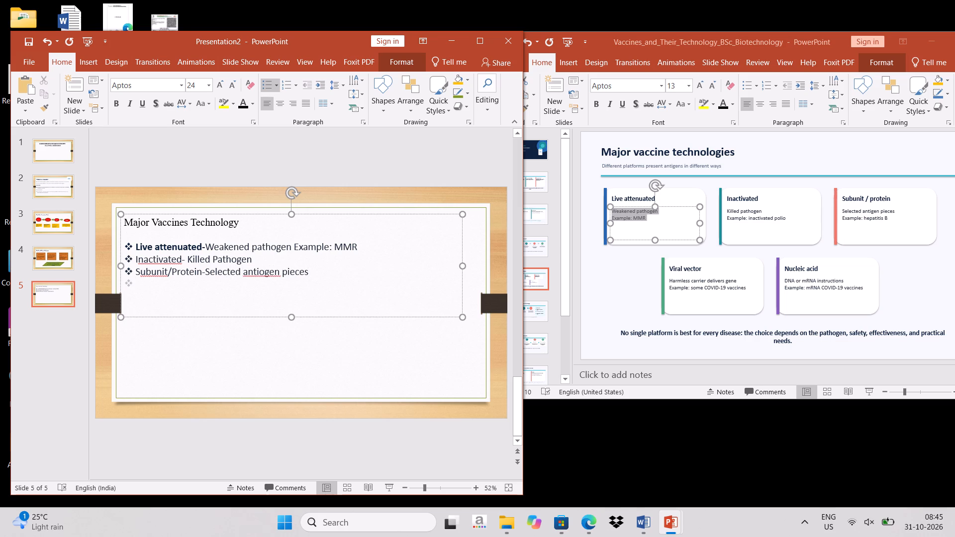
pyautogui.write('Viral')
pyautogui.press('space')
pyautogui.write('Vector')
pyautogui.press('-')
pyautogui.press('space')
pyautogui.write('Harmle')
pyautogui.write('ss cr')
pyautogui.press('BackSpace')
pyautogui.press('a')
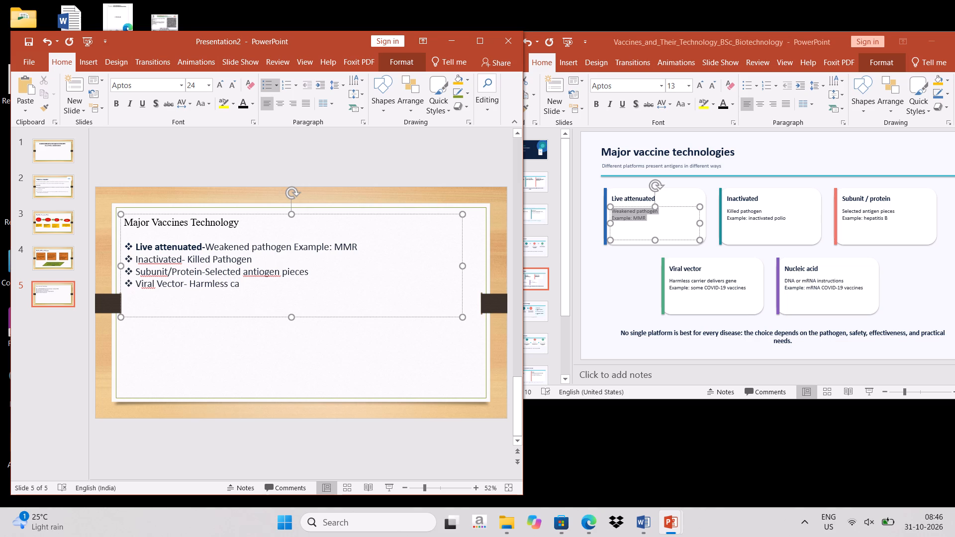
pyautogui.write('rriers delvers')
pyautogui.press('space')
pyautogui.write('gene')
# Add a fifth diamond-bulleted line reading "Nucleic acide- DNA or mRna Instructions" below the "Viral Vector" line.
pyautogui.press('Return')
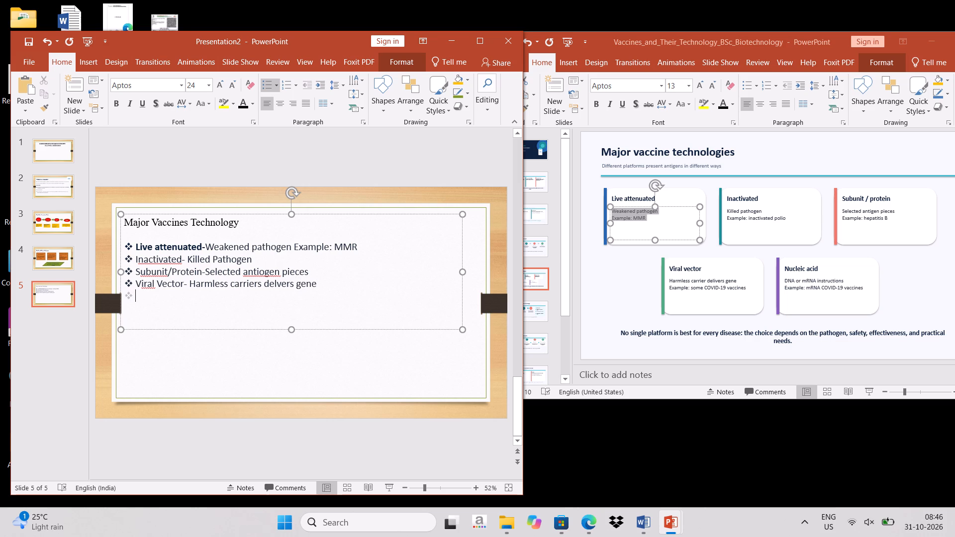
pyautogui.write('Nucleic acide')
pyautogui.press('-')
pyautogui.press('space')
pyautogui.write('DNA or')
pyautogui.press('space')
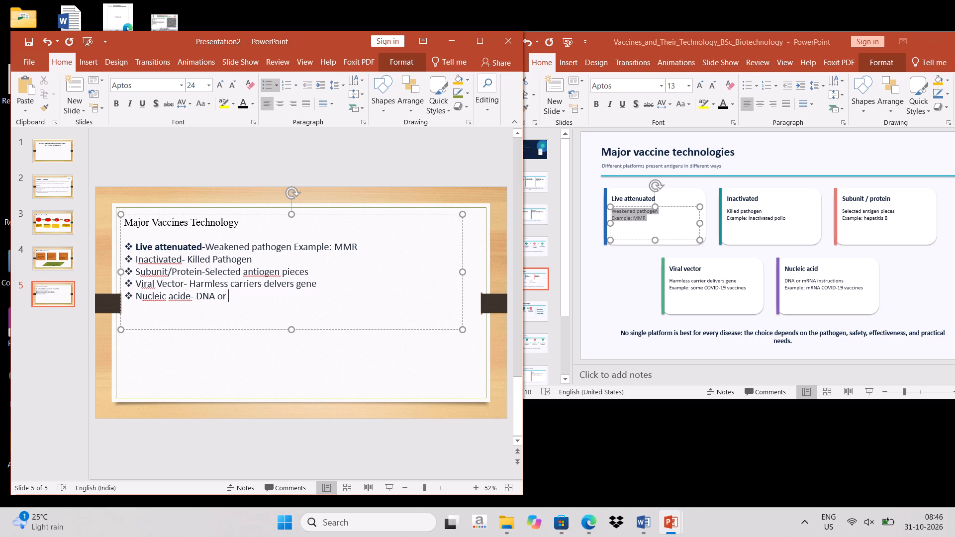
pyautogui.write('mRna')
pyautogui.press('space')
pyautogui.hotkey('shift', 'i')
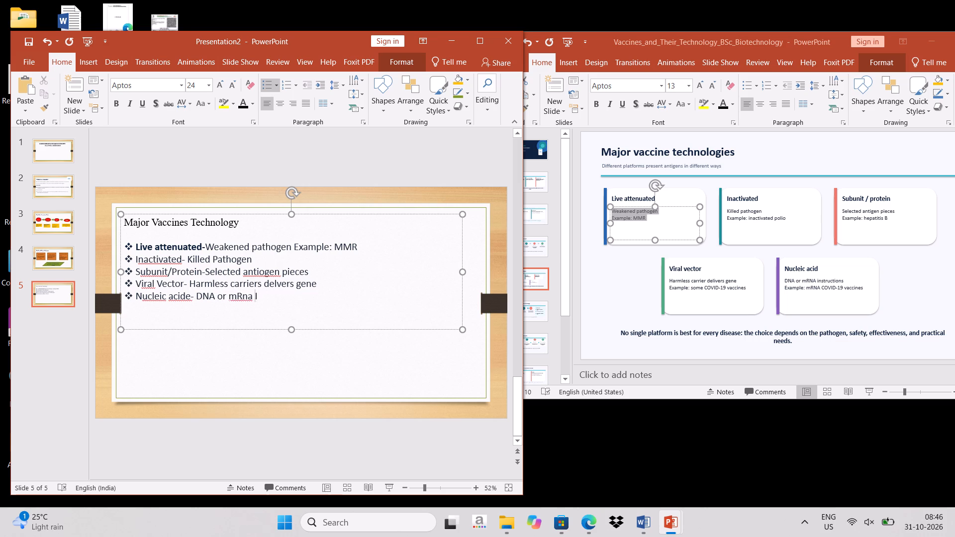
pyautogui.write('nstructions')
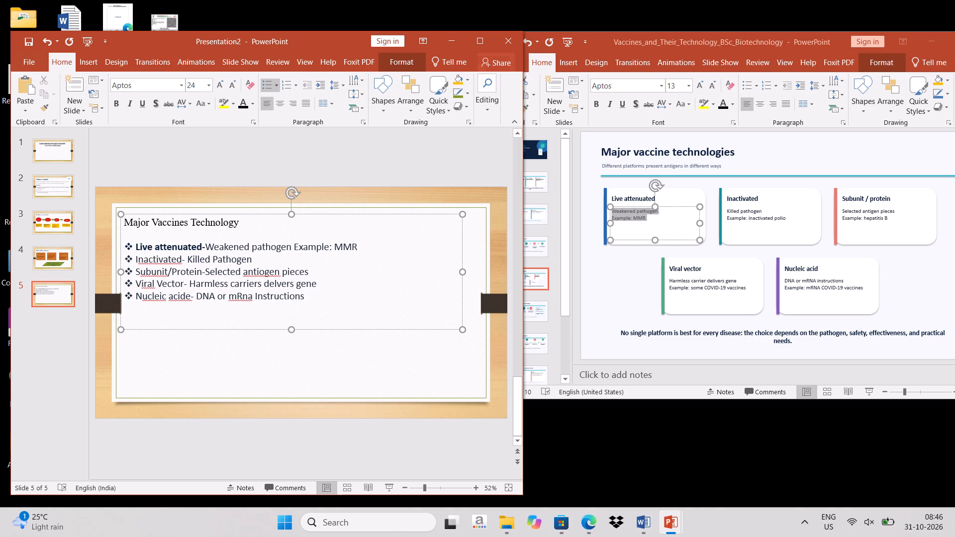
# Maximize the Presentation2 window and set the font of all five bulleted lines to Times New Roman.
pyautogui.click(483, 45)
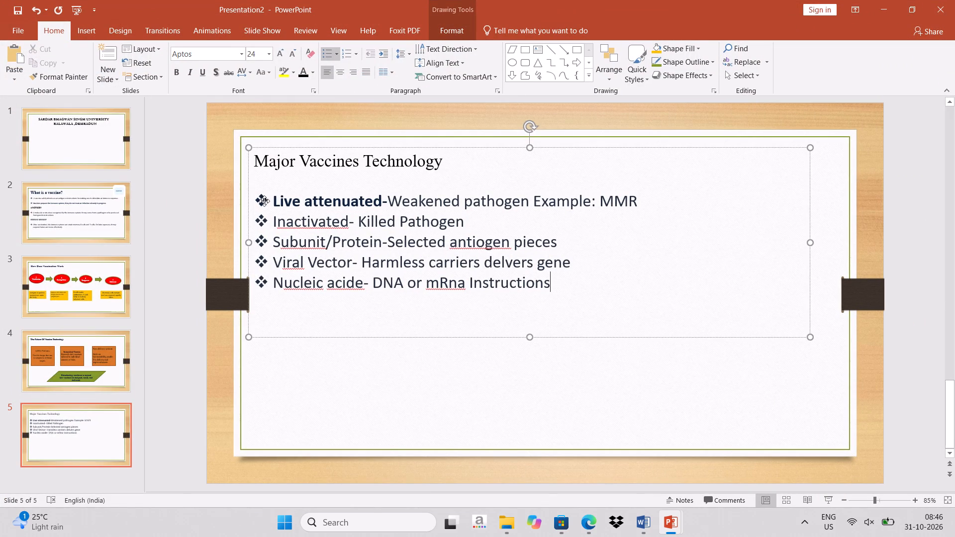
pyautogui.moveTo(273, 201); pyautogui.dragTo(560, 282)
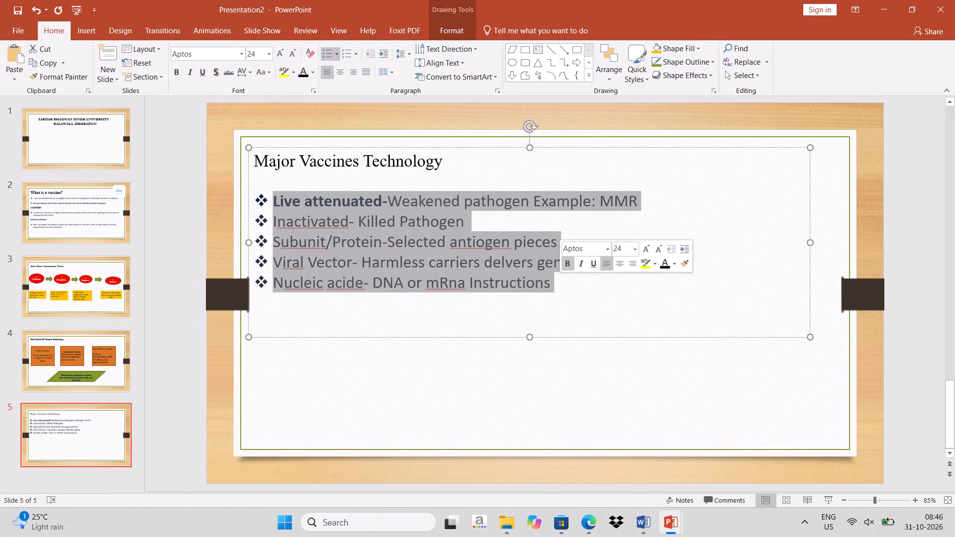
pyautogui.click(611, 250)
pyautogui.write('times')
pyautogui.press('Return')
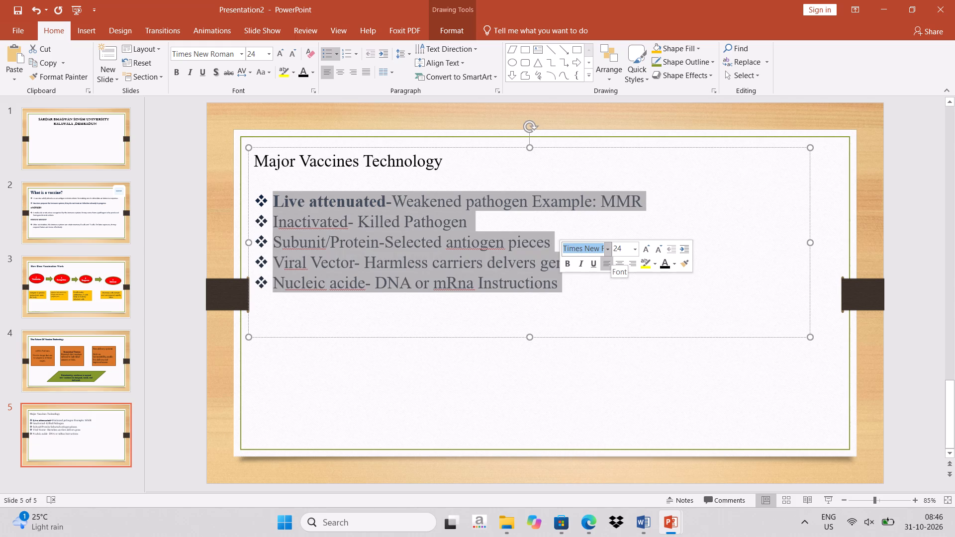
# Make the "Inactivated- Killed Pathogen" line bold.
pyautogui.click(657, 206)
pyautogui.click(646, 199)
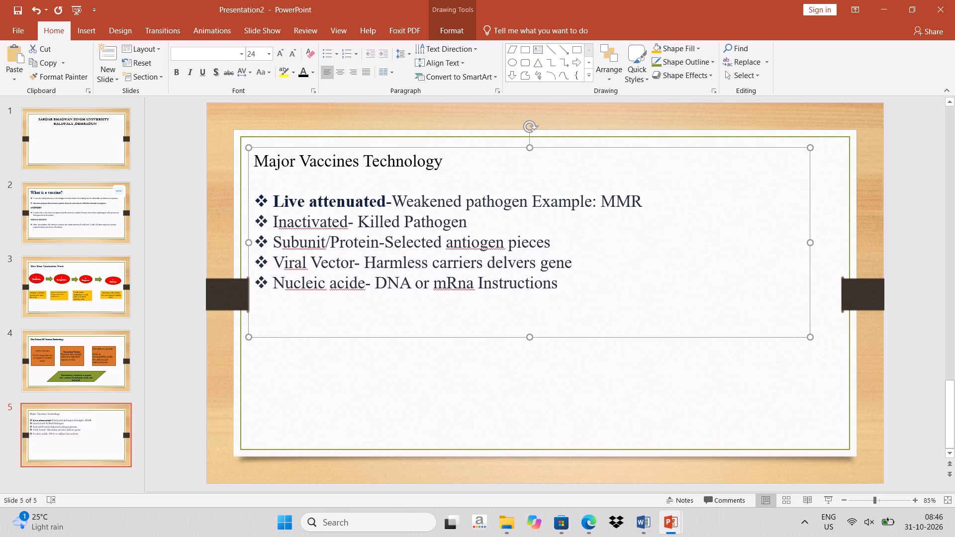
pyautogui.click(643, 202)
pyautogui.moveTo(638, 204); pyautogui.dragTo(647, 220)
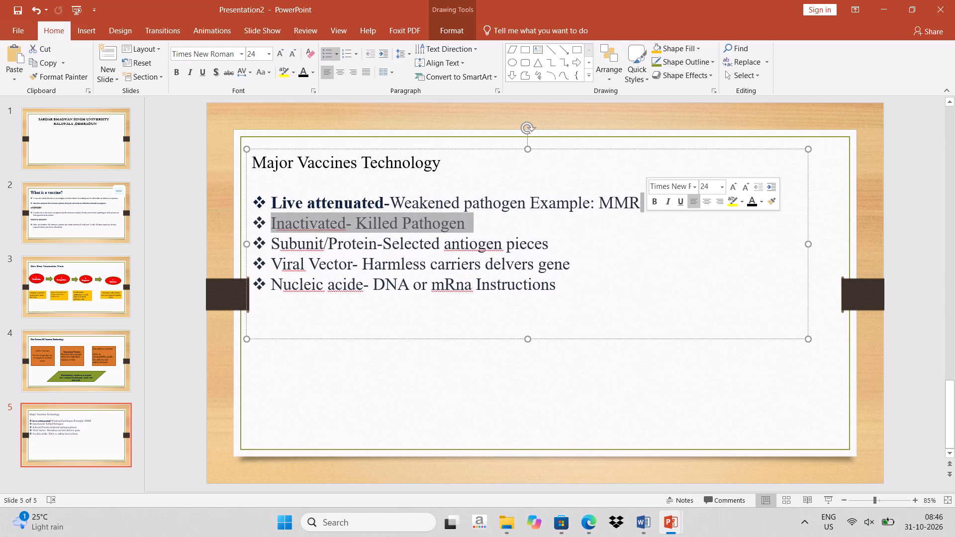
pyautogui.click(650, 208)
# Insert an unbulleted blank line between the "Live attenuated" and "Inactivated" lines.
pyautogui.click(636, 200)
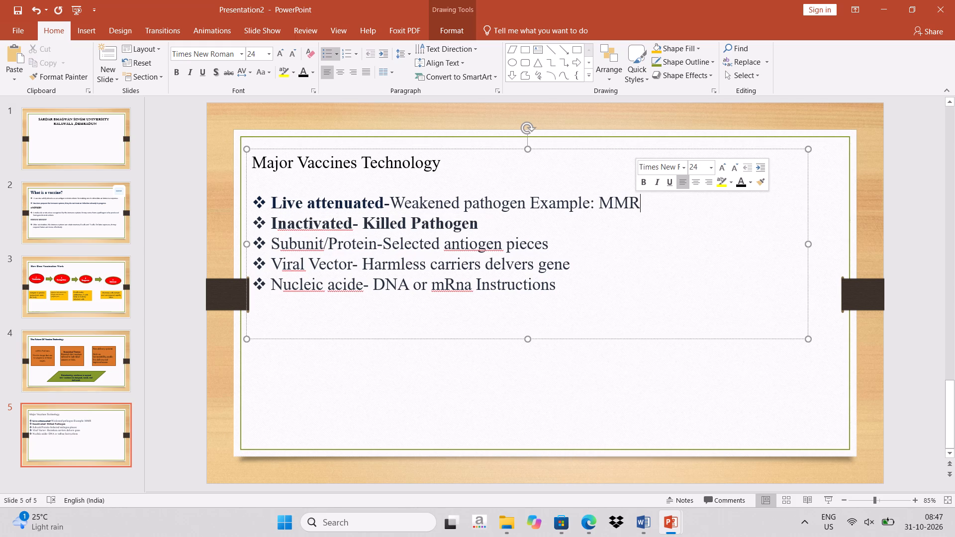
pyautogui.press('Return')
pyautogui.press('BackSpace')
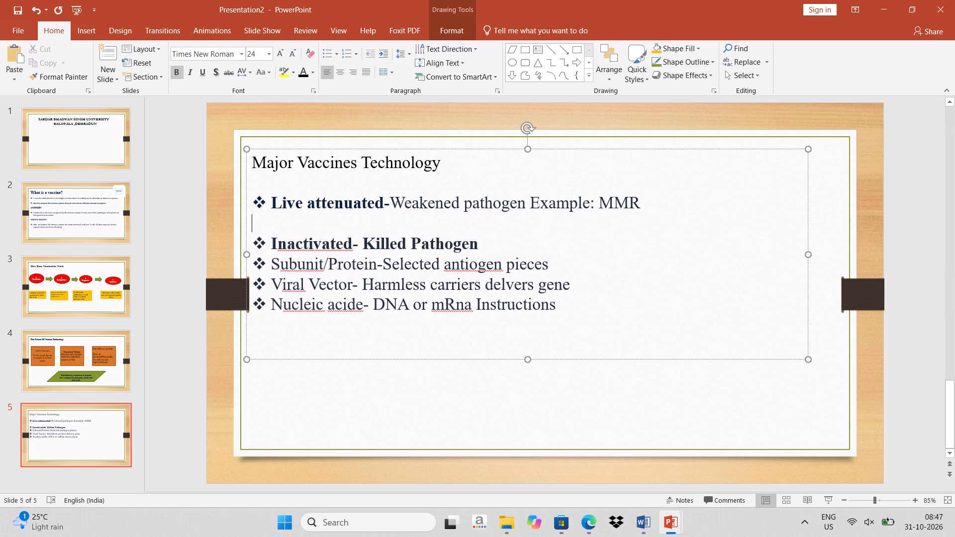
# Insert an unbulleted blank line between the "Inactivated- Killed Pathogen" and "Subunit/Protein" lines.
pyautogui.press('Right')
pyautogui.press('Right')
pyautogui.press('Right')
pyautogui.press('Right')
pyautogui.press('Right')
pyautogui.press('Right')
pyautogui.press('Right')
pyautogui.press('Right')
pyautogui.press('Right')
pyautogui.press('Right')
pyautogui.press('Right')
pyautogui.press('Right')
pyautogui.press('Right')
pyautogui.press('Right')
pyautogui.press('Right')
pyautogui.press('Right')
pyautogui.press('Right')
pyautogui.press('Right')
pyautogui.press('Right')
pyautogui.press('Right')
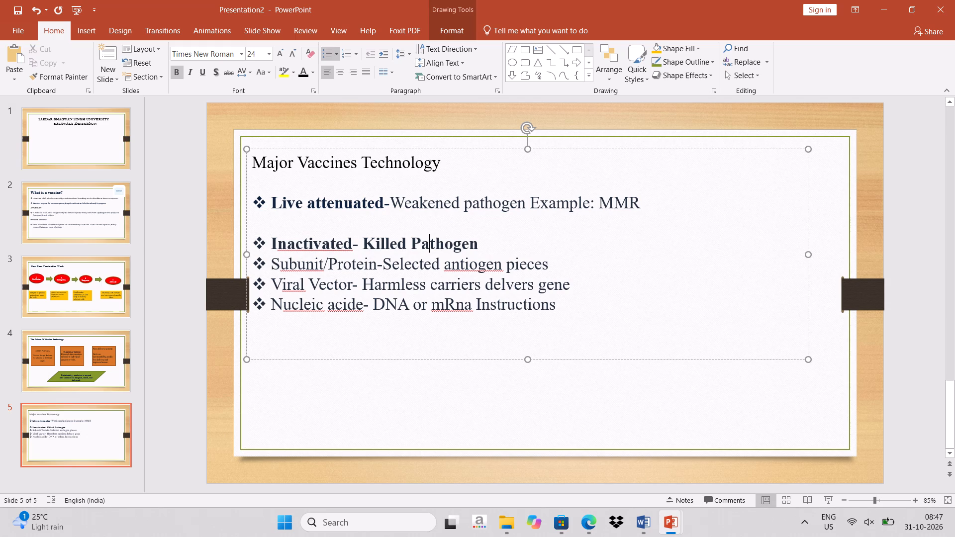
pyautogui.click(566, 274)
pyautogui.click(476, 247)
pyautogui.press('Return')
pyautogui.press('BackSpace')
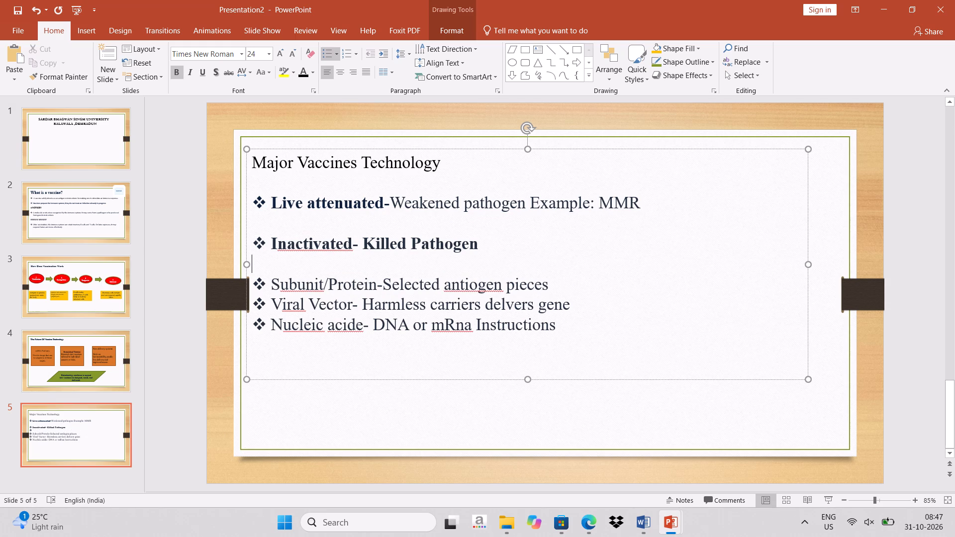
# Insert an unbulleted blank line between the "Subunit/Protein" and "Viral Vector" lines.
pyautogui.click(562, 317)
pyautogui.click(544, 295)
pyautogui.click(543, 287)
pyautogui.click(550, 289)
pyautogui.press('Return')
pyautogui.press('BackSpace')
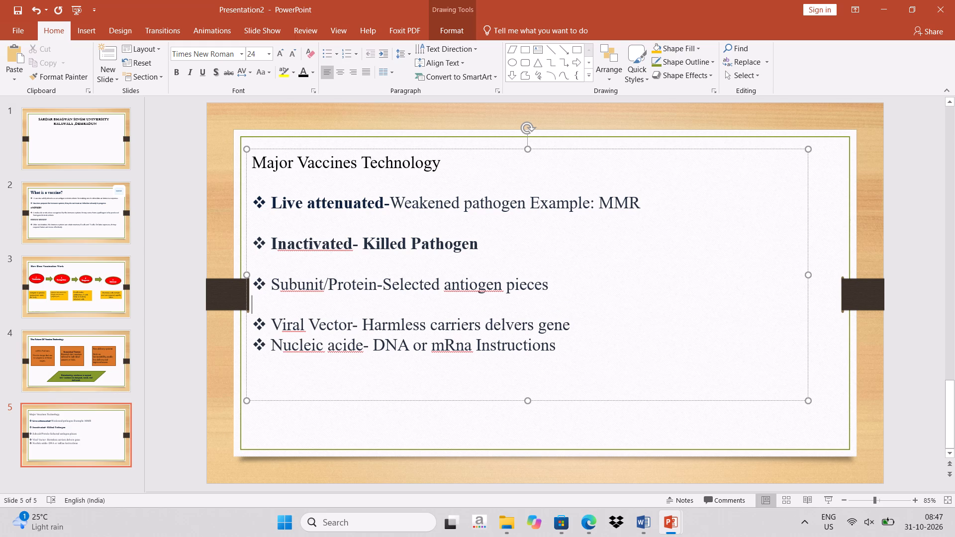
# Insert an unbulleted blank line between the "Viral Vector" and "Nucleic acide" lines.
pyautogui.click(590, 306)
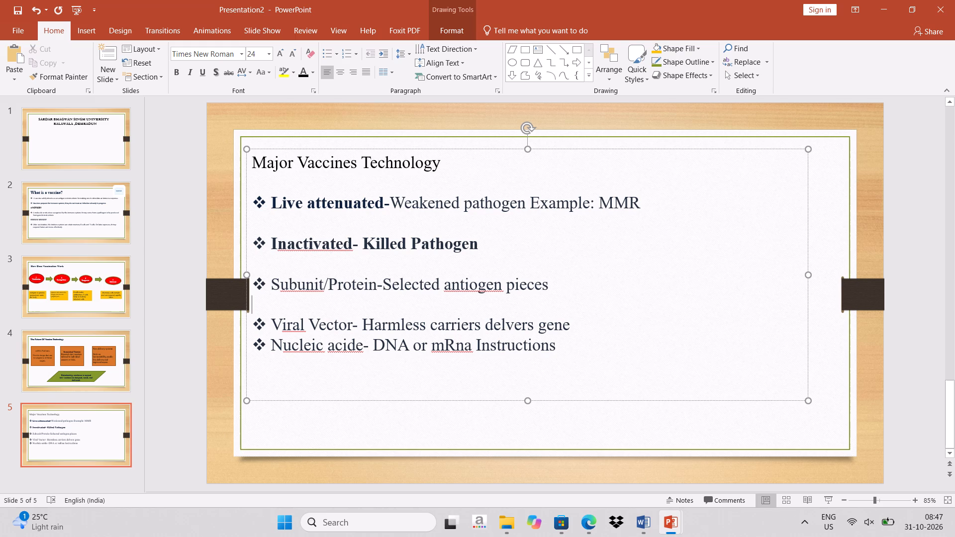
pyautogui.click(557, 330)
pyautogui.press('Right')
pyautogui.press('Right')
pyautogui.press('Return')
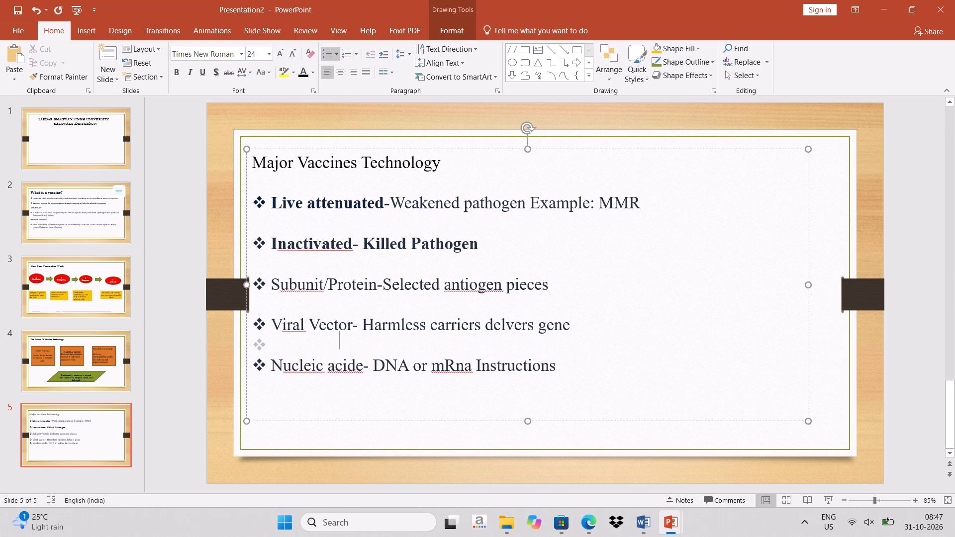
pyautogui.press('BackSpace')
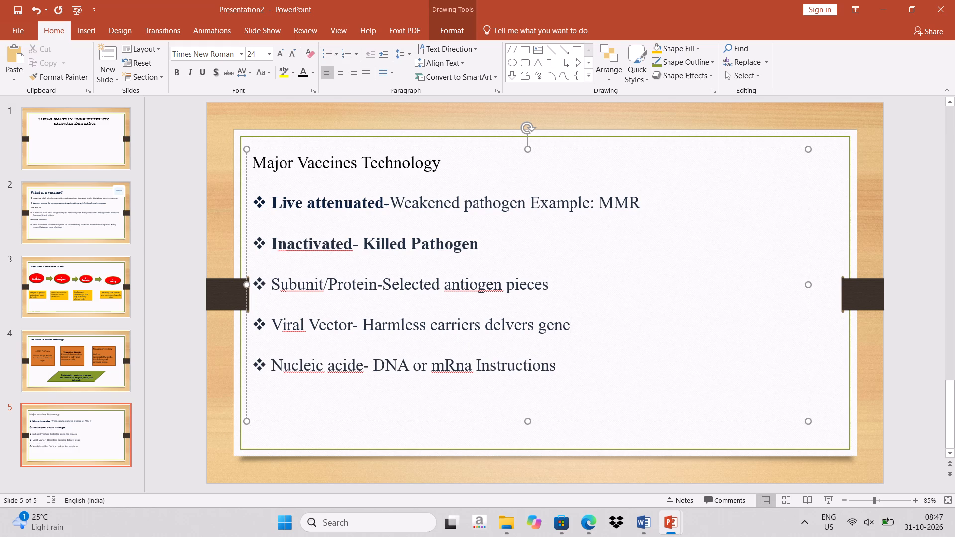
# Set the font size of the heading and all five bulleted lines to 28.
pyautogui.moveTo(252, 166); pyautogui.dragTo(305, 239)
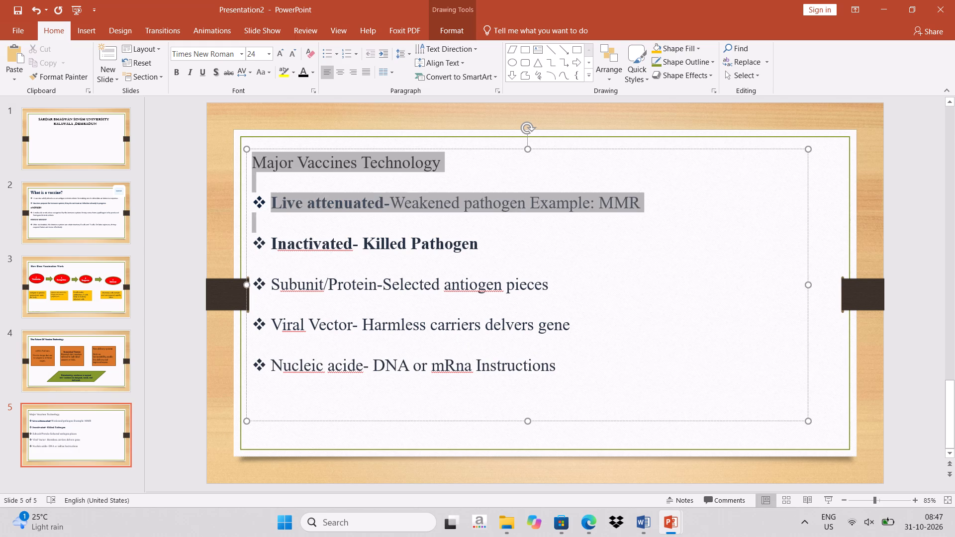
pyautogui.moveTo(305, 239); pyautogui.dragTo(587, 395)
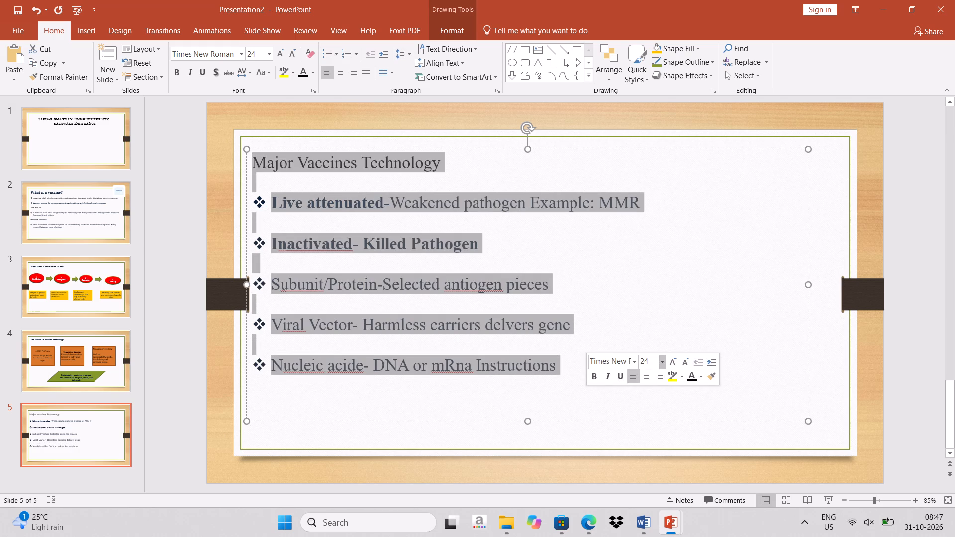
pyautogui.click(664, 362)
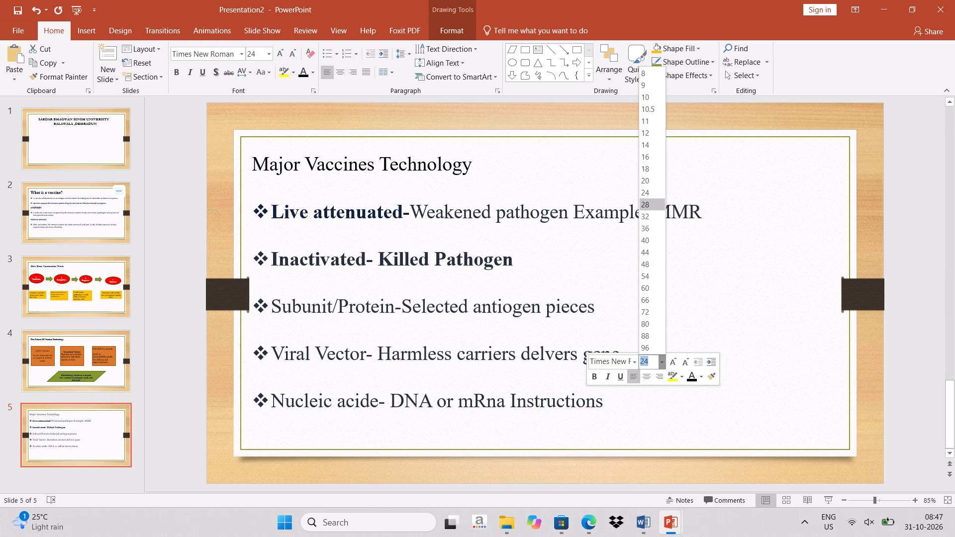
pyautogui.click(648, 207)
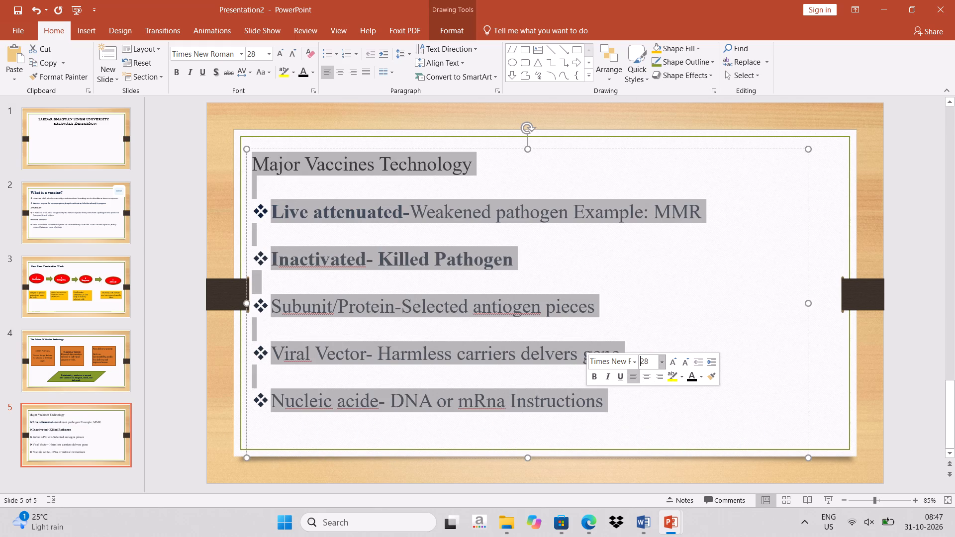
pyautogui.click(562, 262)
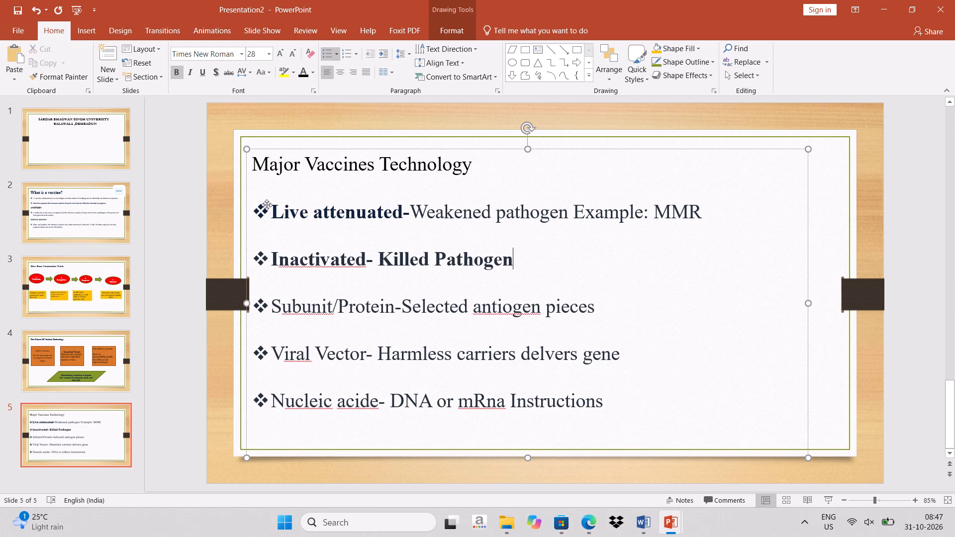
# Replace all five bulleted lines below the heading with the copied text, pasted as text only.
pyautogui.moveTo(273, 212); pyautogui.dragTo(444, 443)
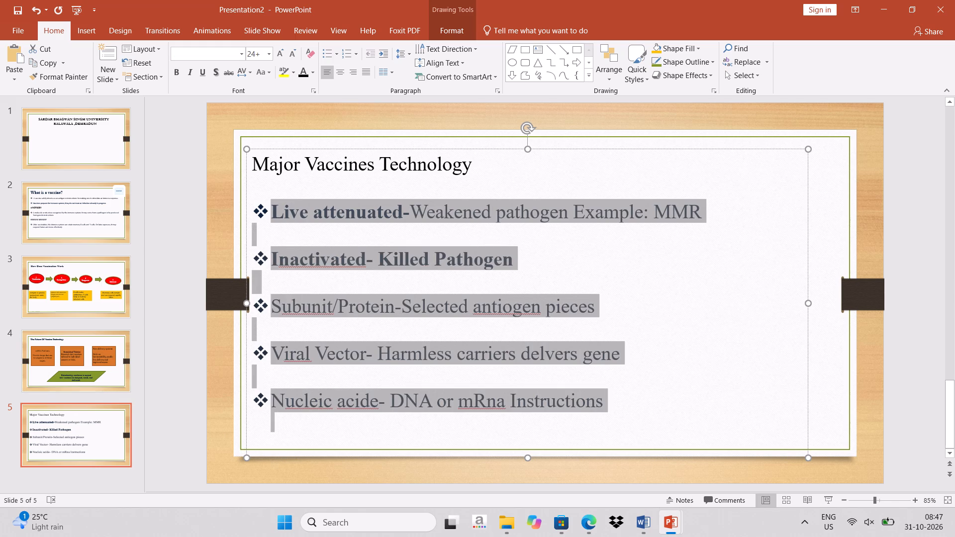
pyautogui.moveTo(444, 443); pyautogui.dragTo(445, 443)
pyautogui.rightClick(521, 304)
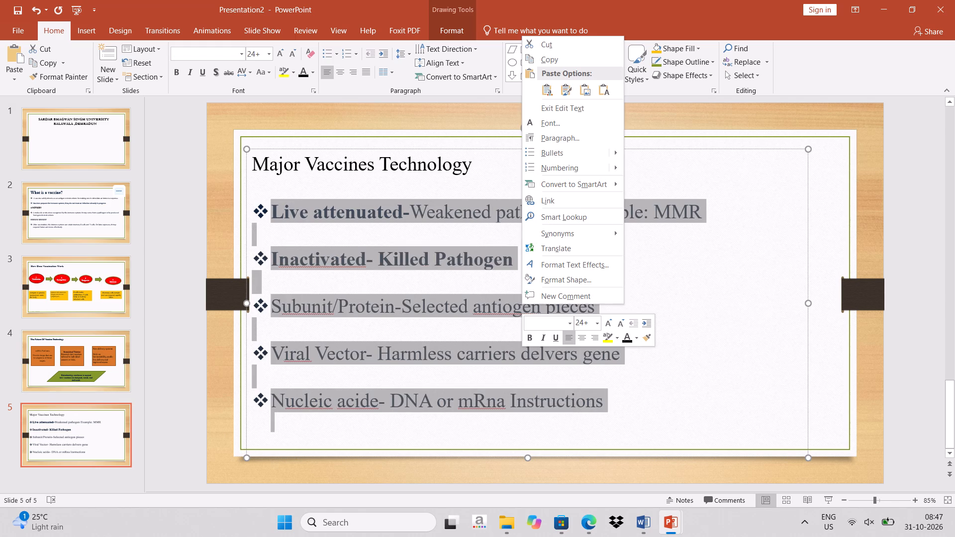
pyautogui.click(605, 91)
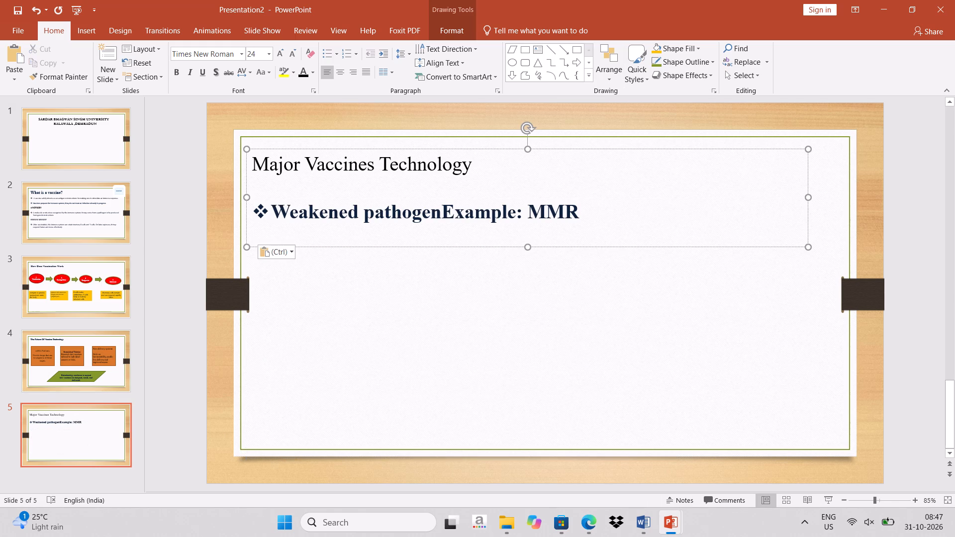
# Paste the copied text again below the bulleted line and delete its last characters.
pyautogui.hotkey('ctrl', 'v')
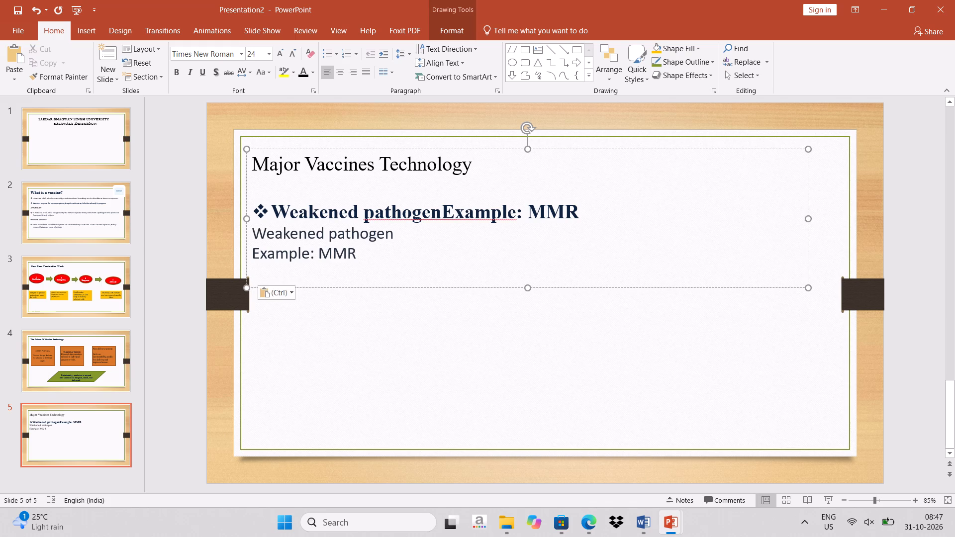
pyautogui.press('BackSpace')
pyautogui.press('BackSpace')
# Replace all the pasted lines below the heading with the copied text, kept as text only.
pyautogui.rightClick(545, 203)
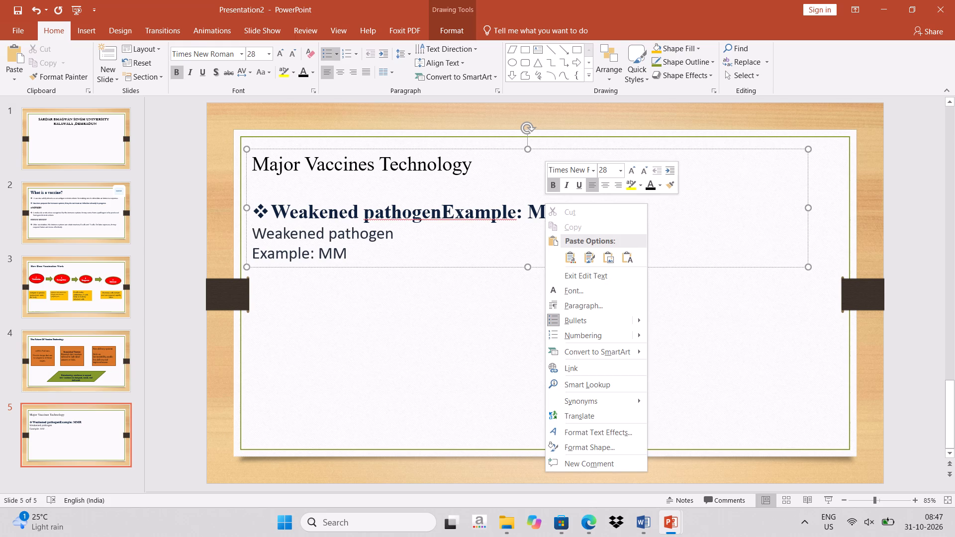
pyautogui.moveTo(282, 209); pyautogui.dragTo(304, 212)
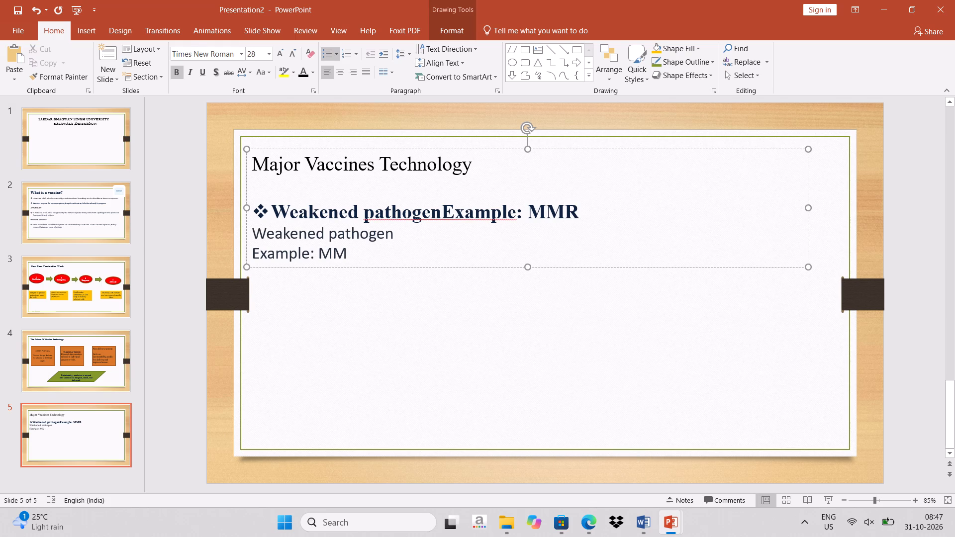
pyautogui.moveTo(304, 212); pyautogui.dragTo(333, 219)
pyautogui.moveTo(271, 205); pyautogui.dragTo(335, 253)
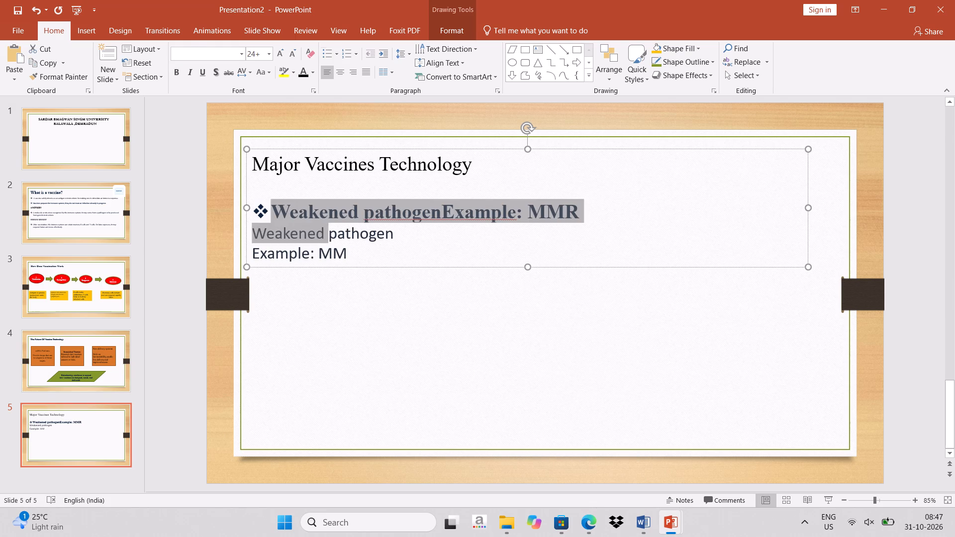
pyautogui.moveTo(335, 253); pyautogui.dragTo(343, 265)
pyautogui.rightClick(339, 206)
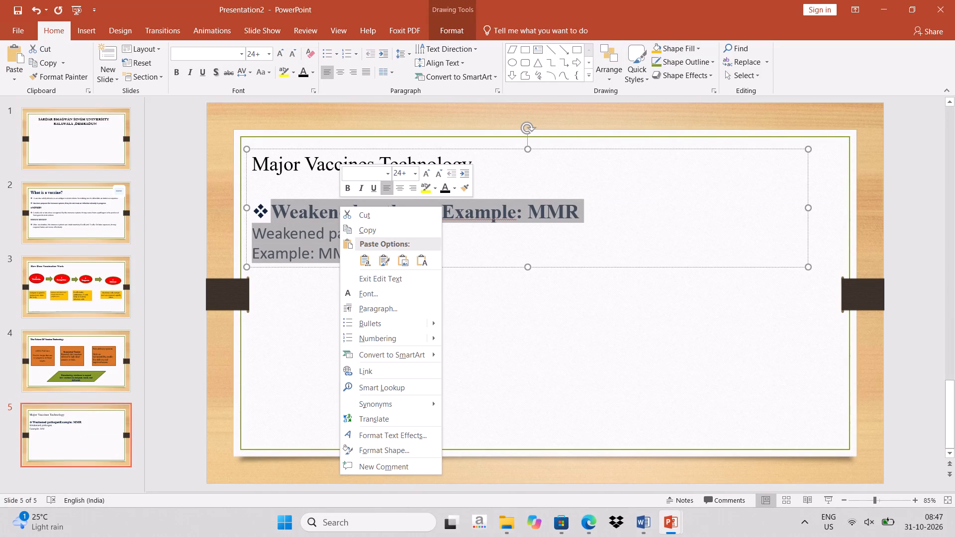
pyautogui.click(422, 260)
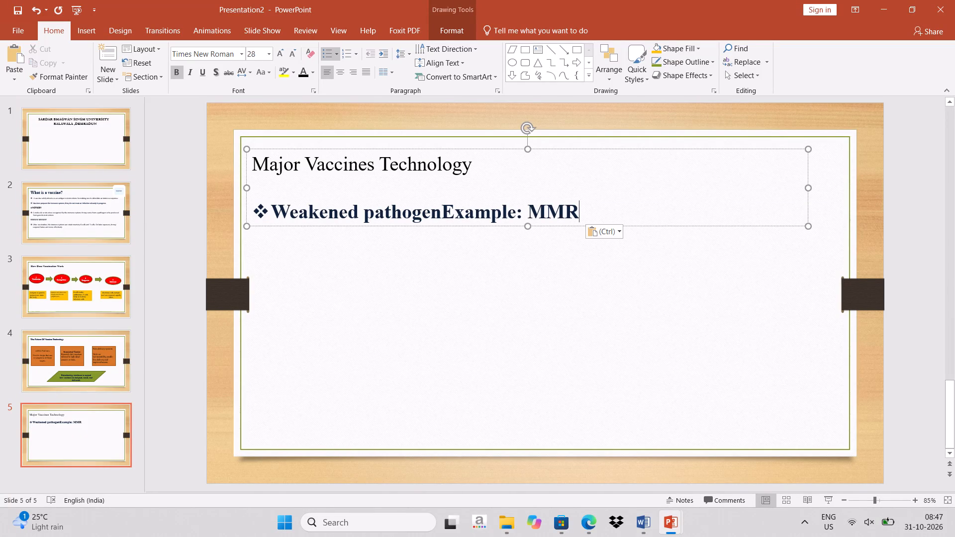
# Delete the pasted bulleted line and the empty line, keeping only the "Major Vaccines Technology" heading.
pyautogui.press('BackSpace')
pyautogui.press('BackSpace')
pyautogui.press('BackSpace')
pyautogui.press('BackSpace')
pyautogui.press('BackSpace')
pyautogui.press('BackSpace')
pyautogui.press('BackSpace')
pyautogui.press('BackSpace')
pyautogui.press('BackSpace')
pyautogui.press('BackSpace')
pyautogui.press('BackSpace')
pyautogui.press('BackSpace')
pyautogui.press('BackSpace')
pyautogui.press('BackSpace')
pyautogui.press('BackSpace')
pyautogui.press('BackSpace')
pyautogui.press('BackSpace')
pyautogui.press('BackSpace')
pyautogui.press('BackSpace')
pyautogui.press('BackSpace')
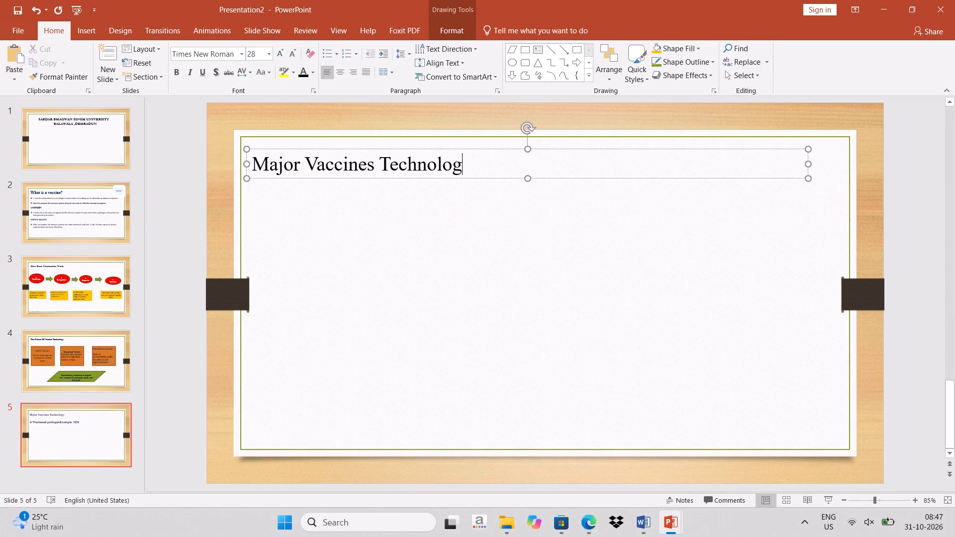
pyautogui.press('y')
# Restore the smaller window and, after a blank line below the heading, add the diamond-bulleted line "Live attenuated- Weakend Pathogen".
pyautogui.press('Return')
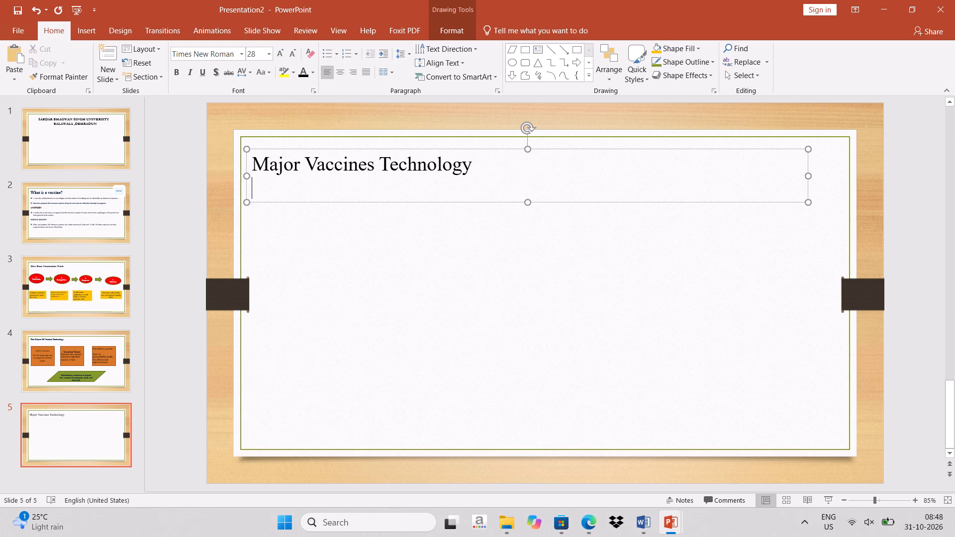
pyautogui.press('Return')
pyautogui.click(908, 8)
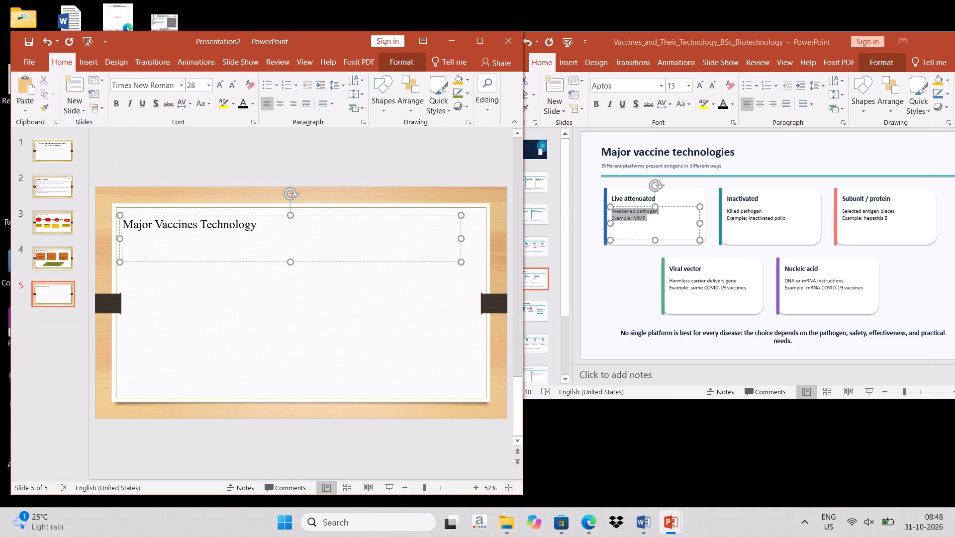
pyautogui.write('Live')
pyautogui.press('space')
pyautogui.write('attenua')
pyautogui.write('ted-')
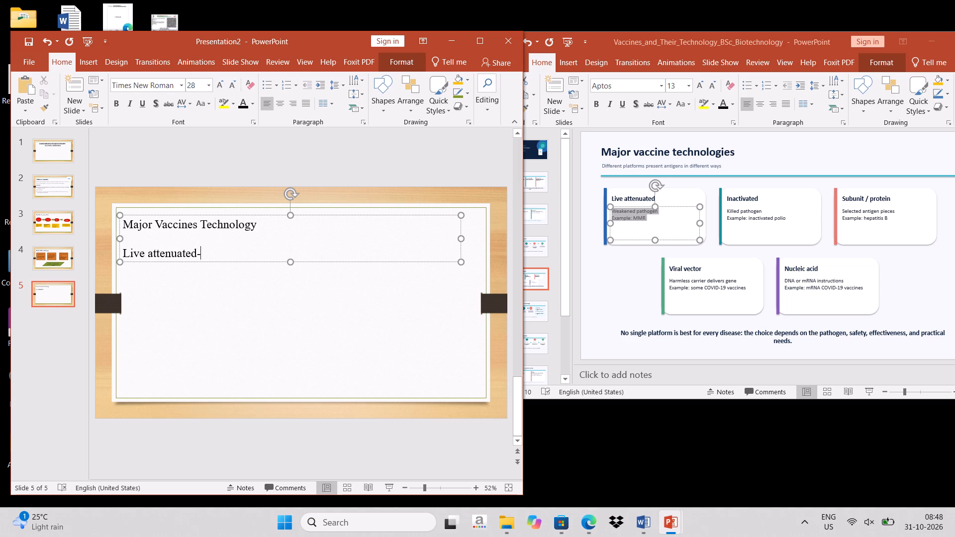
pyautogui.click(123, 252)
pyautogui.click(278, 86)
pyautogui.click(379, 177)
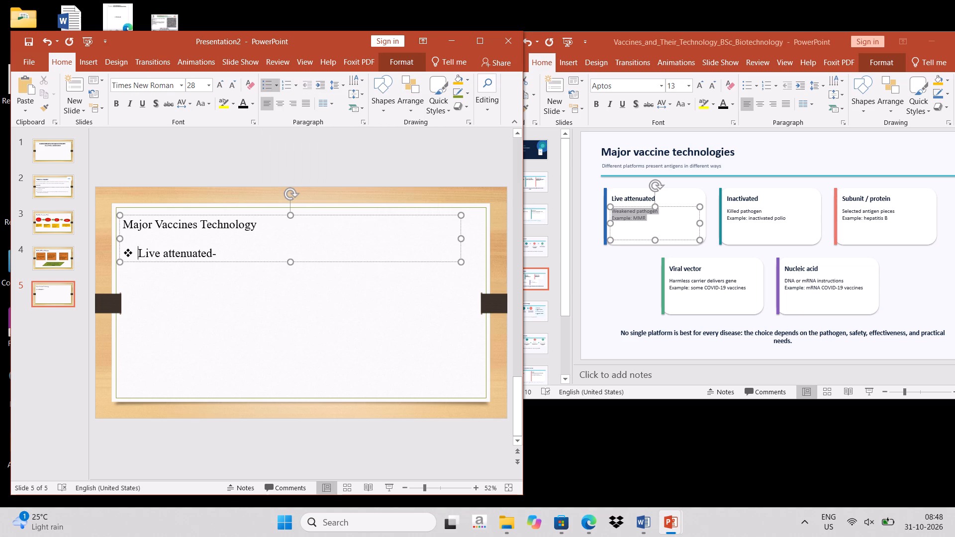
pyautogui.click(222, 255)
pyautogui.press('space')
pyautogui.write('Weakend Pathoge')
pyautogui.press('n')
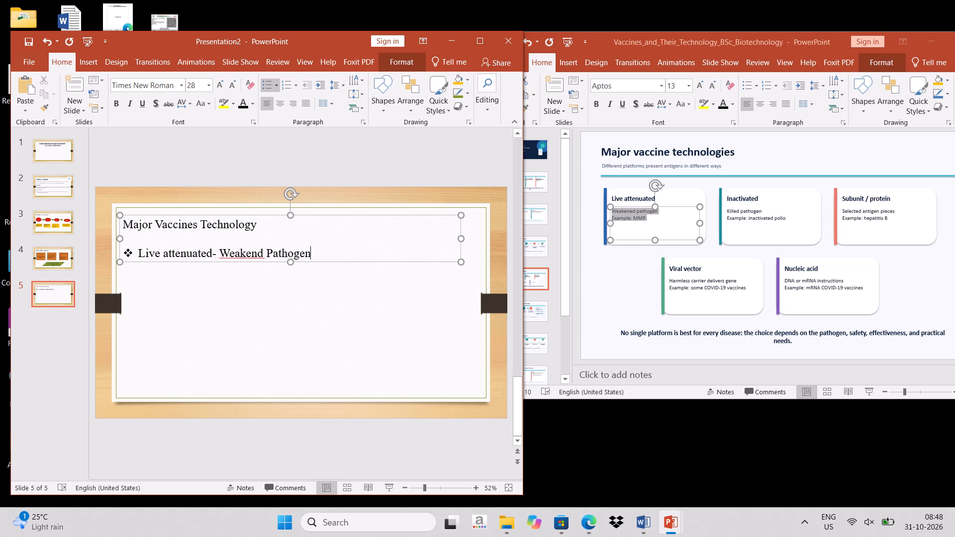
# Add the diamond-bulleted lines "Inactivated-Killed Pathogen" and "Subunit – Selected antigen pieces" below the Live attenuated line.
pyautogui.press('Return')
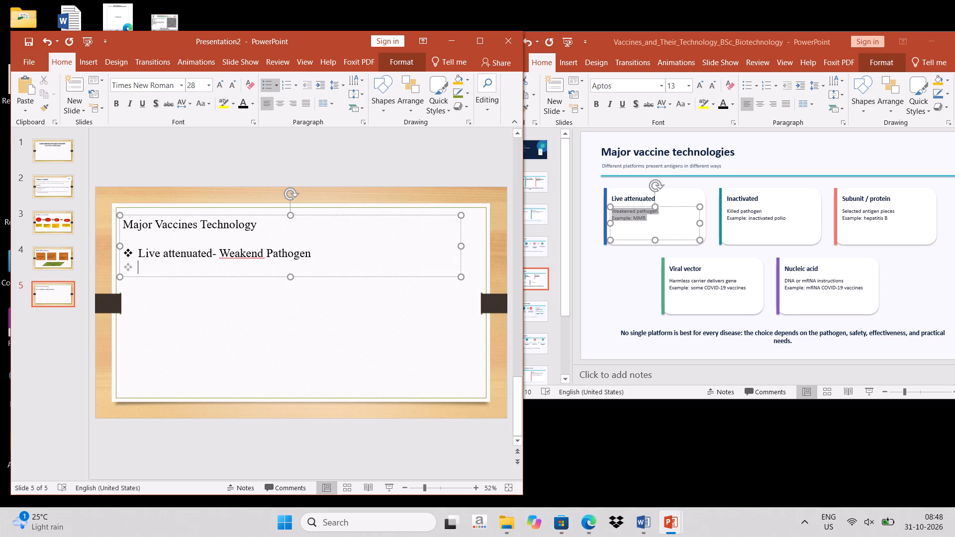
pyautogui.write('Inactivated-')
pyautogui.write('Killed Pathogen')
pyautogui.press('Return')
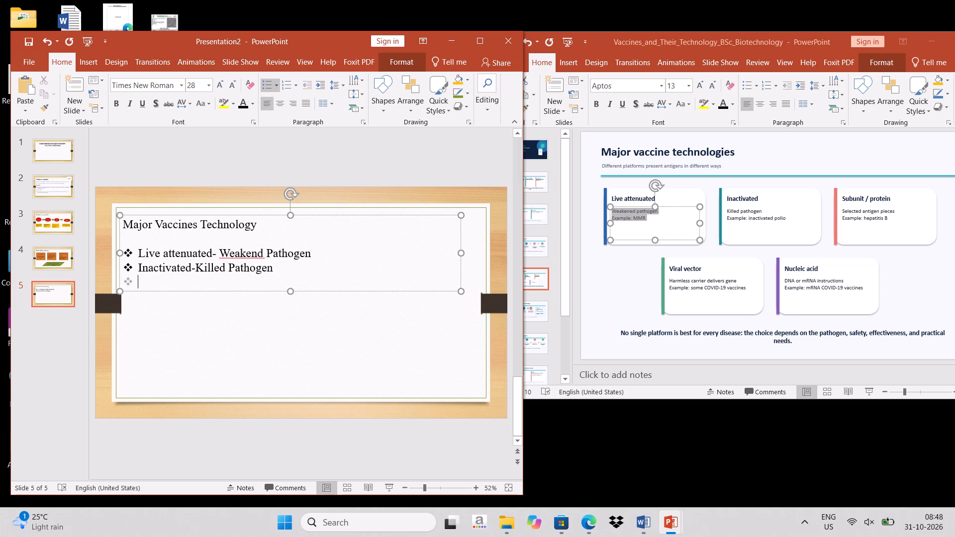
pyautogui.write('Sub')
pyautogui.write('unit')
pyautogui.press('space')
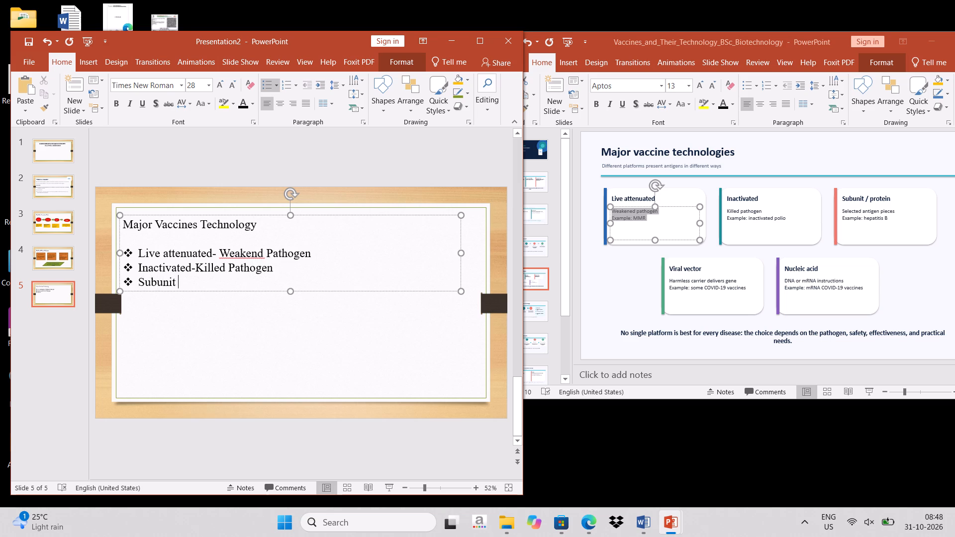
pyautogui.press('-')
pyautogui.press('space')
pyautogui.write('Selected antigen pieces')
# Add the bulleted line "Viral Vector- Harmless carriers delvers gene" below the Subunit line.
pyautogui.press('Return')
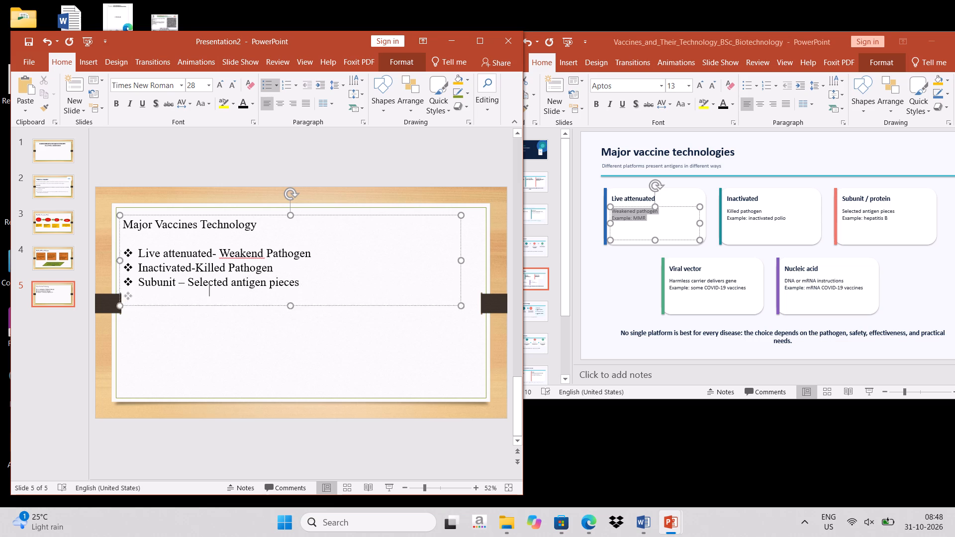
pyautogui.write('Viral Vector-')
pyautogui.press('space')
pyautogui.write('Harmless')
pyautogui.press('space')
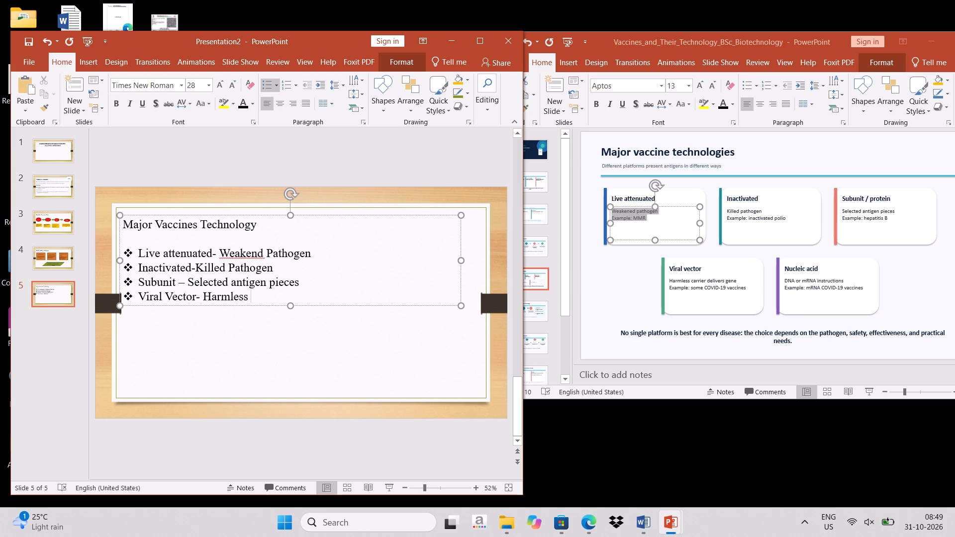
pyautogui.write('carriers delvers gemn')
pyautogui.press('BackSpace')
pyautogui.press('BackSpace')
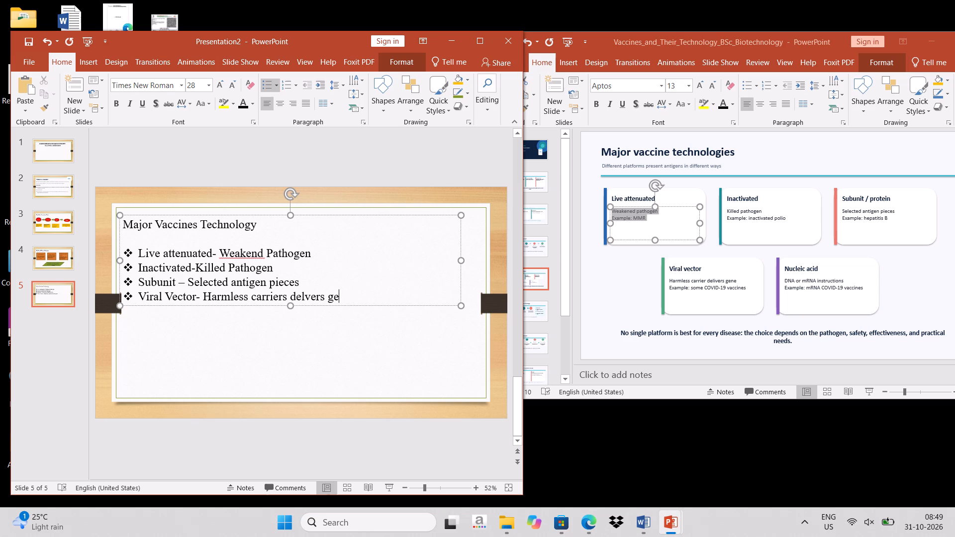
pyautogui.press('b')
pyautogui.press('BackSpace')
pyautogui.write('ne')
# Add the bulleted line "Nucleic acid-DNA or mRna instructions" below the Viral Vector line.
pyautogui.press('Return')
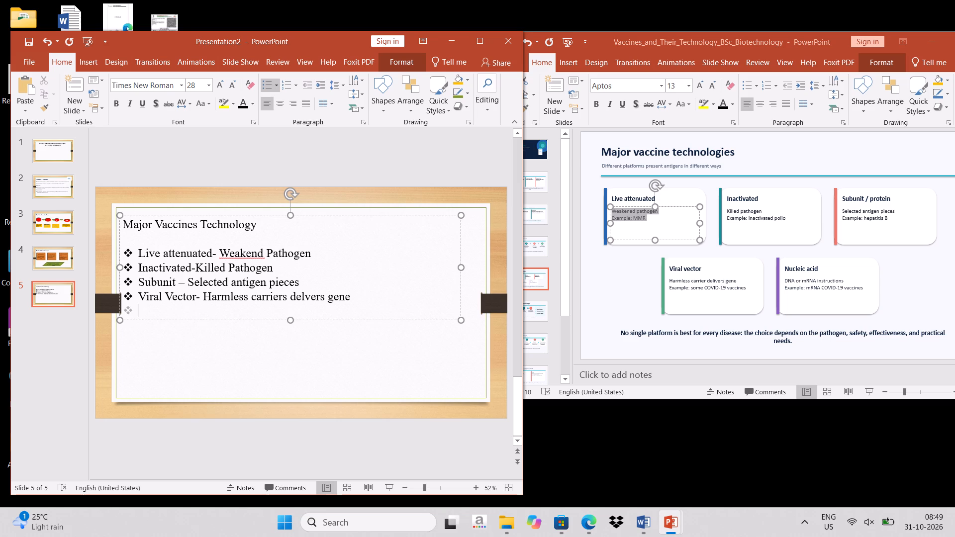
pyautogui.write('Ni')
pyautogui.press('BackSpace')
pyautogui.write('uv')
pyautogui.press('BackSpace')
pyautogui.write('cleic acid')
pyautogui.press('-')
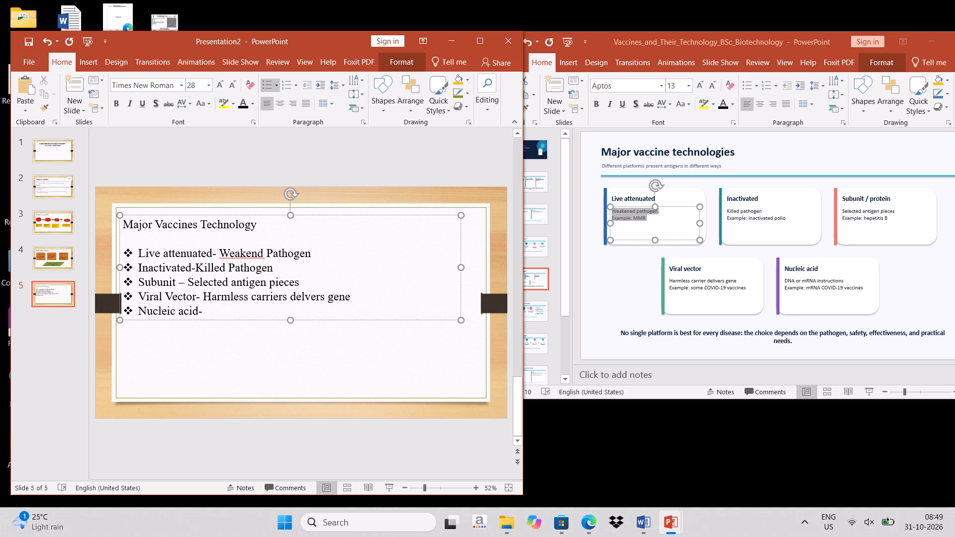
pyautogui.write('DNA or')
pyautogui.press('space')
pyautogui.write('mRna')
pyautogui.press('space')
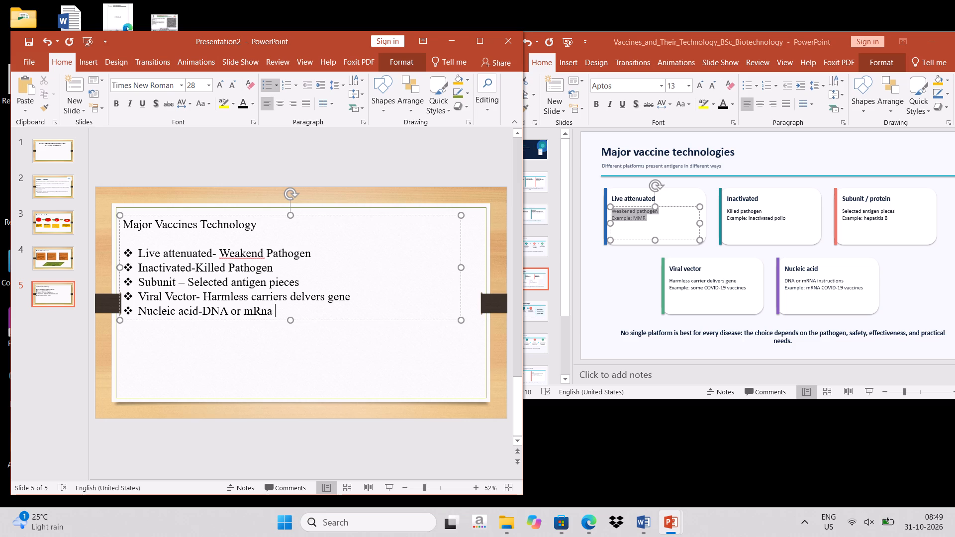
pyautogui.write('instry')
pyautogui.press('BackSpace')
pyautogui.write('uctions')
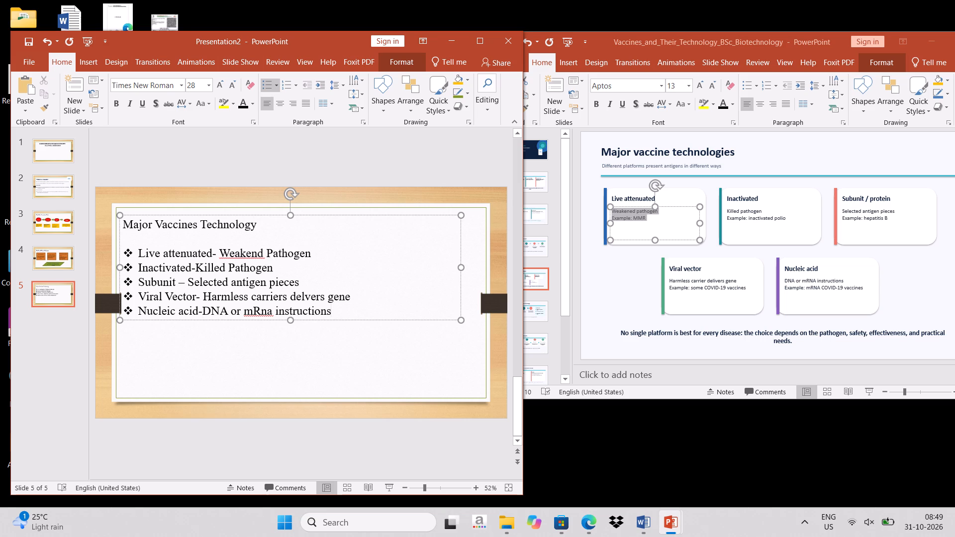
# Maximize the Presentation2 window and insert a blank unbulleted line after both the Live attenuated and the Inactivated lines.
pyautogui.click(483, 38)
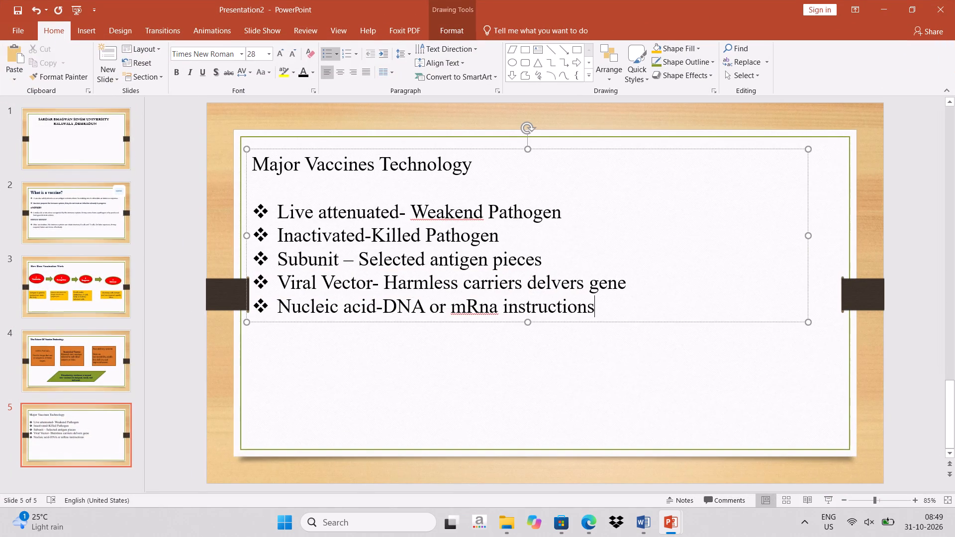
pyautogui.moveTo(277, 211); pyautogui.dragTo(339, 239)
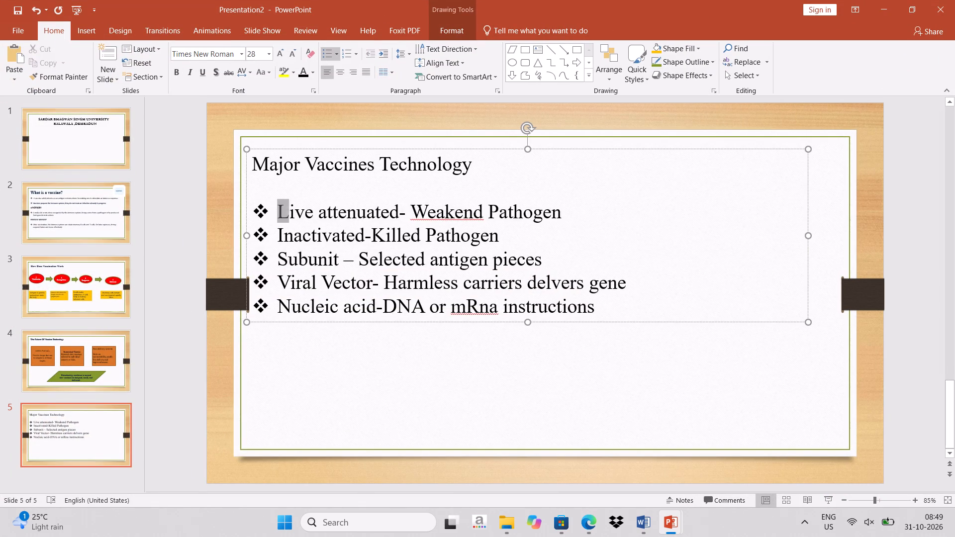
pyautogui.moveTo(339, 239); pyautogui.dragTo(600, 309)
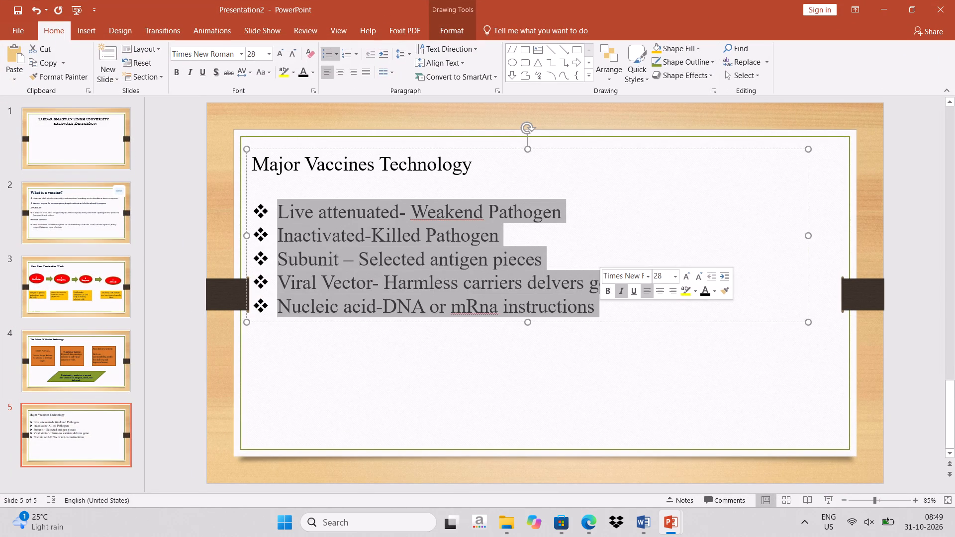
pyautogui.click(615, 233)
pyautogui.click(567, 210)
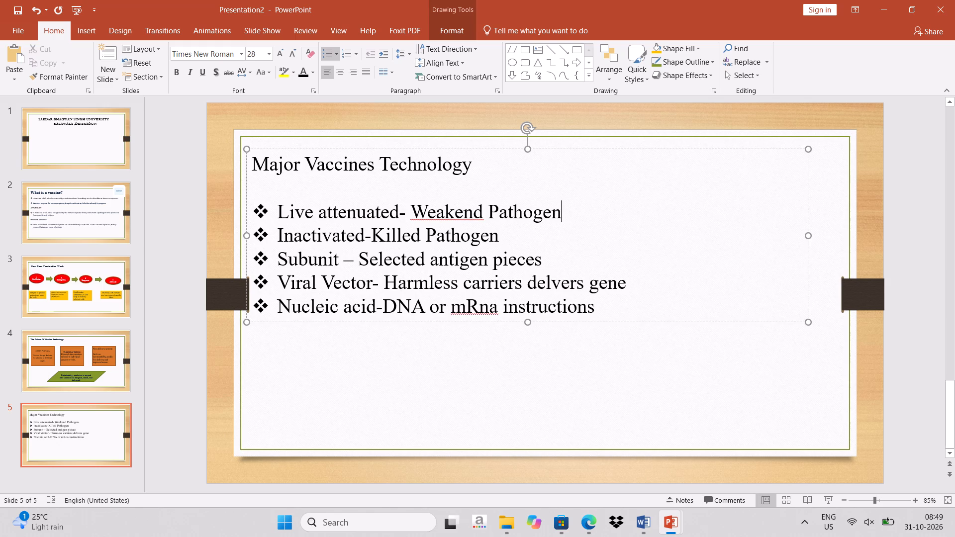
pyautogui.press('Return')
pyautogui.press('BackSpace')
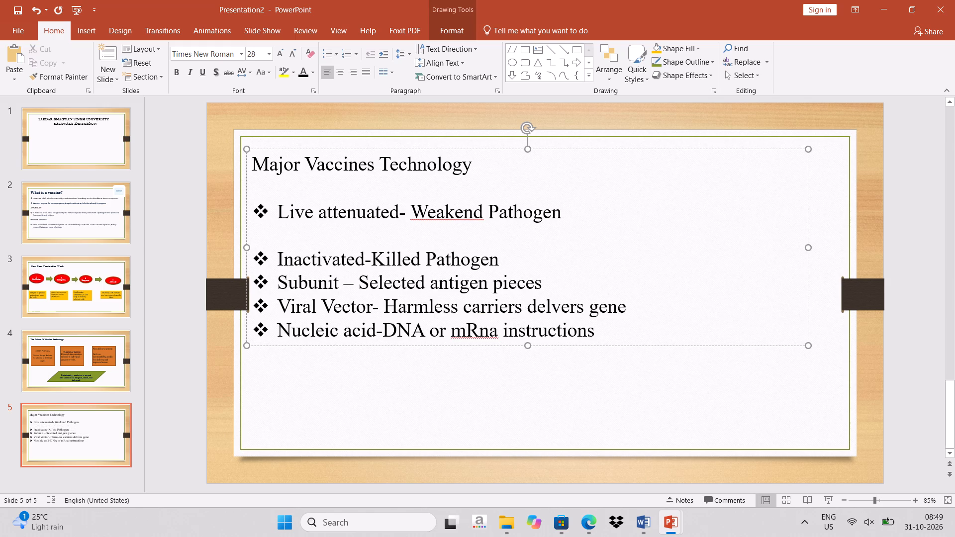
pyautogui.click(519, 265)
pyautogui.press('Return')
pyautogui.press('BackSpace')
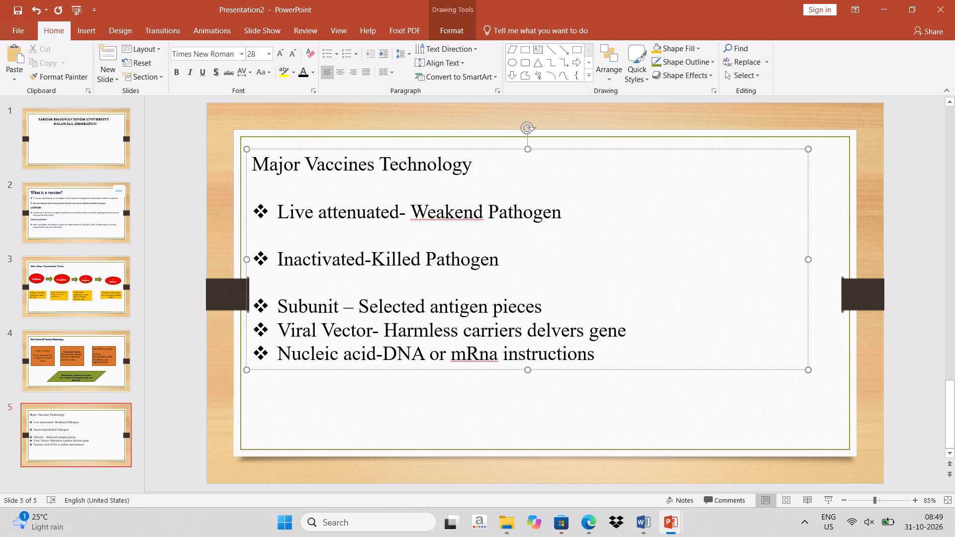
# Insert a blank unbulleted line after both the Subunit line and the Viral Vector line.
pyautogui.click(544, 341)
pyautogui.click(543, 314)
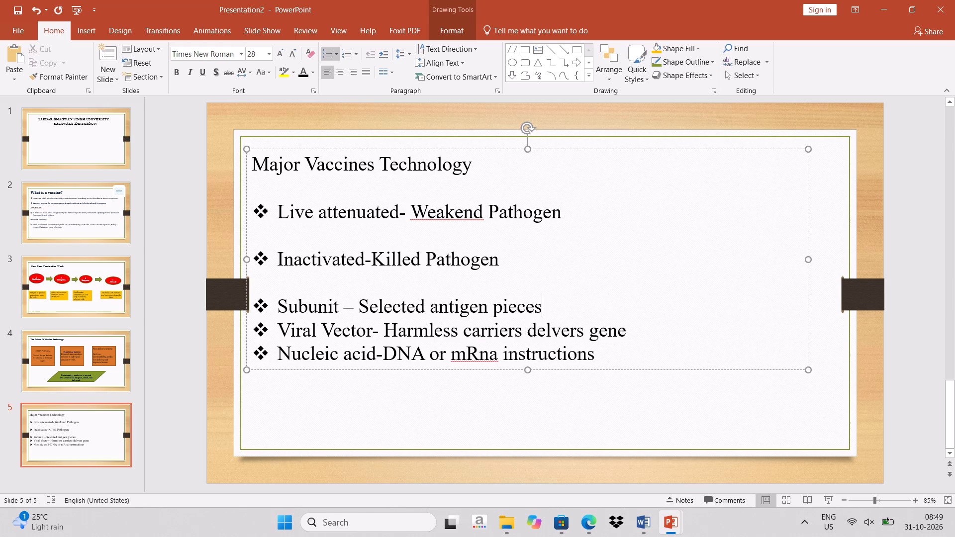
pyautogui.press('Return')
pyautogui.press('BackSpace')
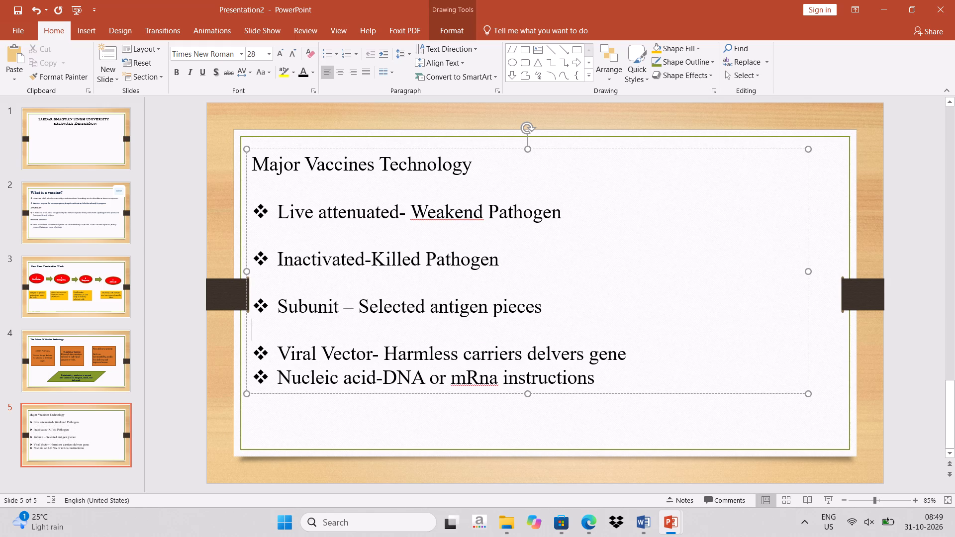
pyautogui.click(627, 355)
pyautogui.click(622, 357)
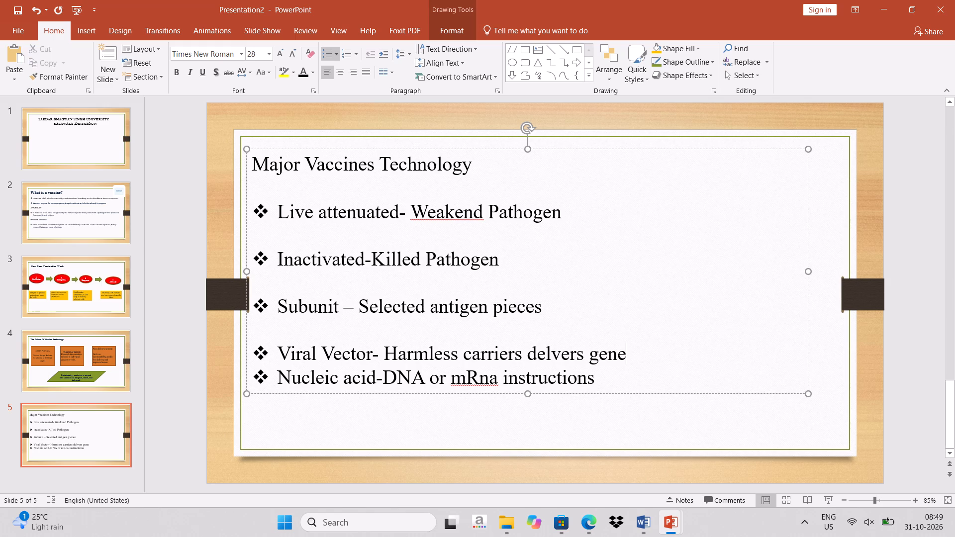
pyautogui.press('Return')
pyautogui.press('BackSpace')
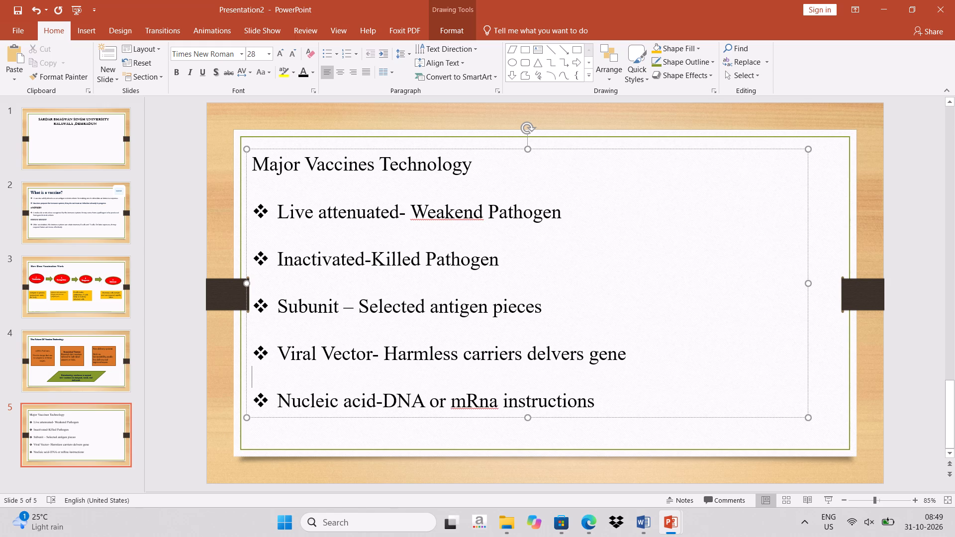
# Set the "Major Vaccines Technology" heading to font size 32 and make it bold.
pyautogui.moveTo(488, 164); pyautogui.dragTo(401, 158)
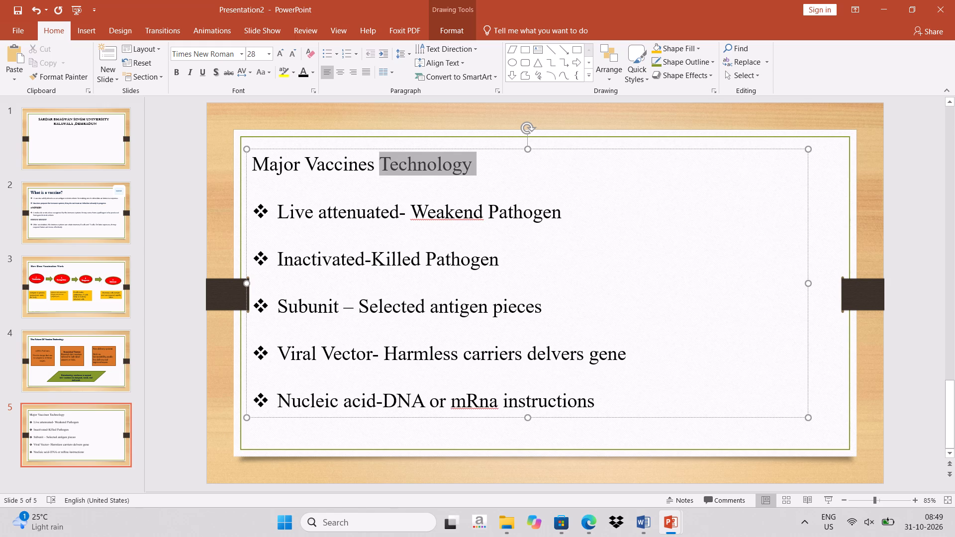
pyautogui.moveTo(401, 158); pyautogui.dragTo(265, 169)
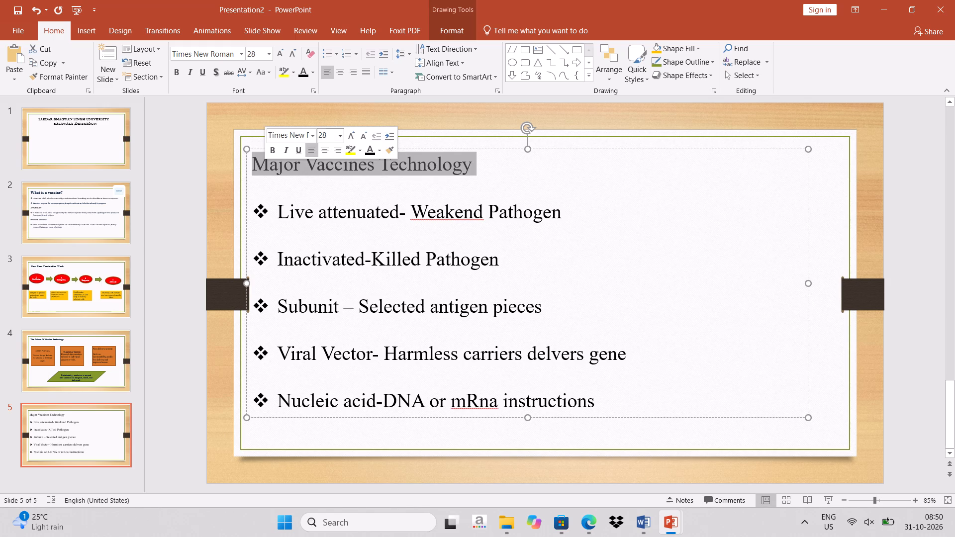
pyautogui.click(338, 134)
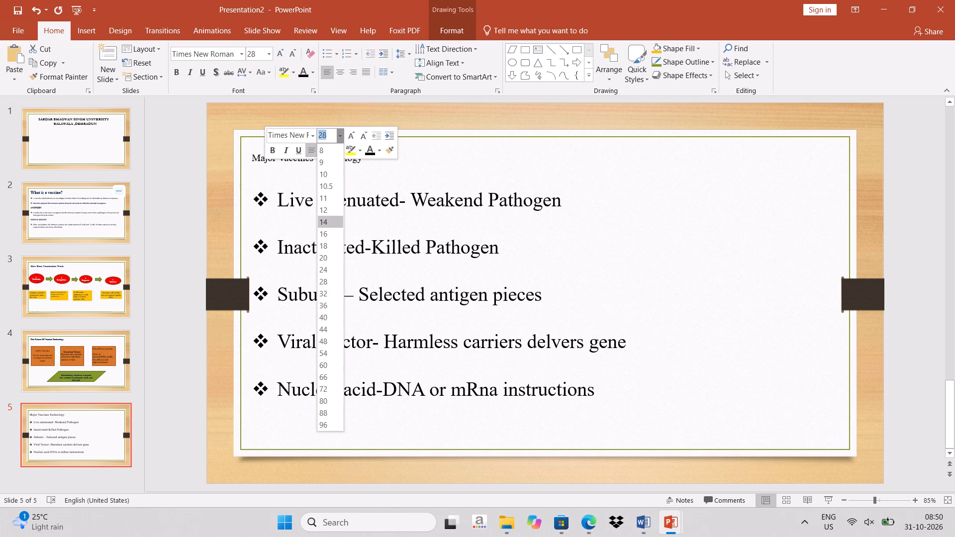
pyautogui.moveTo(324, 280); pyautogui.dragTo(324, 289)
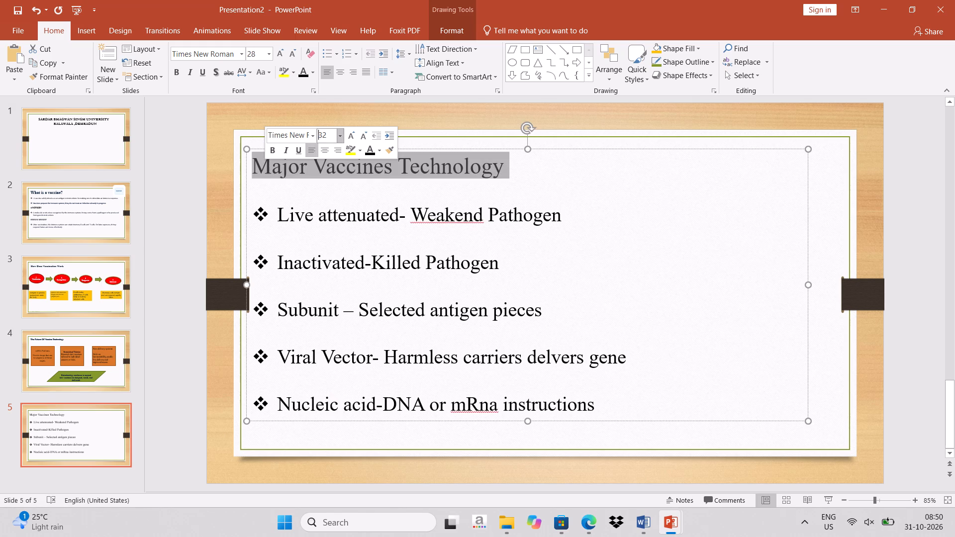
pyautogui.click(274, 151)
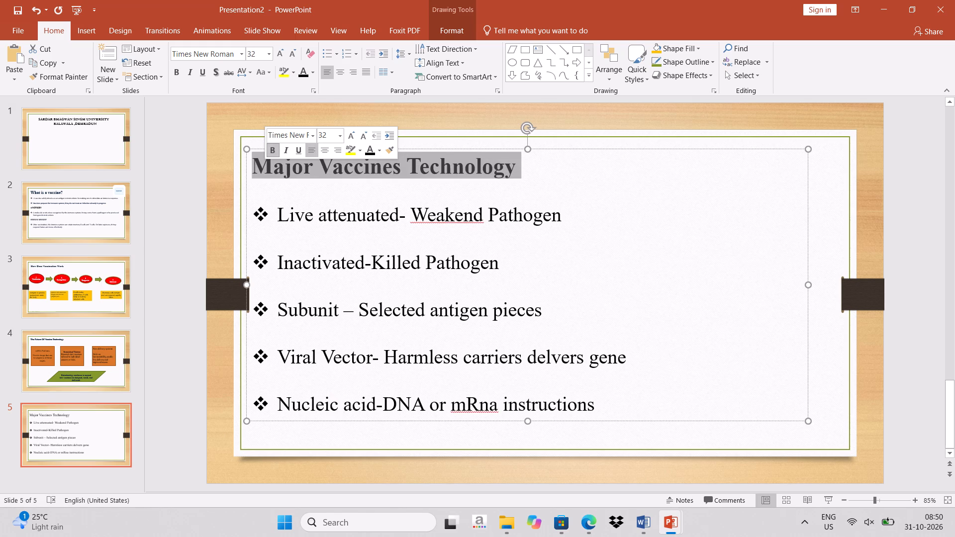
pyautogui.click(526, 171)
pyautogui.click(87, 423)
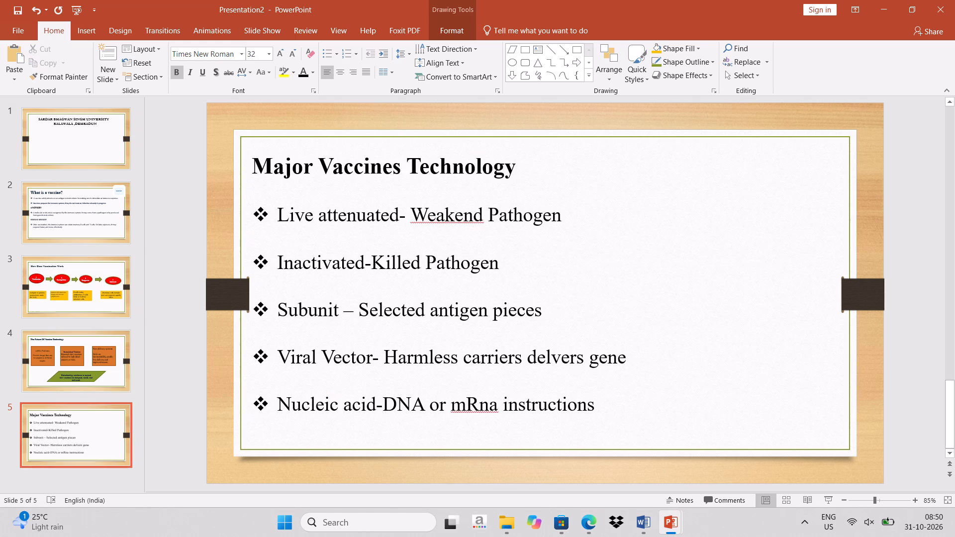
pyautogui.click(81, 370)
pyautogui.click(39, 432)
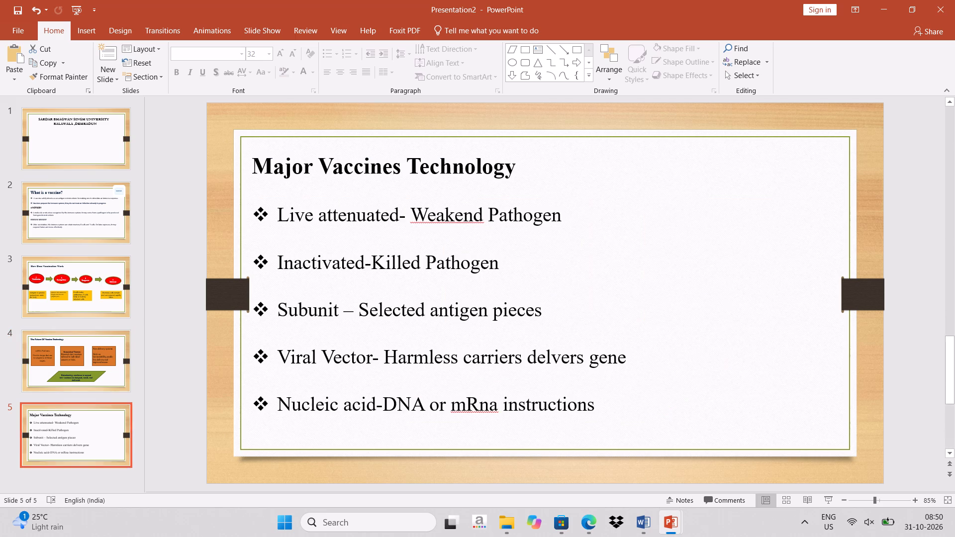
# Switch to the Vaccines_and_Their_Technology_BSc_Biotechnology presentation, open slide 6, "Spotlight: mRNA vaccine technology", and maximize its window.
pyautogui.click(912, 9)
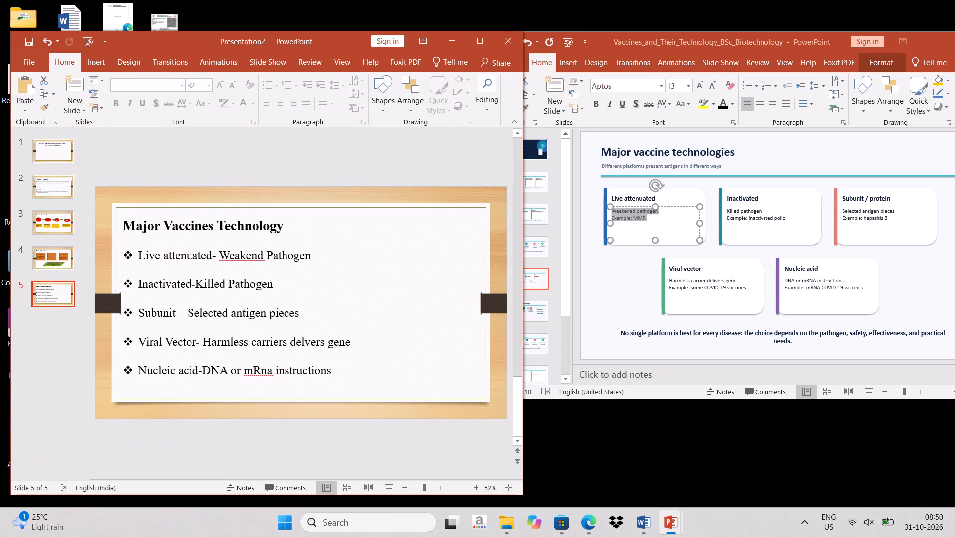
pyautogui.moveTo(842, 43); pyautogui.dragTo(862, 41)
pyautogui.click(554, 308)
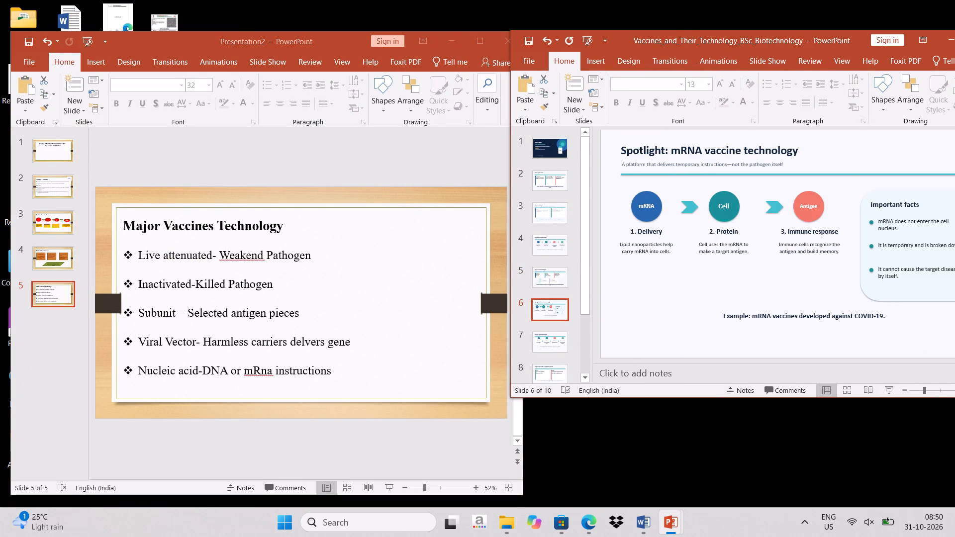
pyautogui.moveTo(858, 39); pyautogui.dragTo(768, 38)
pyautogui.click(886, 41)
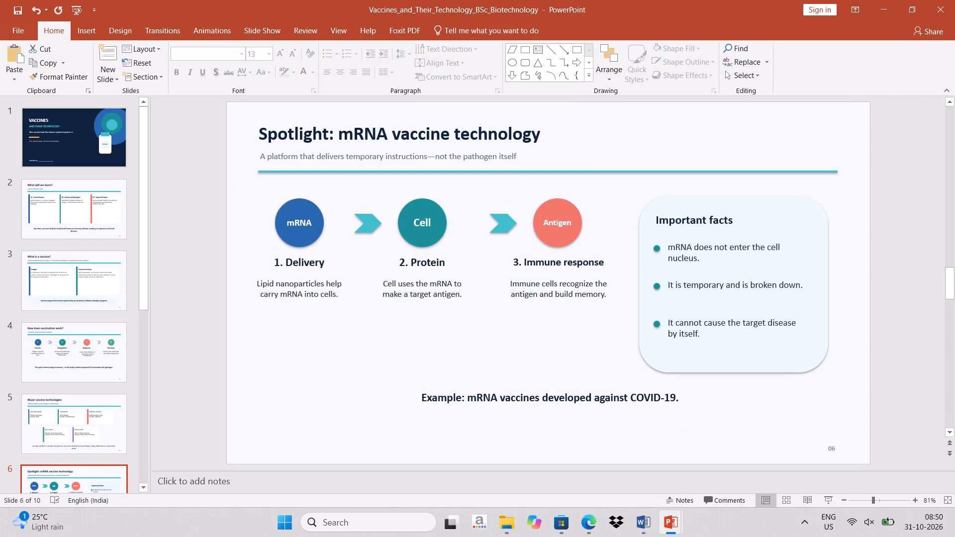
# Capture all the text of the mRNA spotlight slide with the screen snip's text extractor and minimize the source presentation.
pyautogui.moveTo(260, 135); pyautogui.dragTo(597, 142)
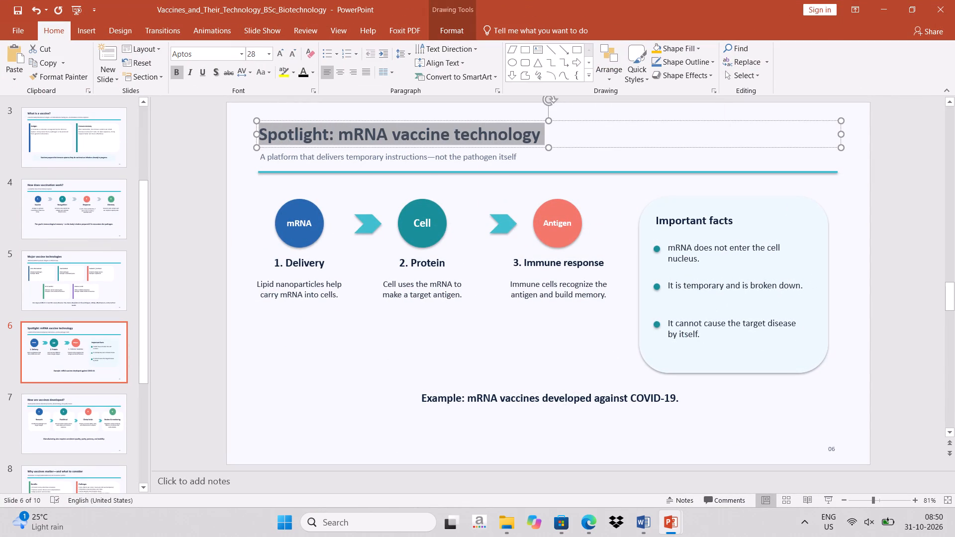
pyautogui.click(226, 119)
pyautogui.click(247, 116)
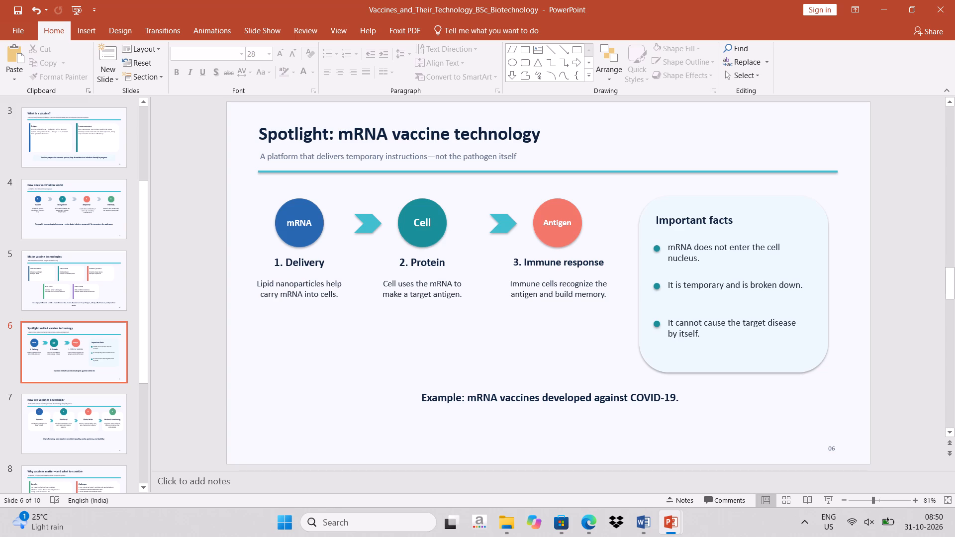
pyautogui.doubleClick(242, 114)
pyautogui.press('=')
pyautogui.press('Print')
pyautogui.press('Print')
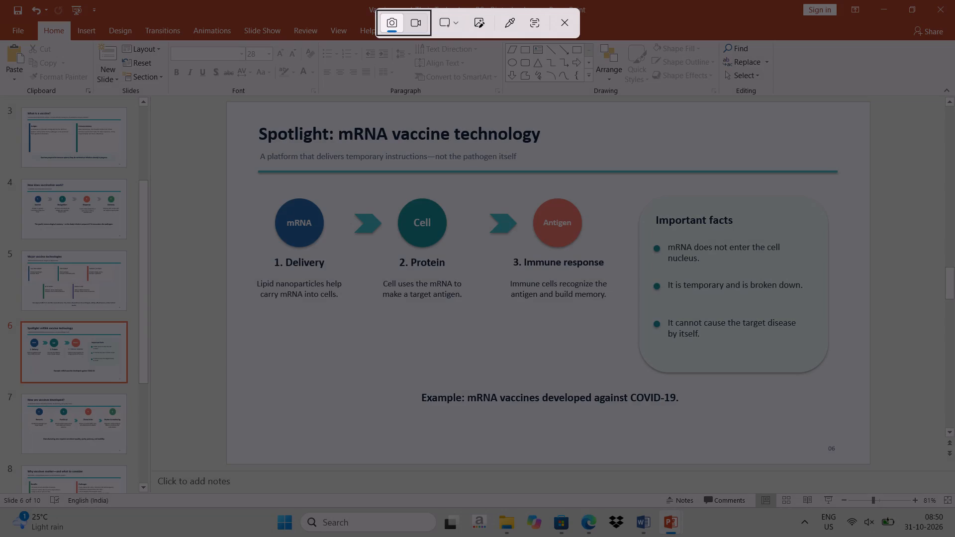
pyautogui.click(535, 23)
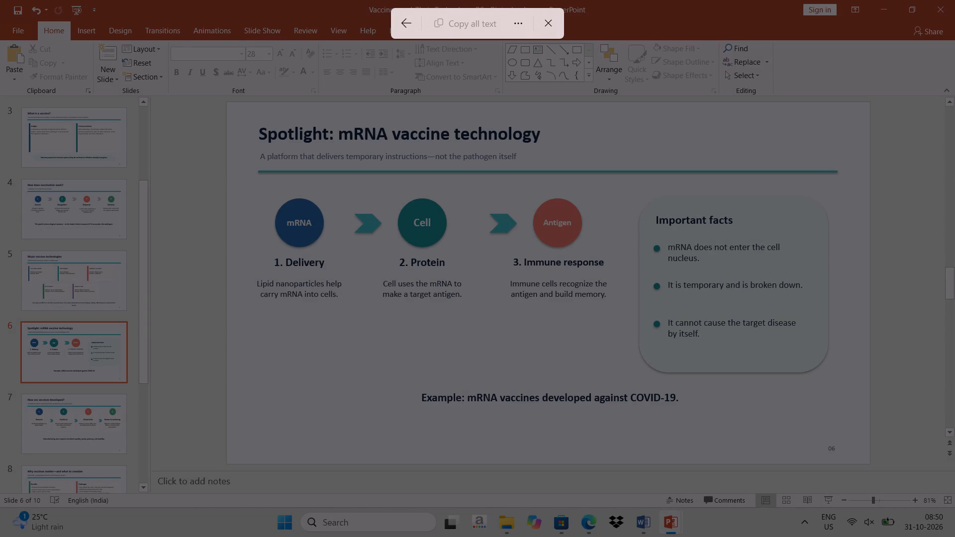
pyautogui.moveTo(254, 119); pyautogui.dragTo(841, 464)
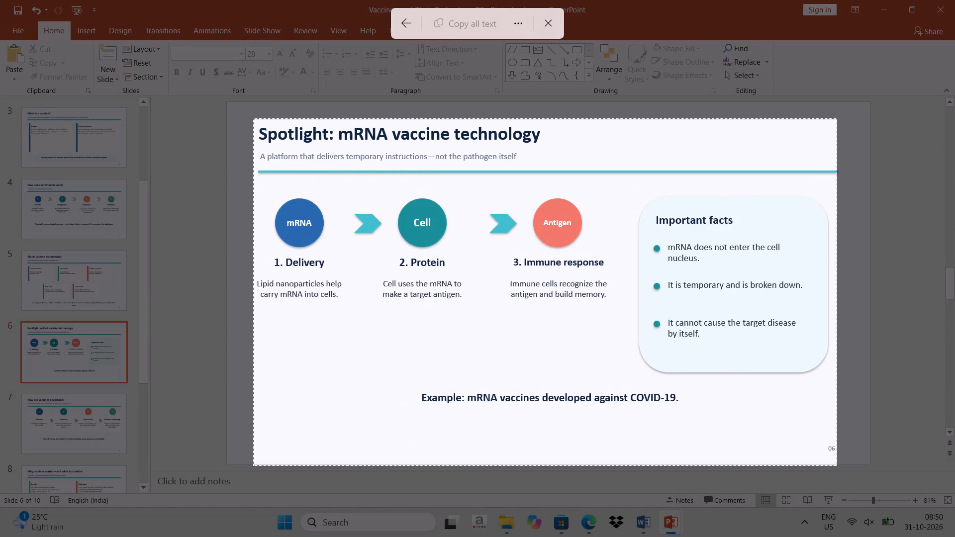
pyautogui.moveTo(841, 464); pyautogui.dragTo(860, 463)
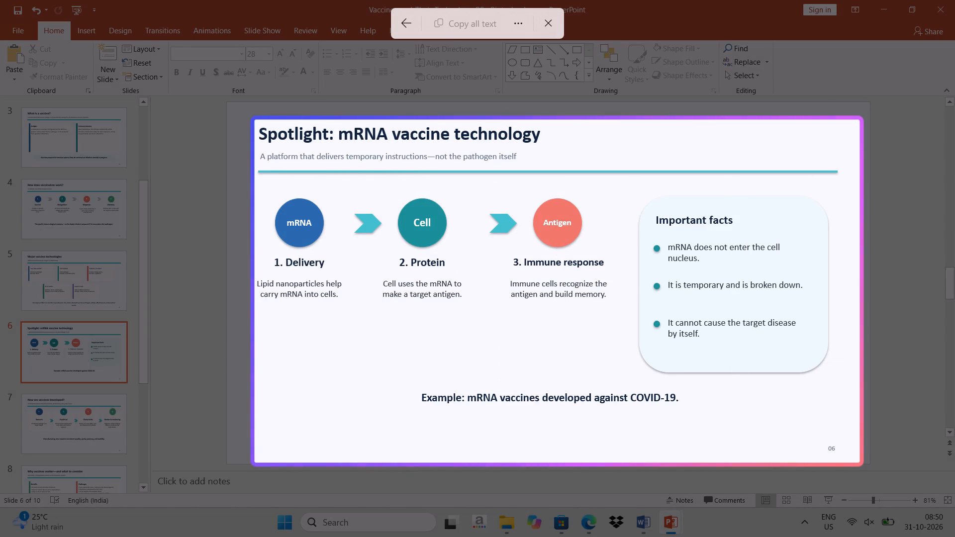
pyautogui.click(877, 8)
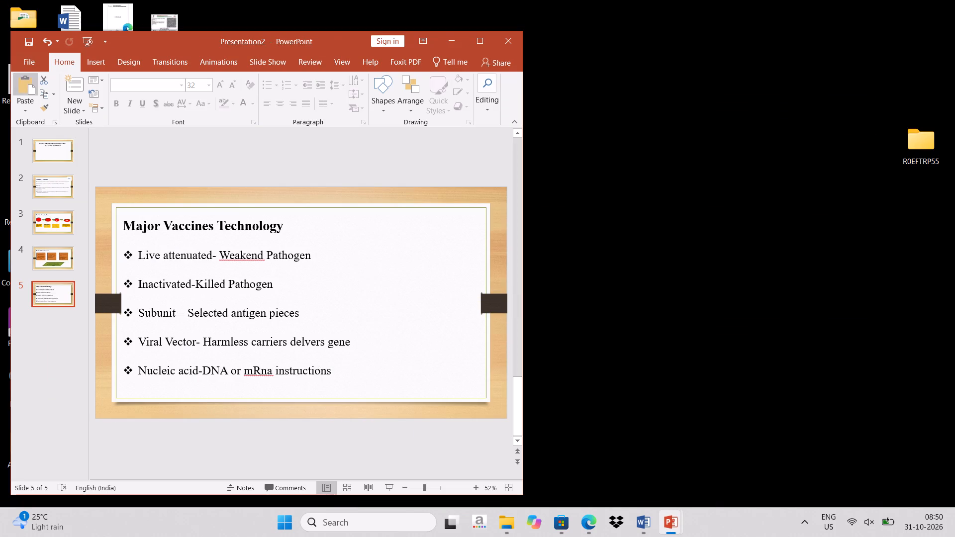
# Maximize Presentation2 and add a new slide with the Blank layout after slide 5.
pyautogui.click(66, 101)
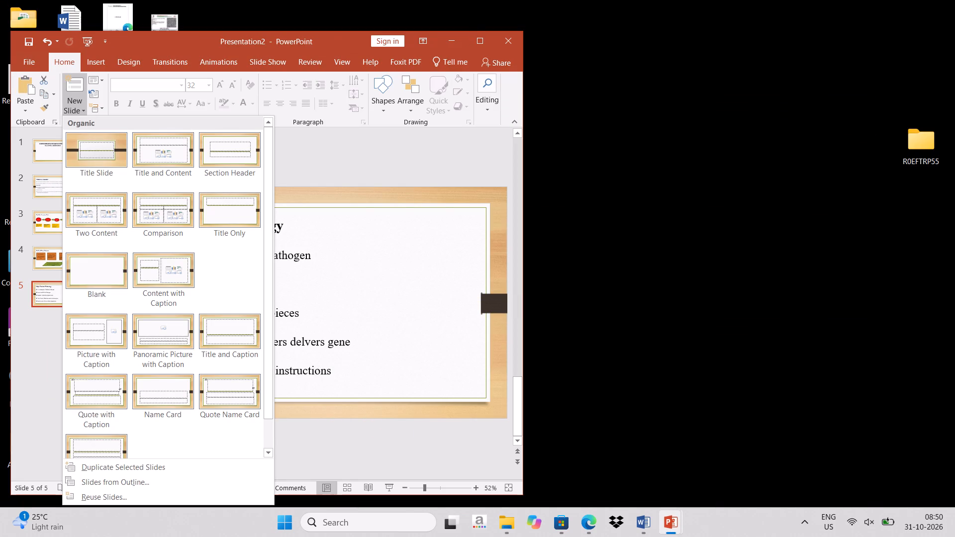
pyautogui.click(480, 41)
pyautogui.scroll(-3, 61, 248)
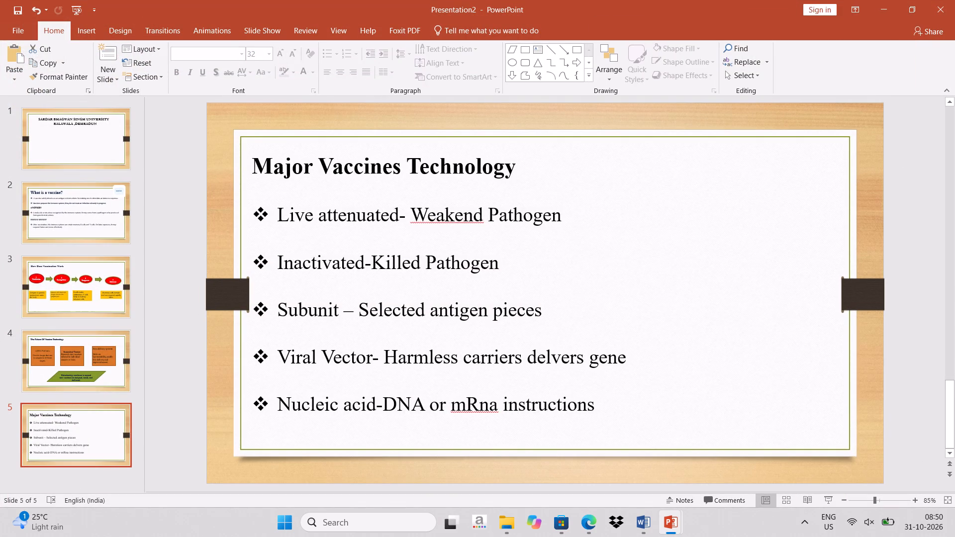
pyautogui.scroll(-2, 61, 248)
pyautogui.click(110, 80)
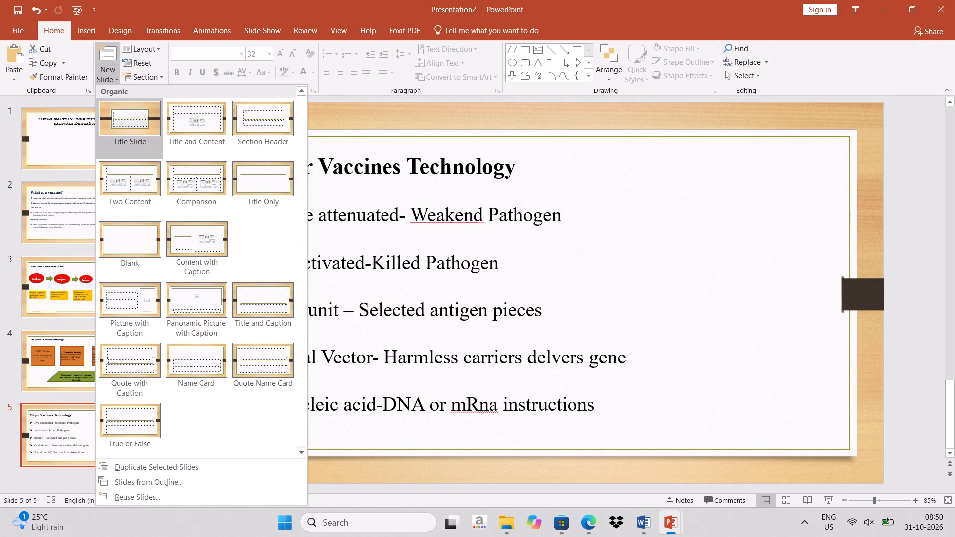
pyautogui.click(125, 235)
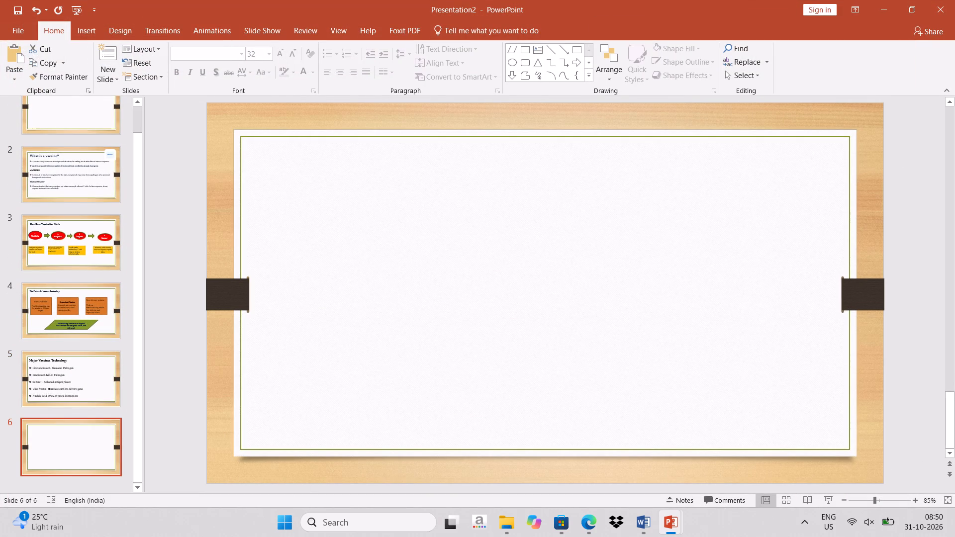
# Insert a text box on the new blank slide 6.
pyautogui.click(91, 33)
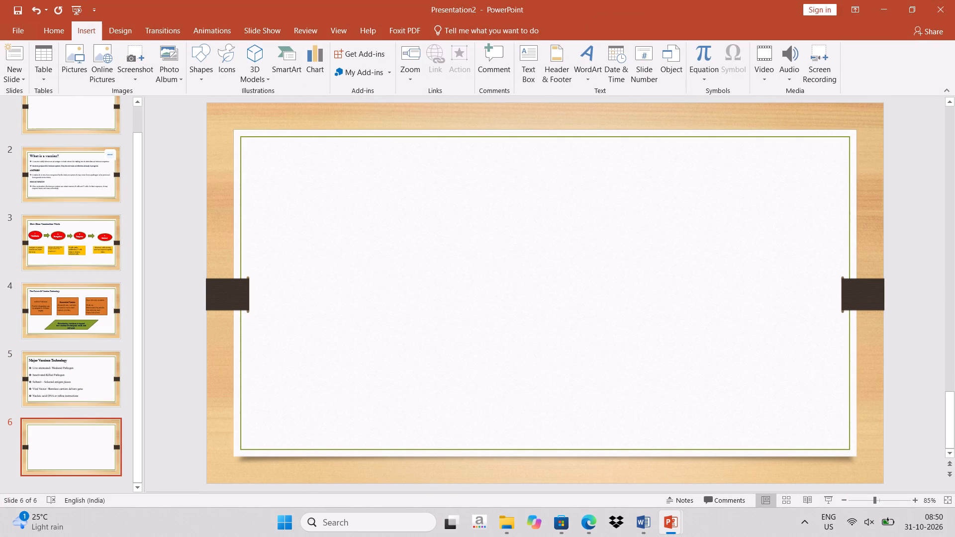
pyautogui.doubleClick(521, 62)
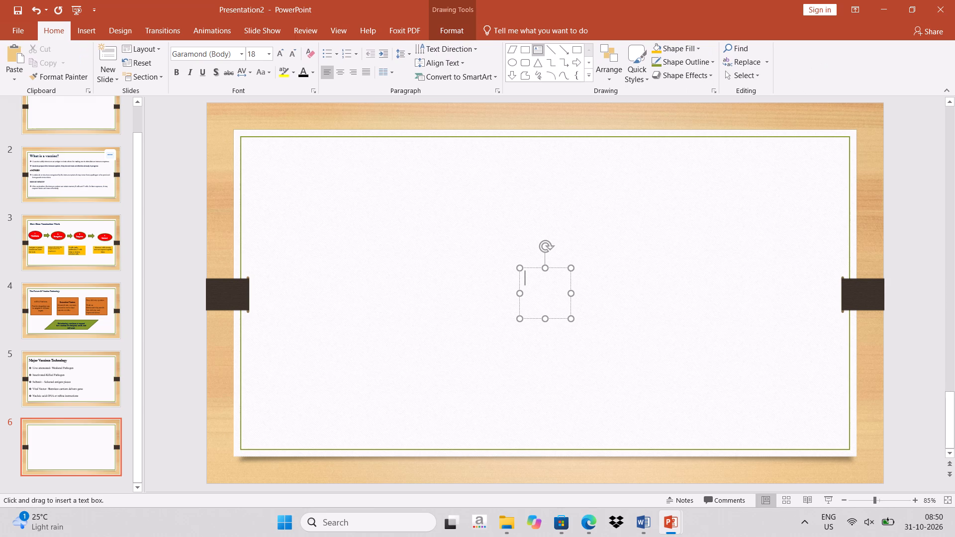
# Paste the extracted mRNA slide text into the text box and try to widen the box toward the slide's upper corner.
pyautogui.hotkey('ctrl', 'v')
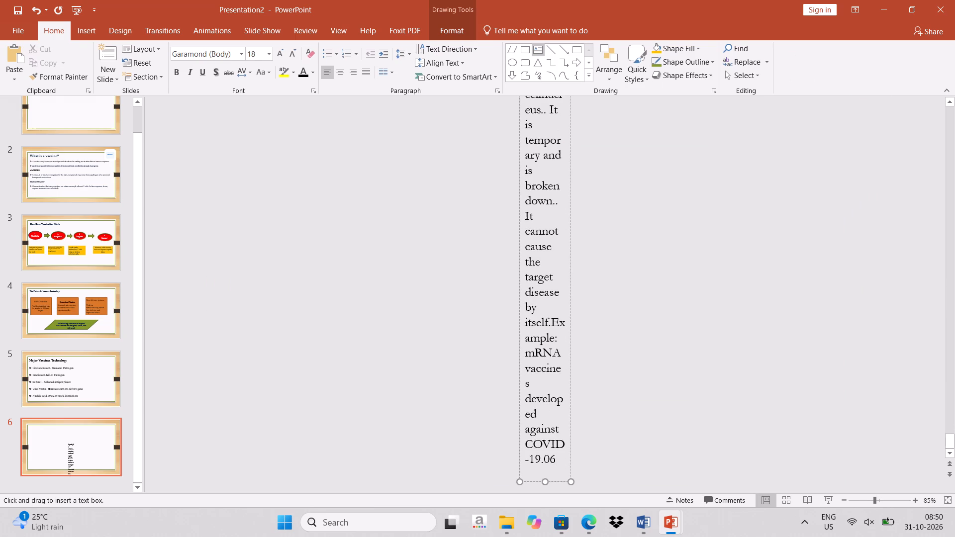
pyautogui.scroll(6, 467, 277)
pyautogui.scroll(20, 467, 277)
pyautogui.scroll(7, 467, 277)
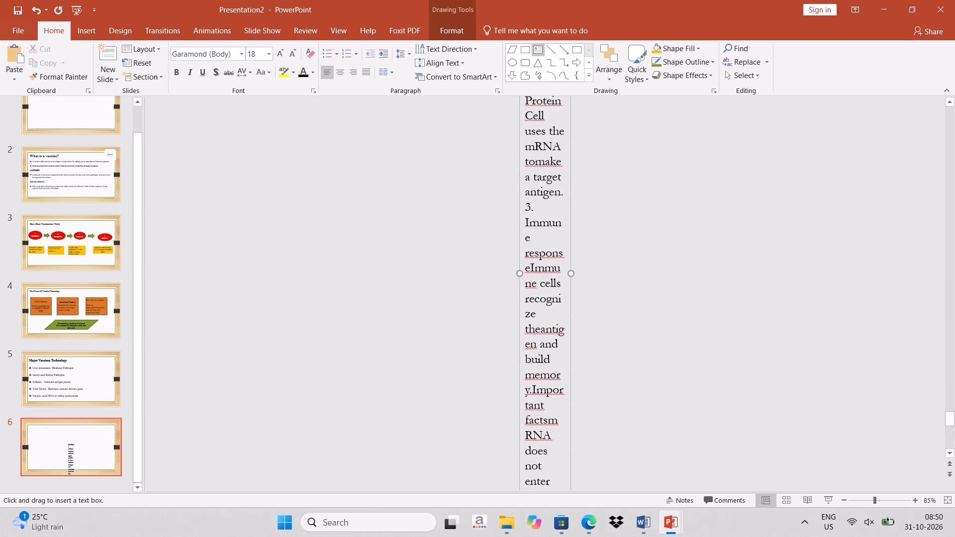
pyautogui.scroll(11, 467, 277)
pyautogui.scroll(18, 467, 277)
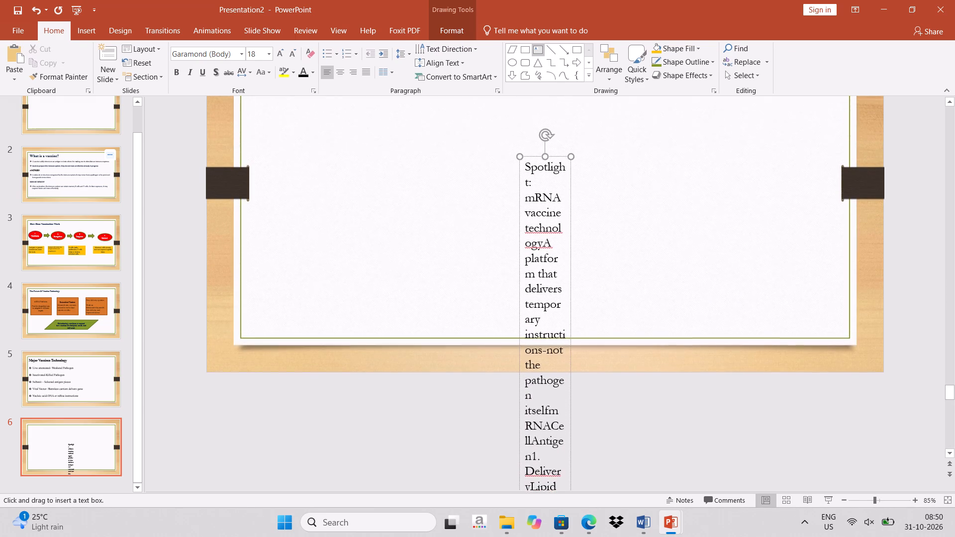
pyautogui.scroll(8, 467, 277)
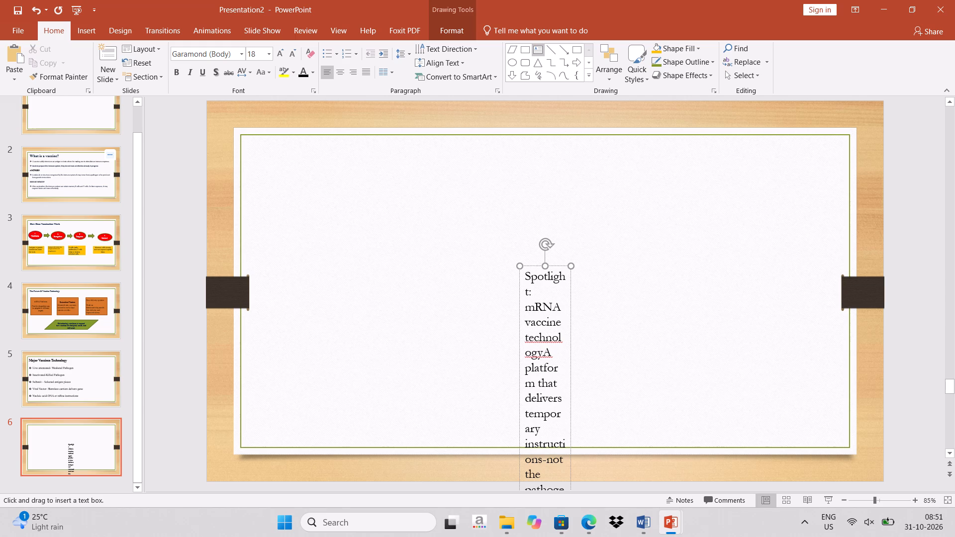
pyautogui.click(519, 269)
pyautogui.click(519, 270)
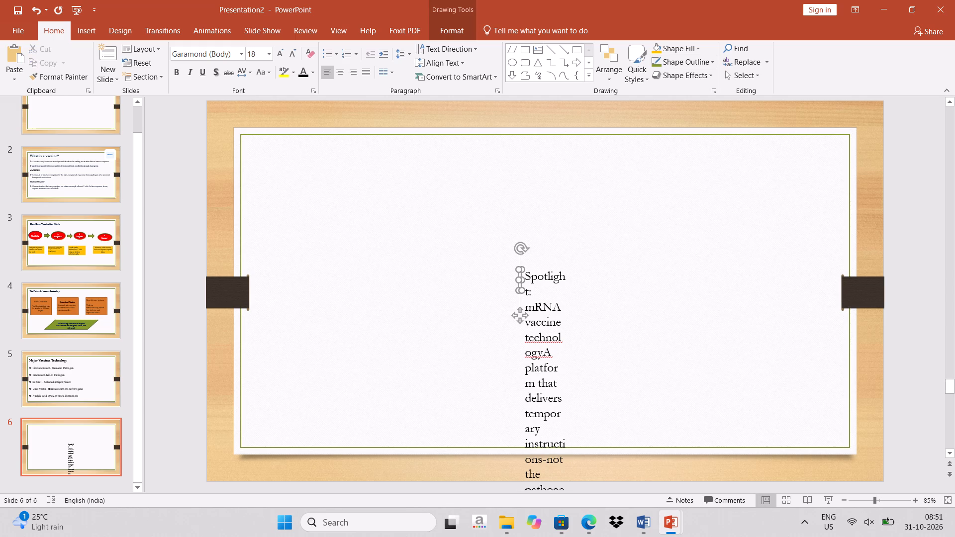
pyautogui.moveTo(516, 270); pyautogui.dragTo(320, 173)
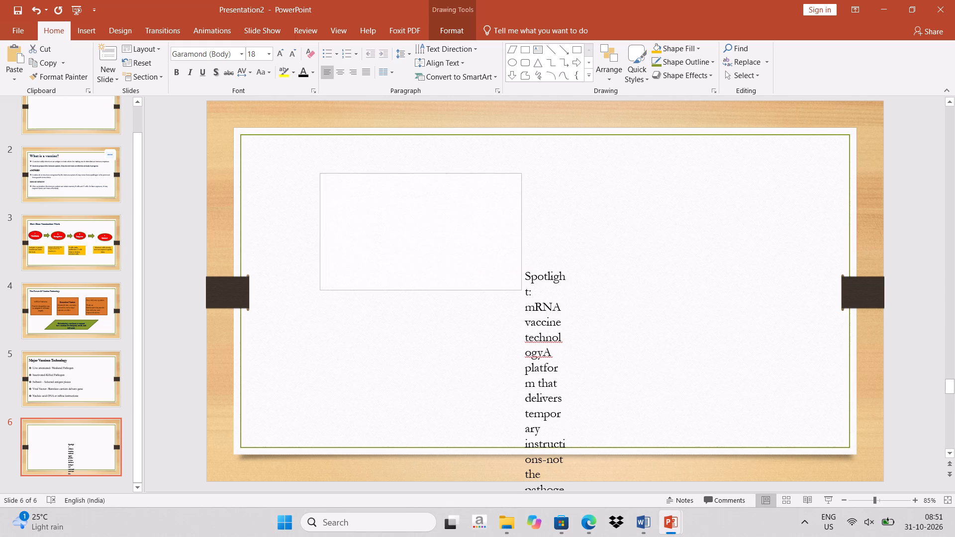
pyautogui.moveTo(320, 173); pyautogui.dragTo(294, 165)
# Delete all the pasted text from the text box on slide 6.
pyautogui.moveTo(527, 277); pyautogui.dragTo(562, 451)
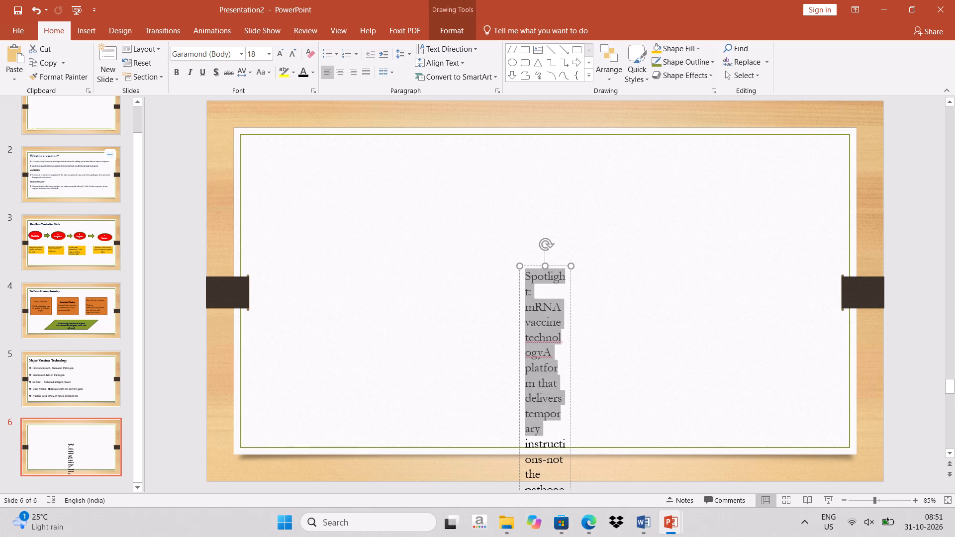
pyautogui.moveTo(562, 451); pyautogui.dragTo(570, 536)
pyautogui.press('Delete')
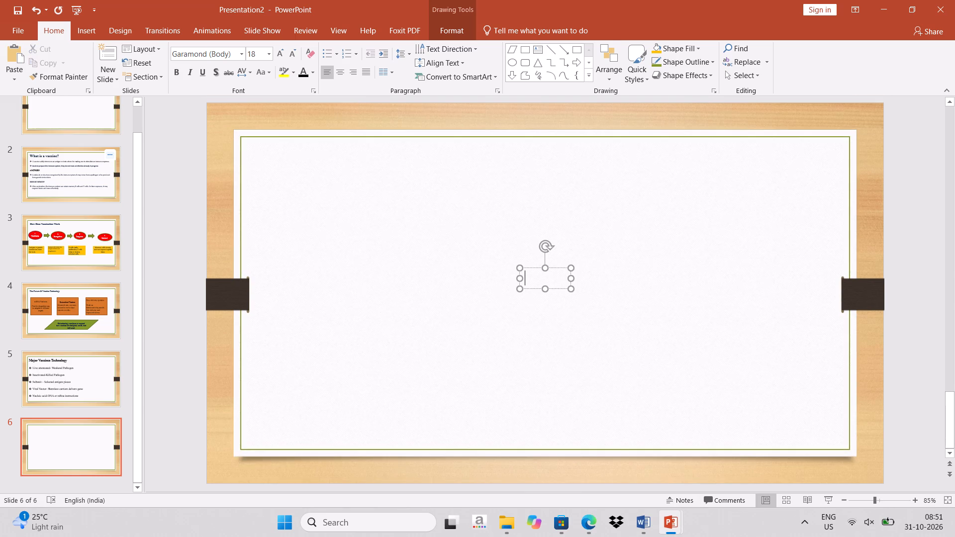
# Enlarge the empty text box on slide 6 to fill most of the area inside the green frame.
pyautogui.moveTo(520, 269); pyautogui.dragTo(241, 160)
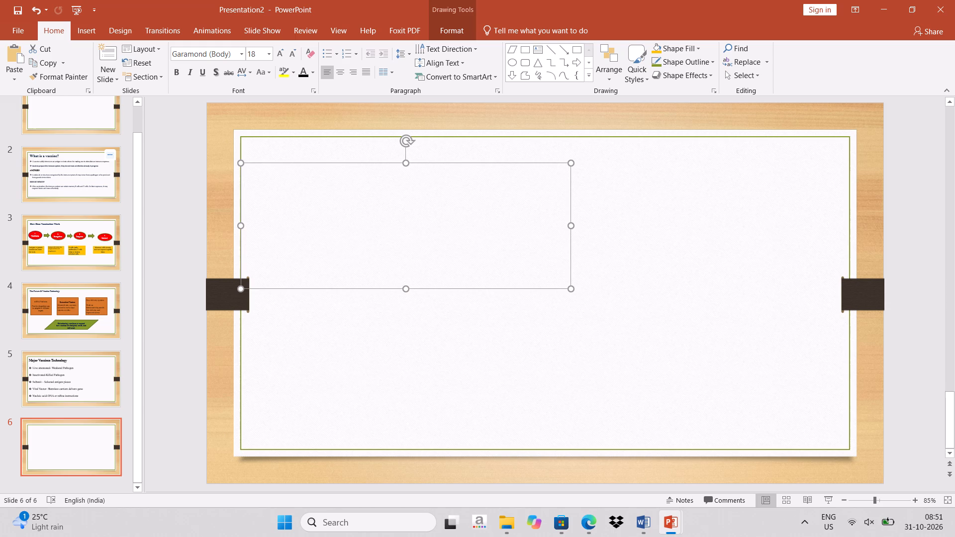
pyautogui.moveTo(241, 163); pyautogui.dragTo(257, 164)
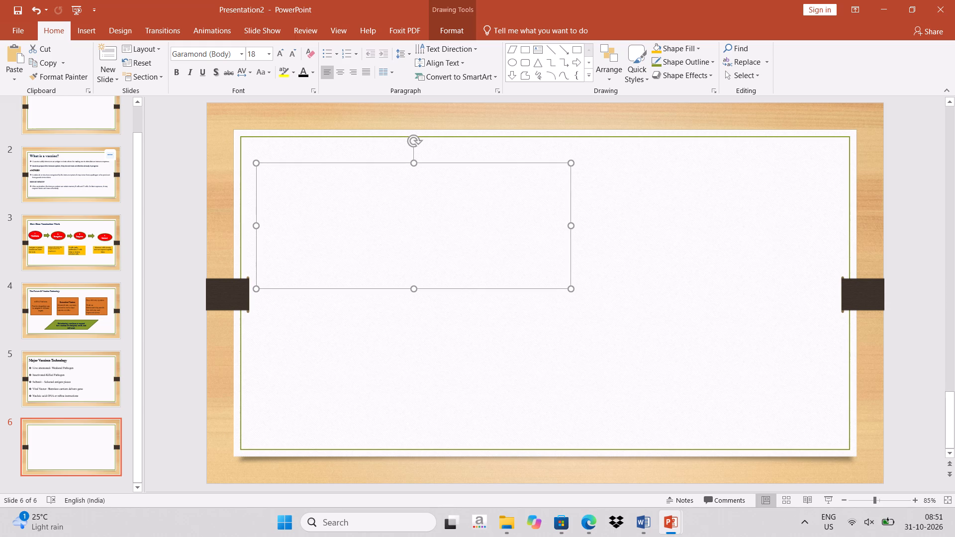
pyautogui.moveTo(572, 289); pyautogui.dragTo(820, 418)
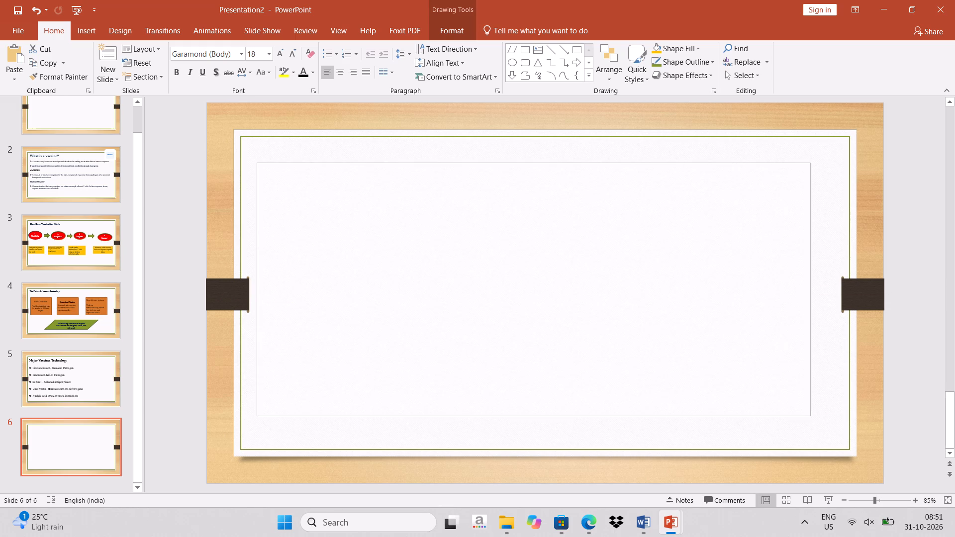
pyautogui.moveTo(820, 418); pyautogui.dragTo(837, 420)
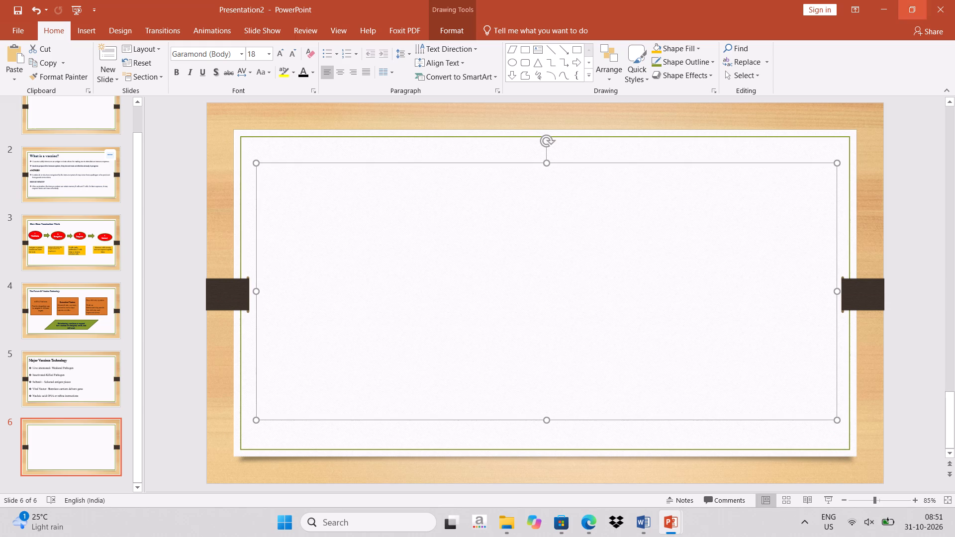
# Restore both presentation windows down and place Presentation2 beside the source presentation showing slide 6.
pyautogui.click(919, 2)
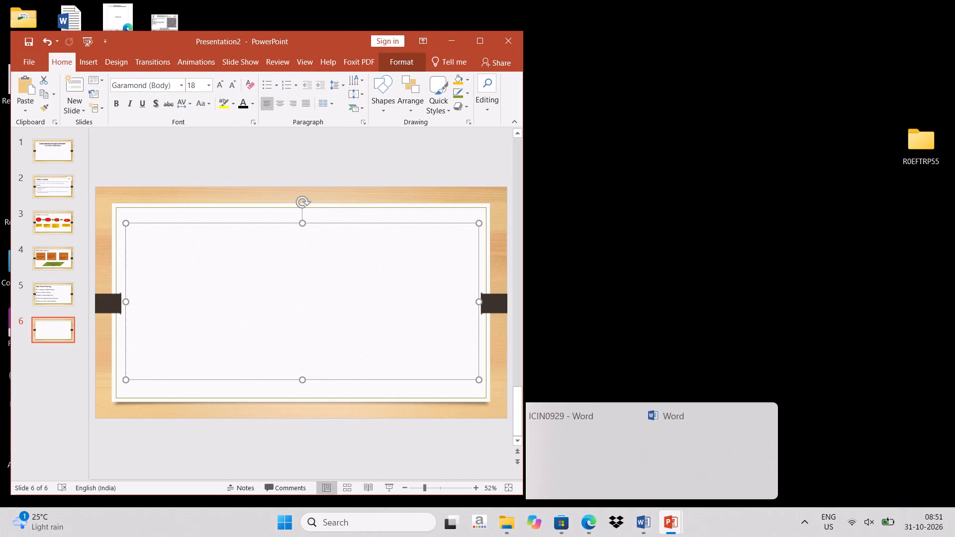
pyautogui.click(581, 466)
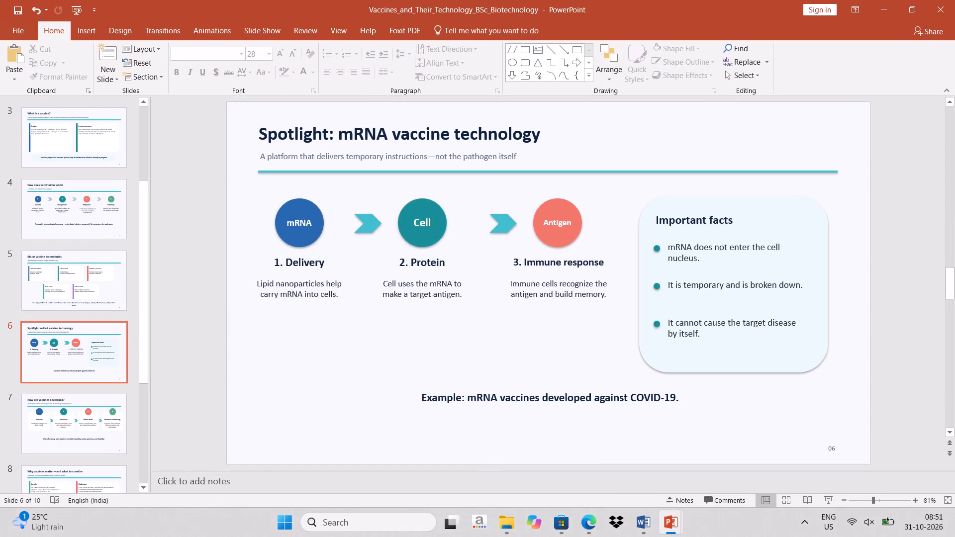
pyautogui.click(908, 7)
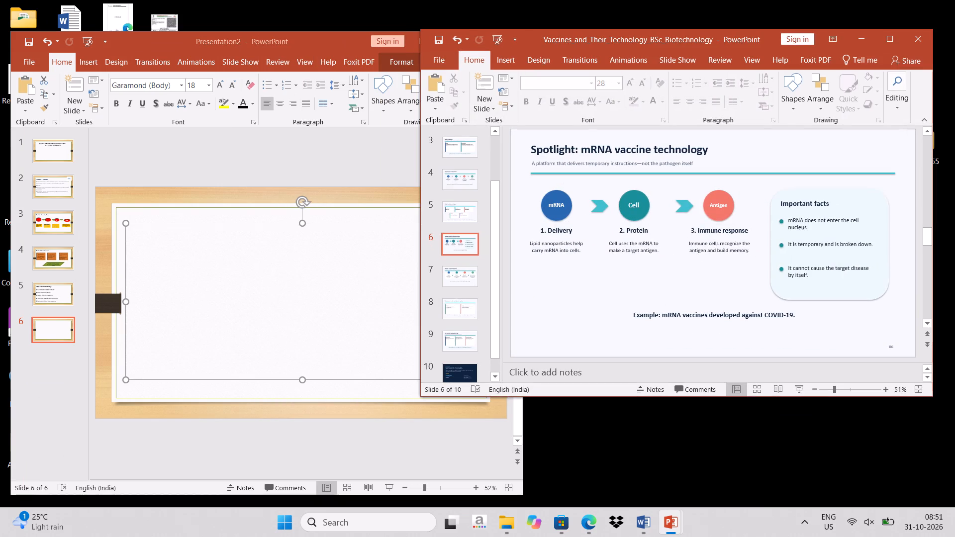
pyautogui.moveTo(324, 42); pyautogui.dragTo(303, 21)
# Copy the heading "Spotlight: mRNA vaccine technology" from the source slide and paste it into the large text box on slide 6 of Presentation2.
pyautogui.click(532, 149)
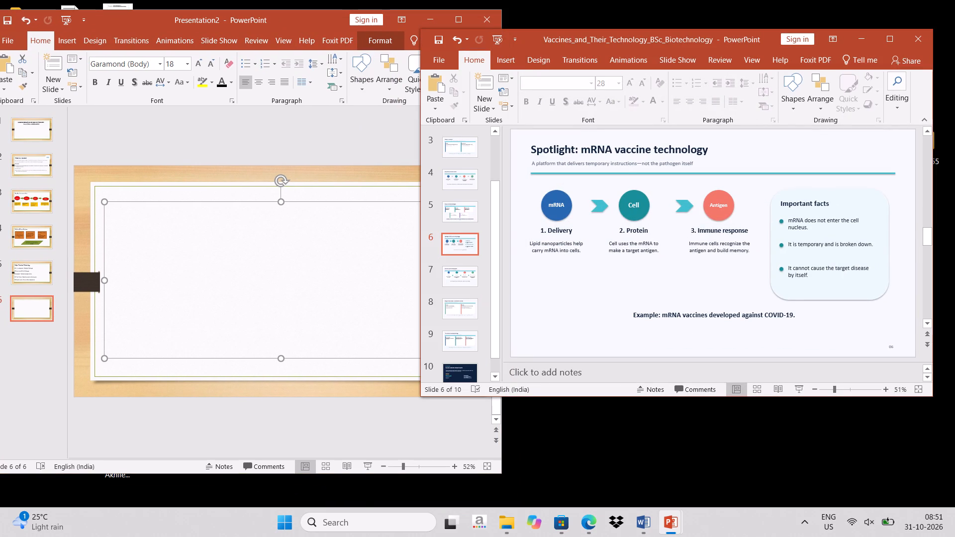
pyautogui.click(530, 150)
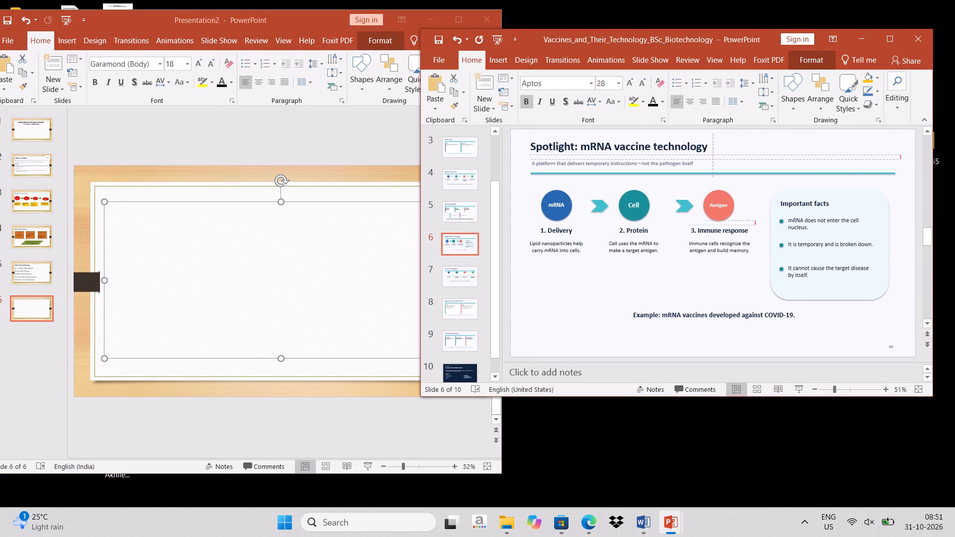
pyautogui.click(539, 148)
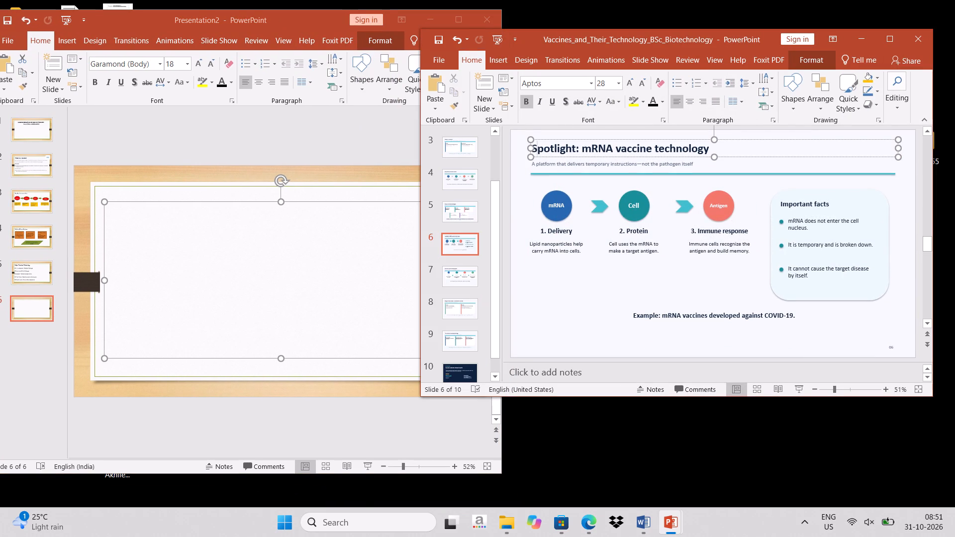
pyautogui.click(534, 149)
pyautogui.moveTo(534, 149); pyautogui.dragTo(550, 140)
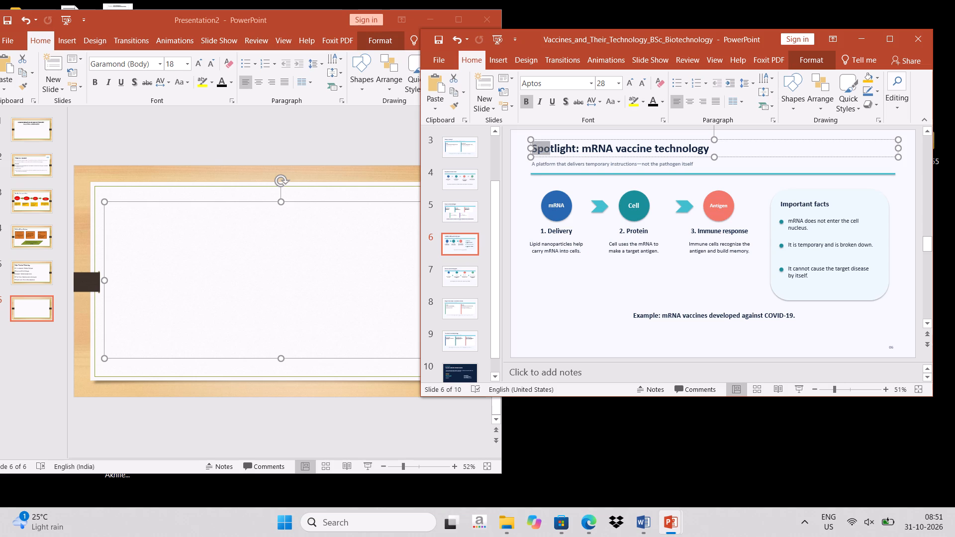
pyautogui.moveTo(550, 140); pyautogui.dragTo(680, 132)
pyautogui.hotkey('ctrl', 'c')
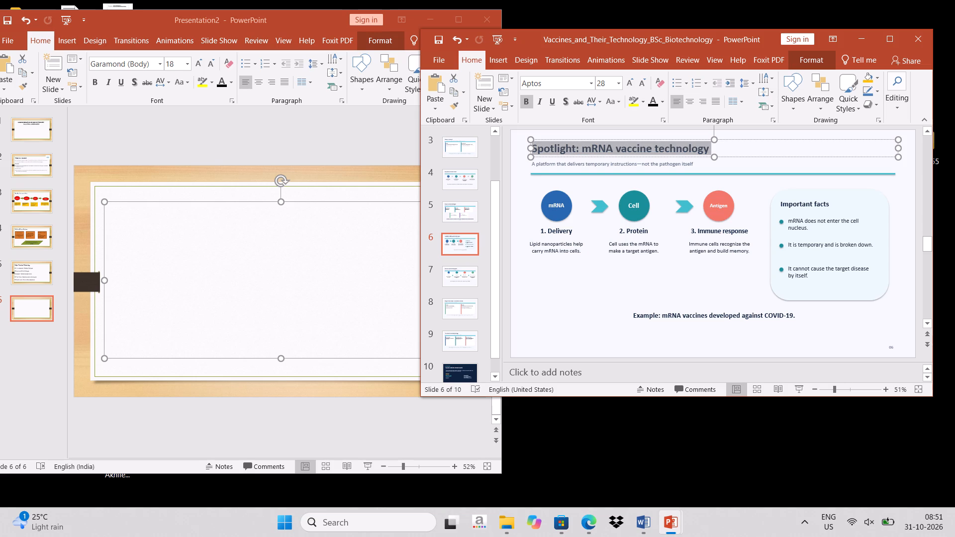
pyautogui.tripleClick(112, 212)
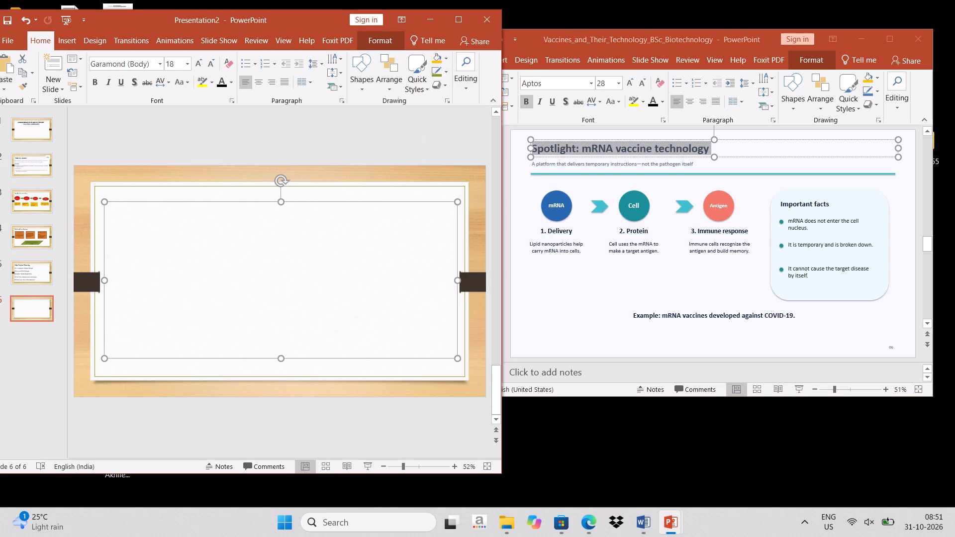
pyautogui.hotkey('ctrl', 'v')
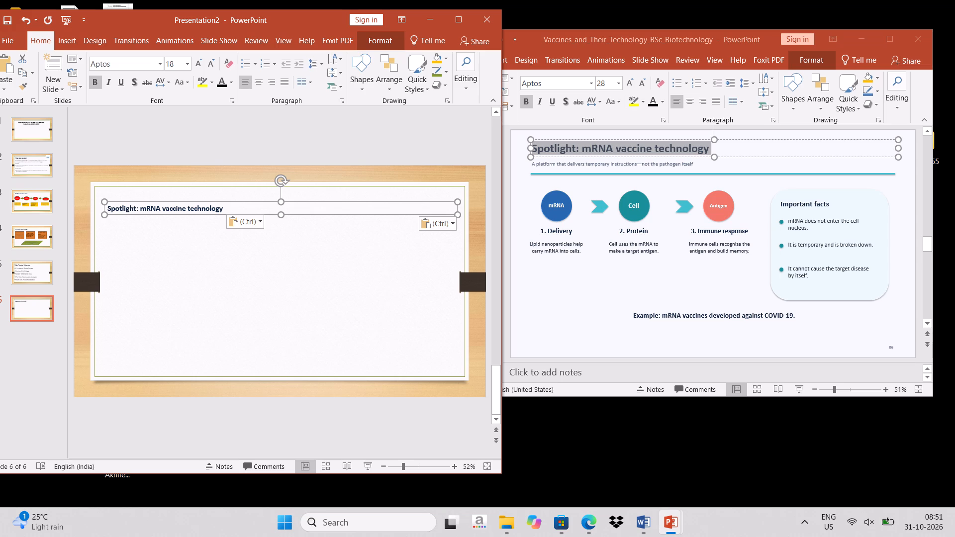
# Copy the subtitle "A platform that delivers temporary instructions—not the pathogen itself" from the source presentation's slide 6.
pyautogui.click(667, 159)
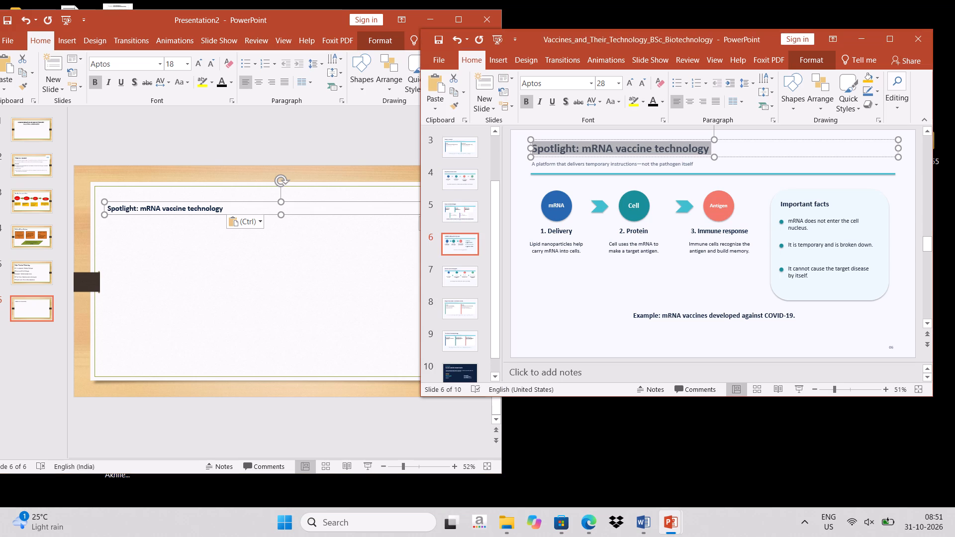
pyautogui.moveTo(533, 165); pyautogui.dragTo(682, 164)
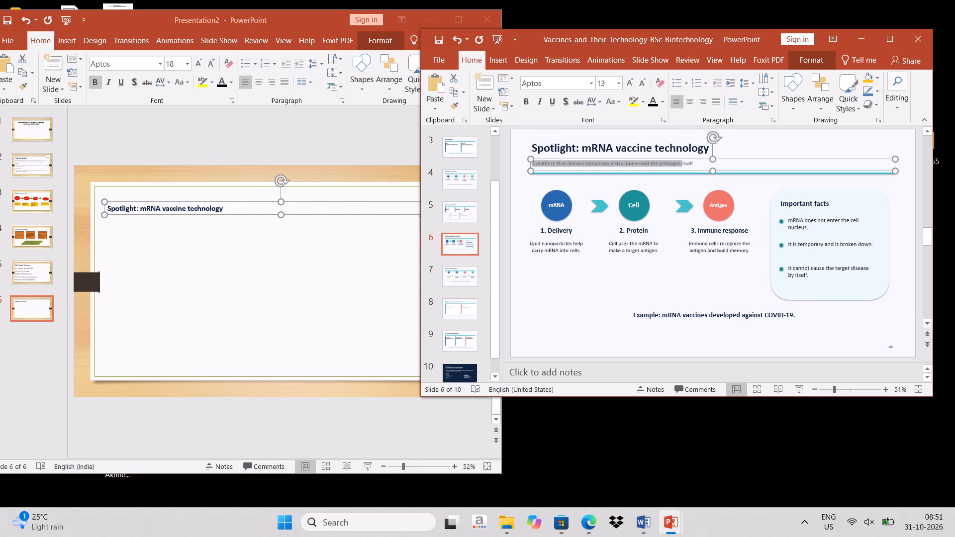
pyautogui.moveTo(682, 164); pyautogui.dragTo(690, 165)
pyautogui.rightClick(681, 162)
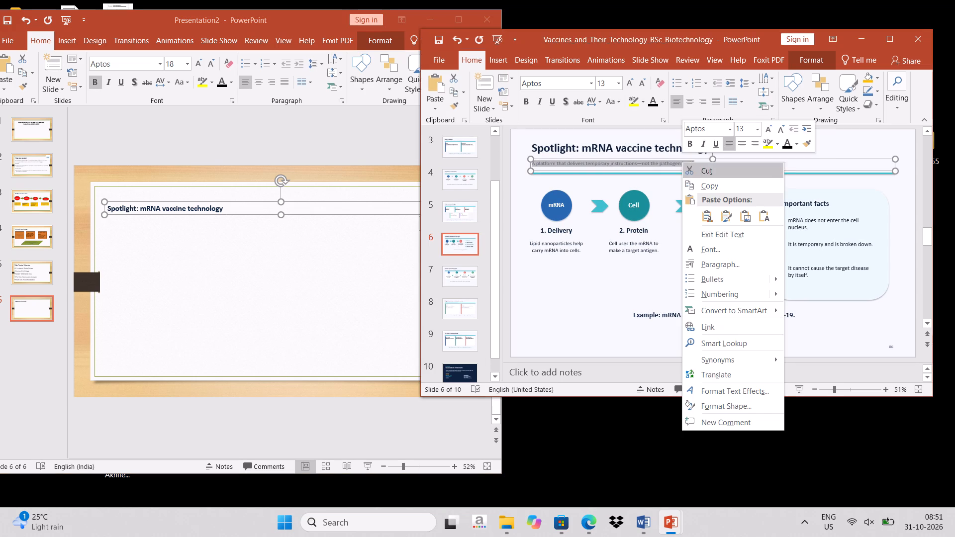
pyautogui.click(712, 180)
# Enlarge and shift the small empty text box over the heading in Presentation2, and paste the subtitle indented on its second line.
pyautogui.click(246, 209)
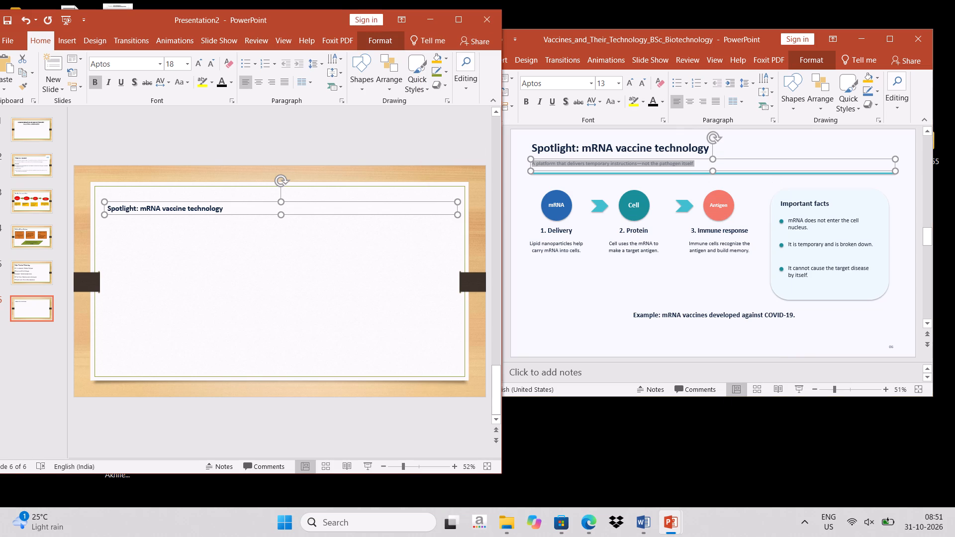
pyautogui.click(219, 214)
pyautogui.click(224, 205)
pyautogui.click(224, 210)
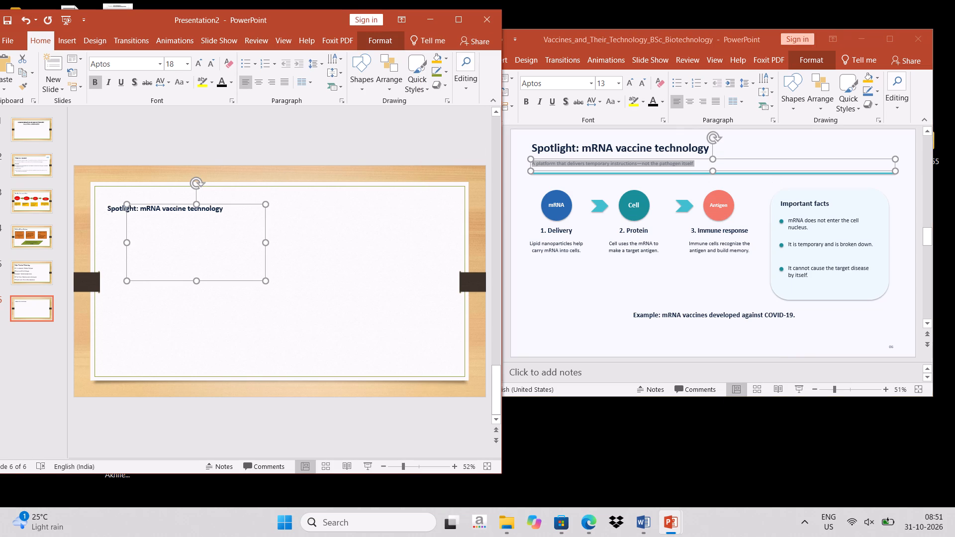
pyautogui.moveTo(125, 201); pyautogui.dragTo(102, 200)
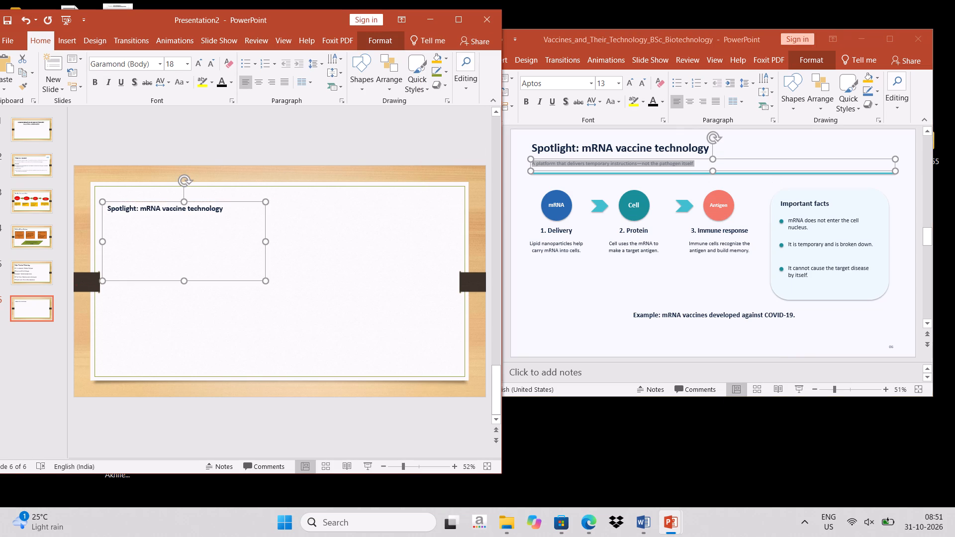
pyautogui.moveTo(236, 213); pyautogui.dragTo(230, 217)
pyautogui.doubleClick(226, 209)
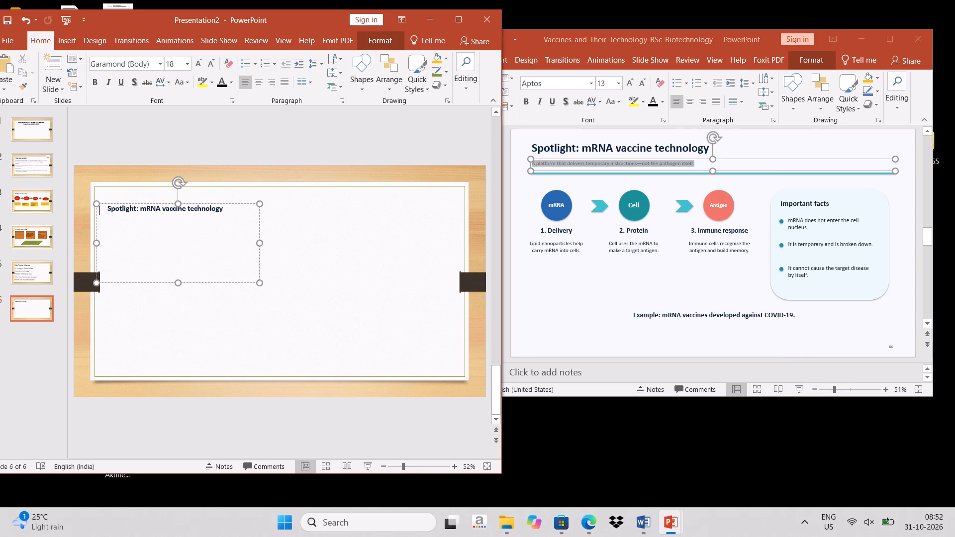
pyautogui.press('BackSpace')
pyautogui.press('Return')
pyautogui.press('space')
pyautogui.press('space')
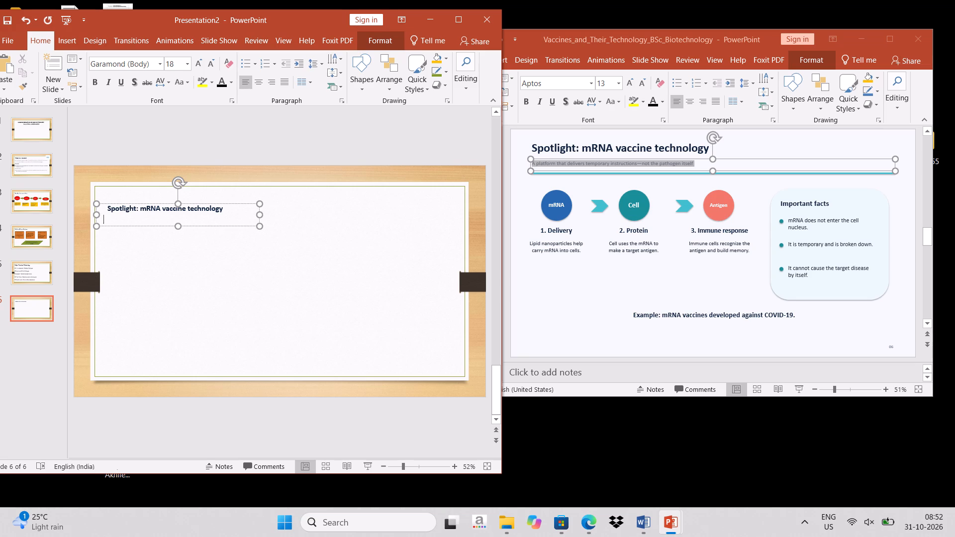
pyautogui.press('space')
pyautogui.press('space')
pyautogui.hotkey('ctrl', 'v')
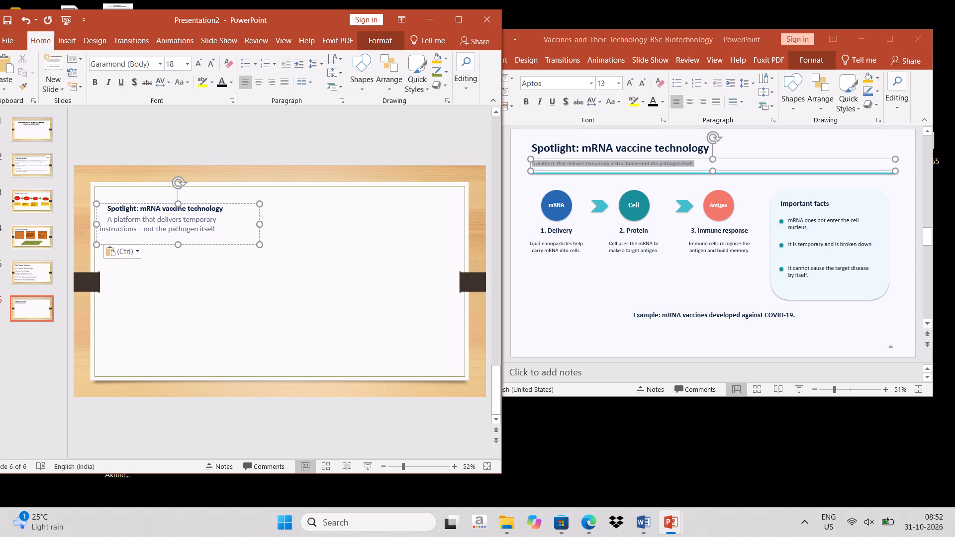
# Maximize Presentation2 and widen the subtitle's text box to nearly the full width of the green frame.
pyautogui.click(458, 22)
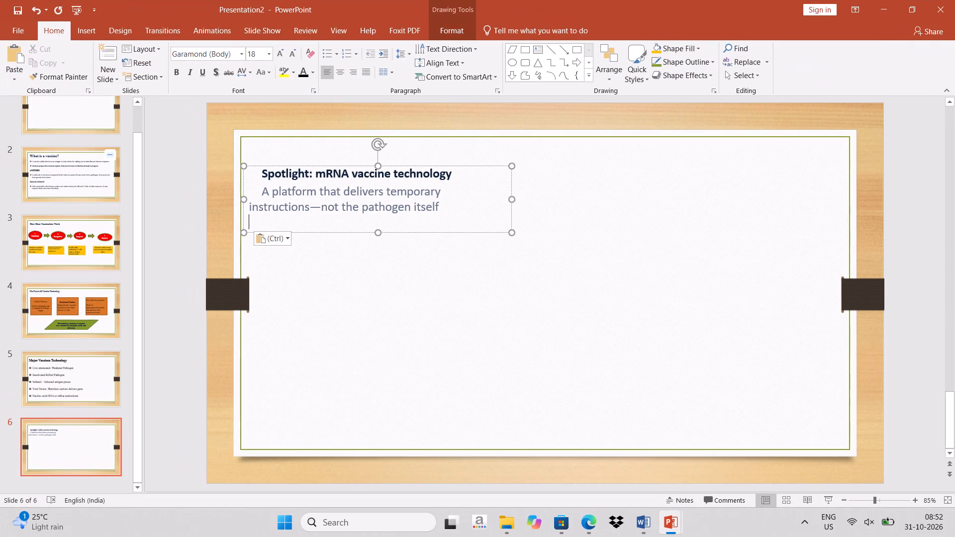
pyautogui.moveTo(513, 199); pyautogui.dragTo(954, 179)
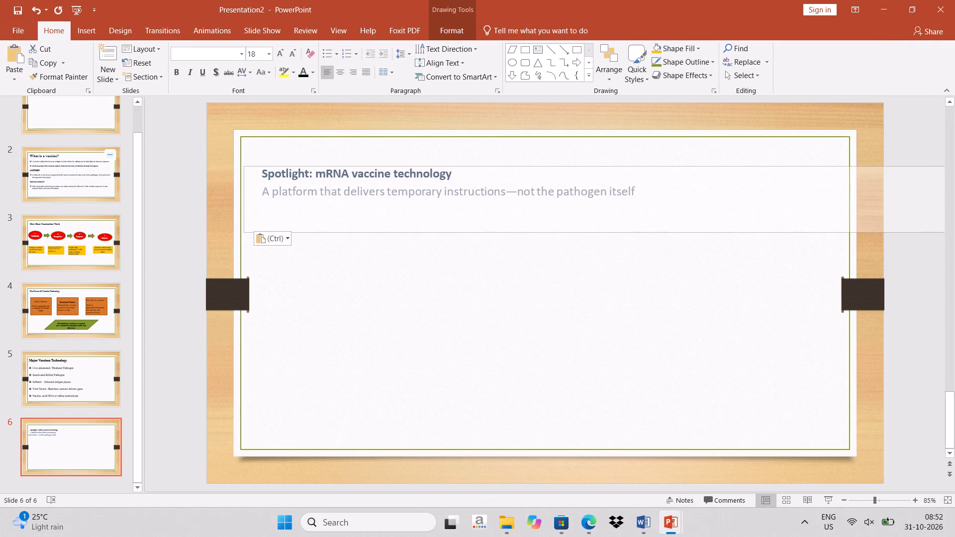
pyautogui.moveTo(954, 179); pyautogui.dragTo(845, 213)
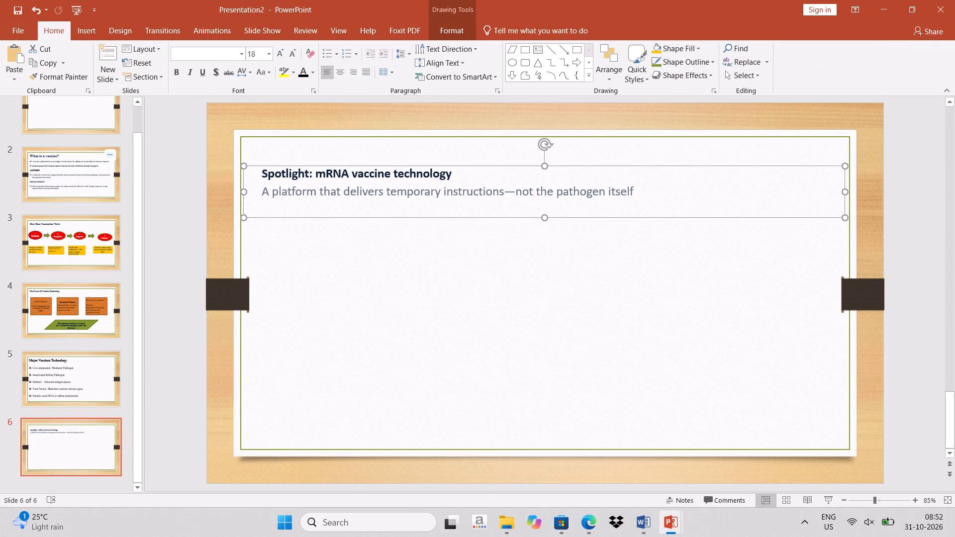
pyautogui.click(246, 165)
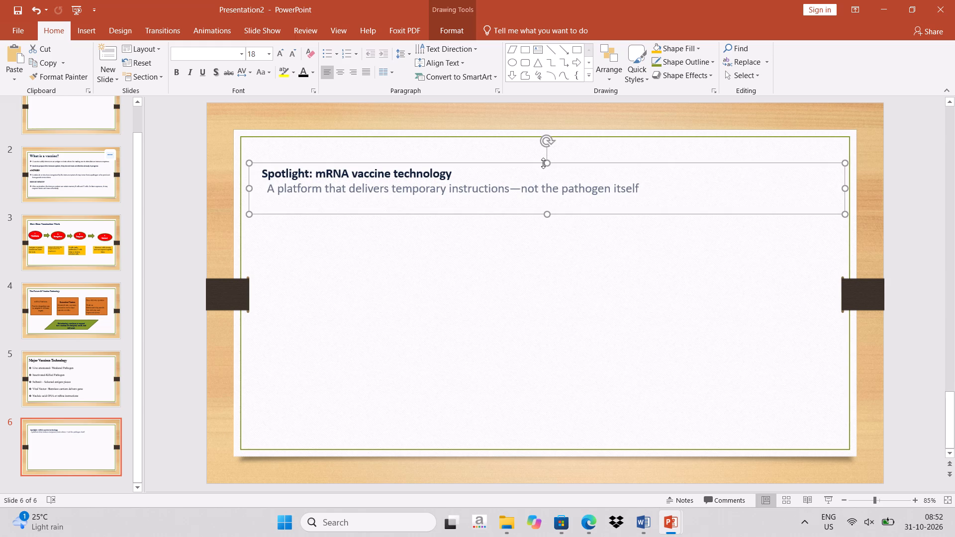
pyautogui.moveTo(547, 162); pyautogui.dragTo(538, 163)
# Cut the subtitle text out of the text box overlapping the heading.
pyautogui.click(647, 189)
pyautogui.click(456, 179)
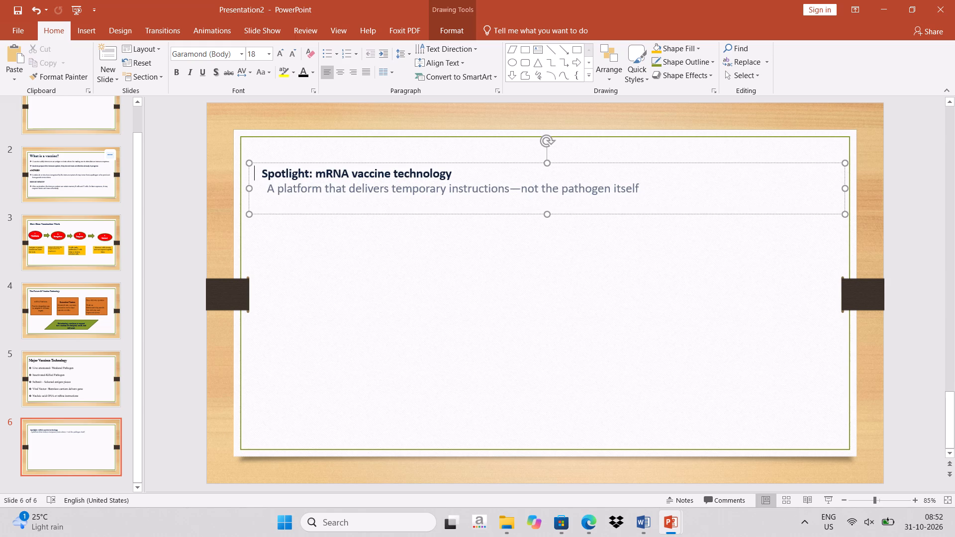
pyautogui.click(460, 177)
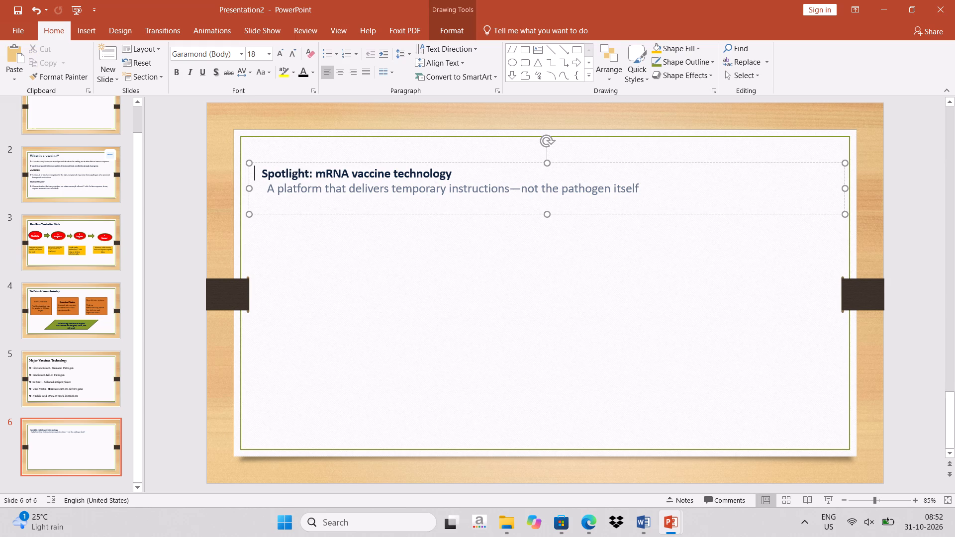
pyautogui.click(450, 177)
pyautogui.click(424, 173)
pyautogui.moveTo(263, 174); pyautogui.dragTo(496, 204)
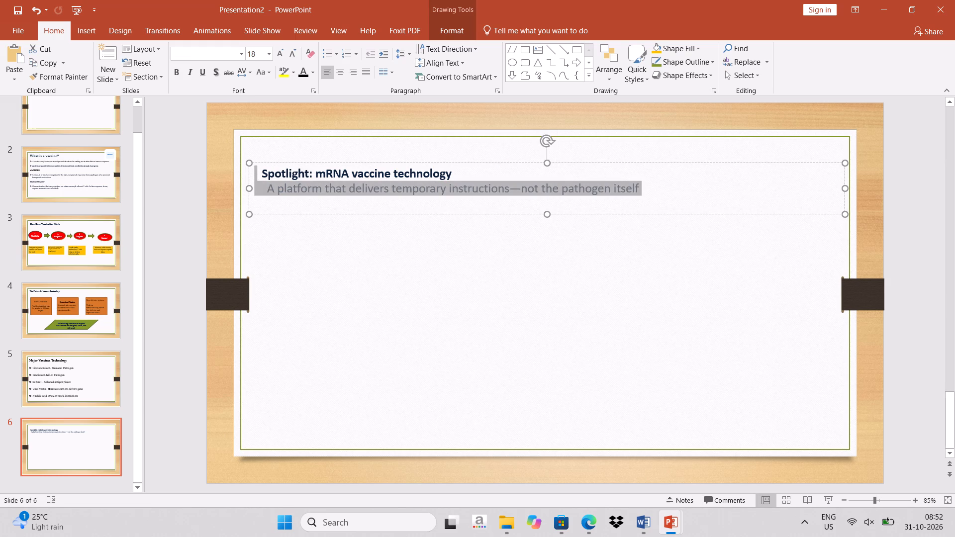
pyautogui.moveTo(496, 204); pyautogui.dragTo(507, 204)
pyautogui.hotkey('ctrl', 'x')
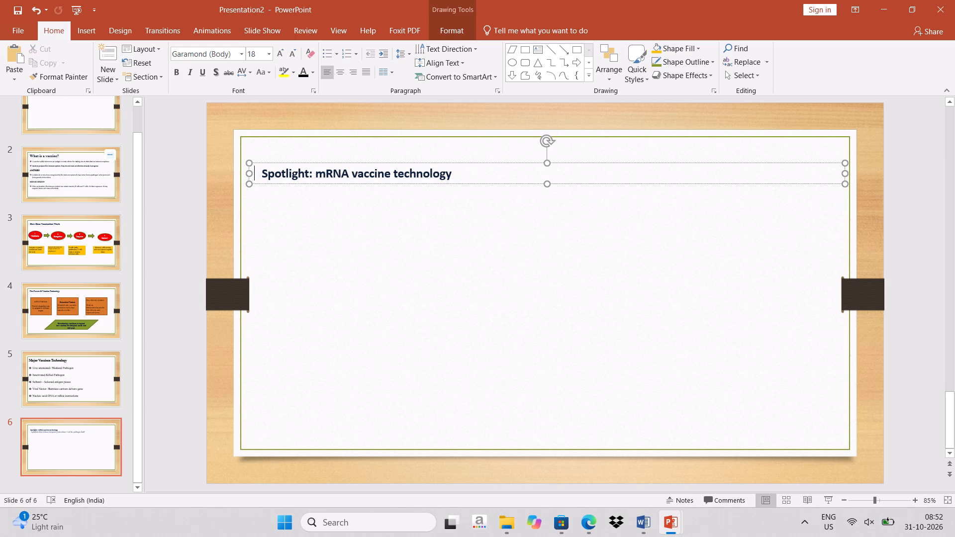
# Delete the emptied text box that overlaps the heading on slide 6.
pyautogui.click(451, 178)
pyautogui.doubleClick(440, 175)
pyautogui.press('Delete')
pyautogui.press('BackSpace')
pyautogui.press('Delete')
pyautogui.moveTo(246, 160); pyautogui.dragTo(738, 175)
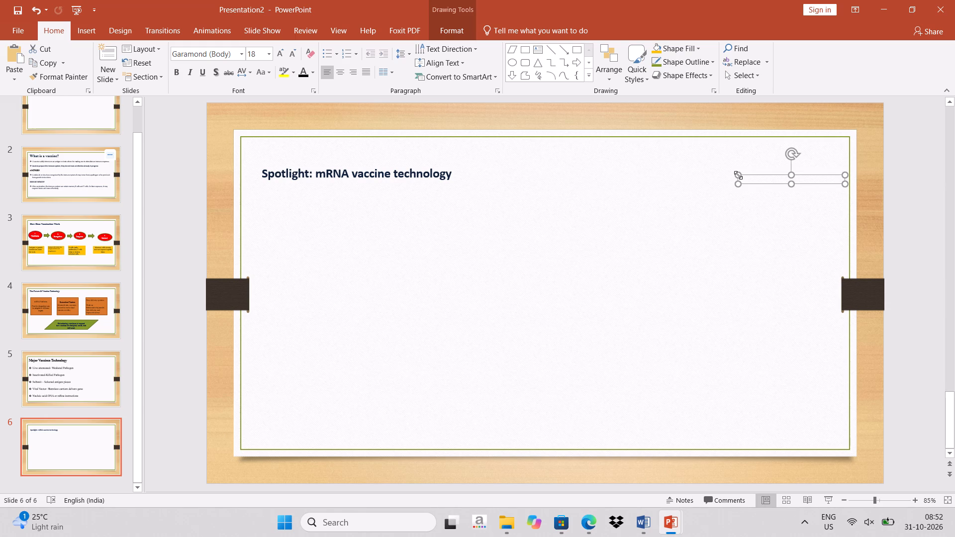
pyautogui.press('Delete')
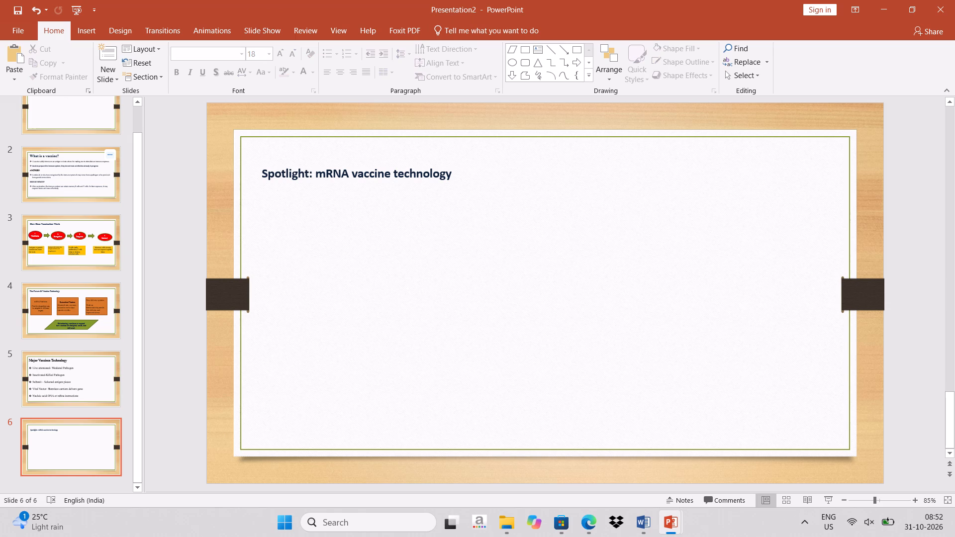
# Paste the subtitle "A platform that delivers temporary instructions—not the pathogen itself" on a new line after the slide 6 heading.
pyautogui.click(281, 163)
pyautogui.doubleClick(307, 171)
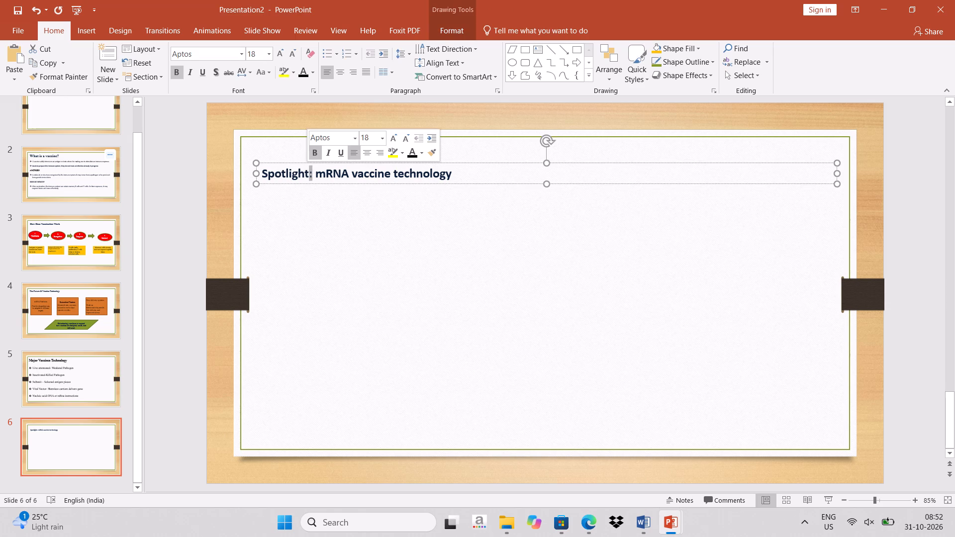
pyautogui.click(315, 173)
pyautogui.press('Right')
pyautogui.press('Right')
pyautogui.press('Right')
pyautogui.press('Right')
pyautogui.press('Right')
pyautogui.press('Right')
pyautogui.press('Right')
pyautogui.press('Right')
pyautogui.press('Right')
pyautogui.press('Right')
pyautogui.press('Right')
pyautogui.press('Right')
pyautogui.press('Right')
pyautogui.press('Right')
pyautogui.press('Right')
pyautogui.press('Right')
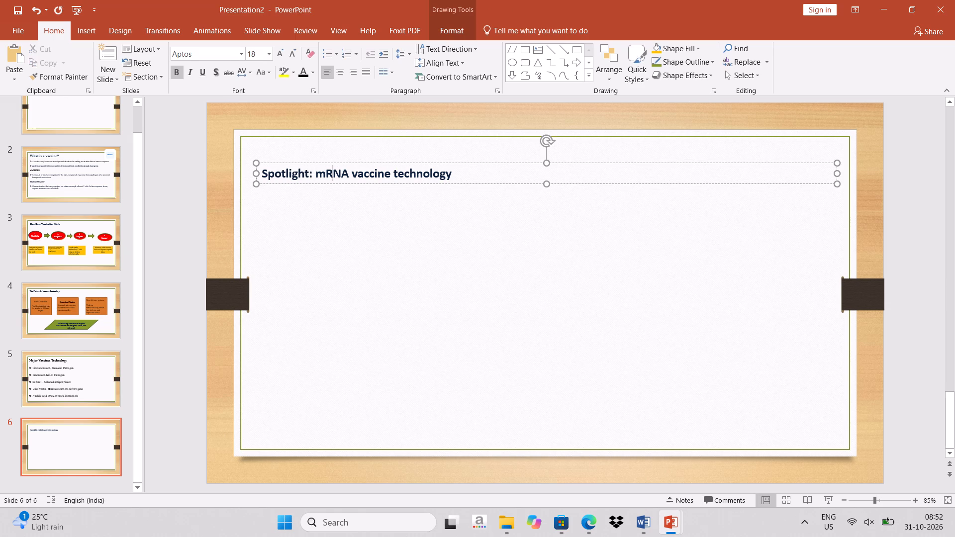
pyautogui.press('Right')
pyautogui.press('Right')
pyautogui.press('Right')
pyautogui.press('Right')
pyautogui.press('Right')
pyautogui.press('Right')
pyautogui.press('Right')
pyautogui.press('Return')
pyautogui.press('Return')
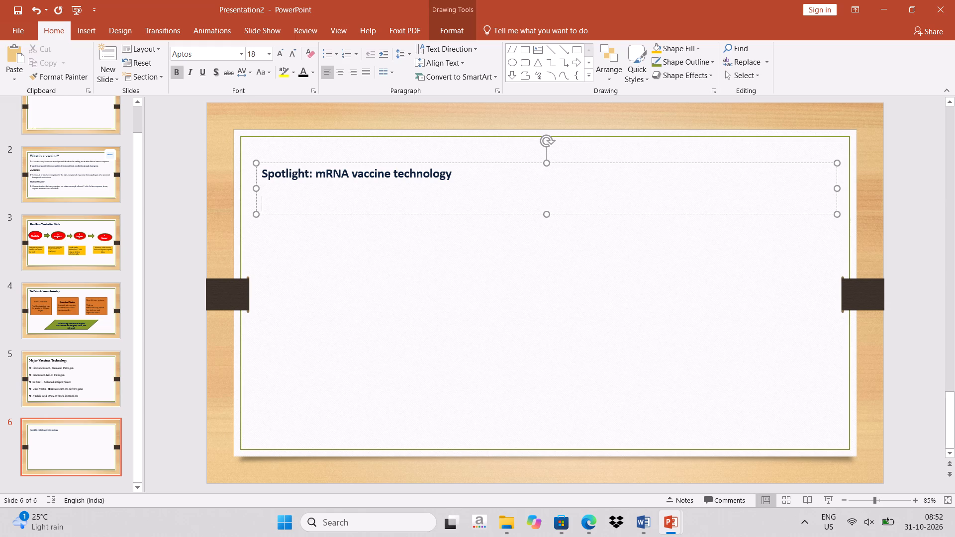
pyautogui.hotkey('ctrl', 'v')
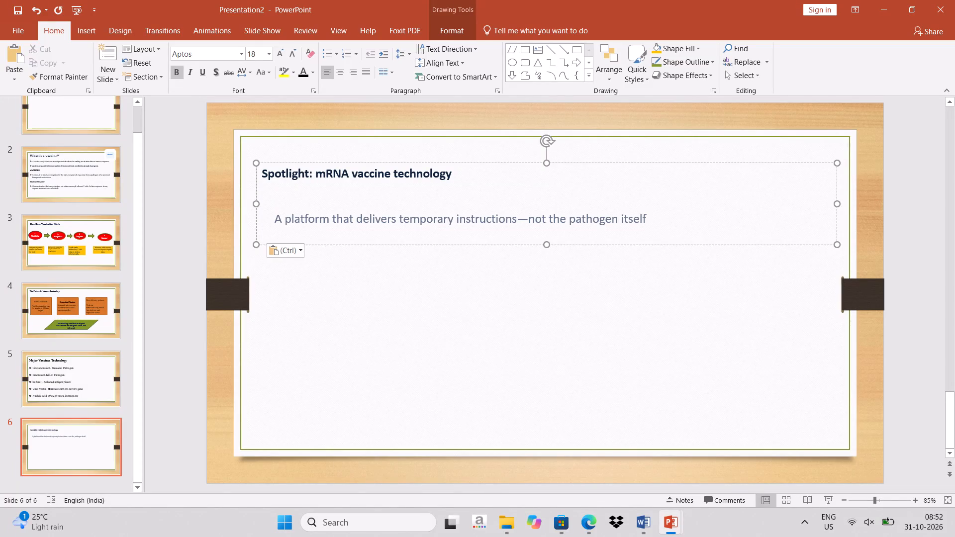
# Remove the subtitle's leading spaces and the extra gap above it so it starts directly under the heading.
pyautogui.click(276, 218)
pyautogui.press('BackSpace')
pyautogui.press('BackSpace')
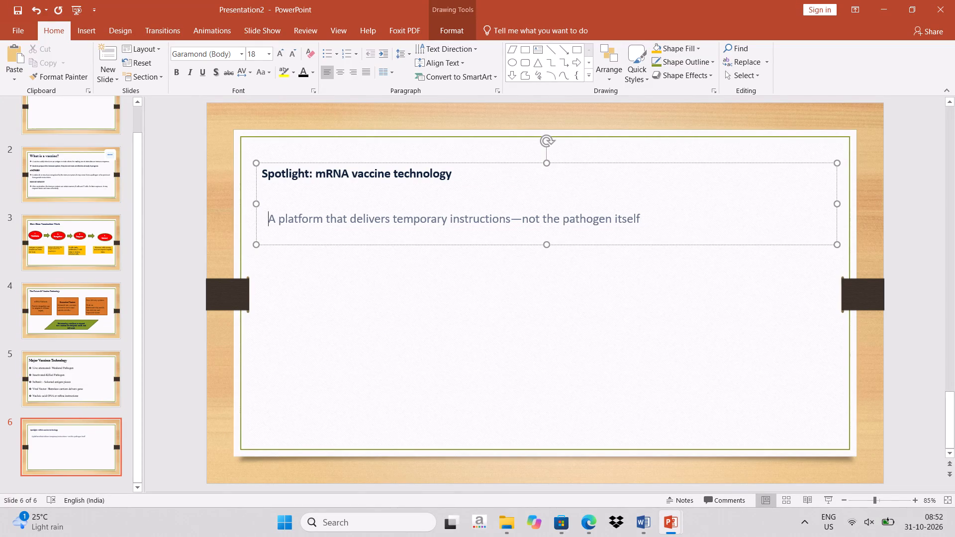
pyautogui.press('BackSpace')
pyautogui.press('BackSpace')
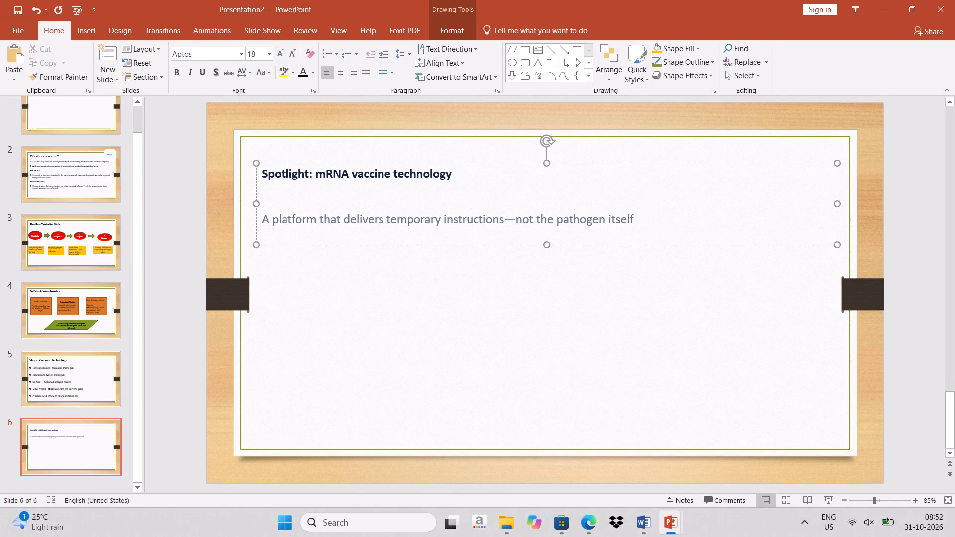
pyautogui.press('BackSpace')
pyautogui.press('BackSpace')
pyautogui.press('Return')
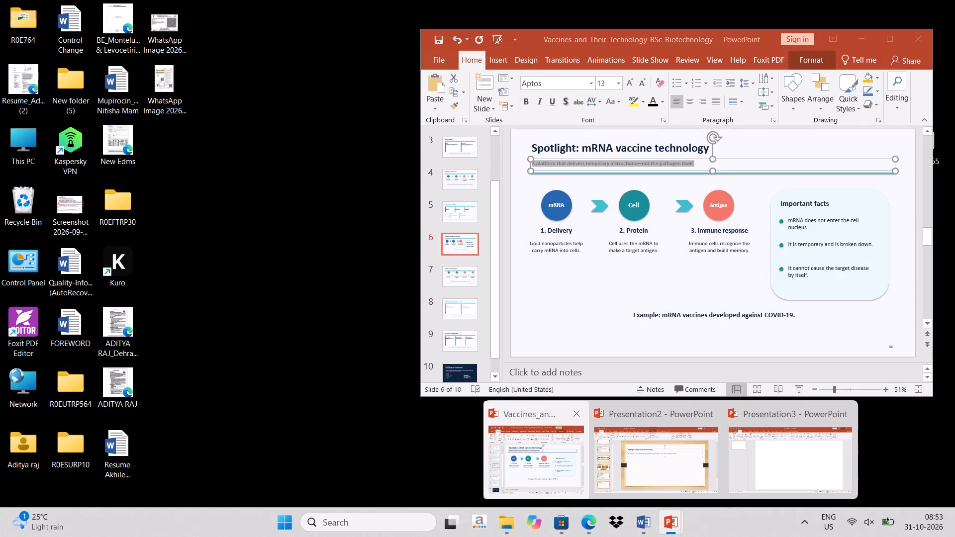
# Bring up the Vaccines_and_Their_Technology_BSc_Biotechnology presentation and shrink the Presentation2 window so both show side by side.
pyautogui.click(546, 471)
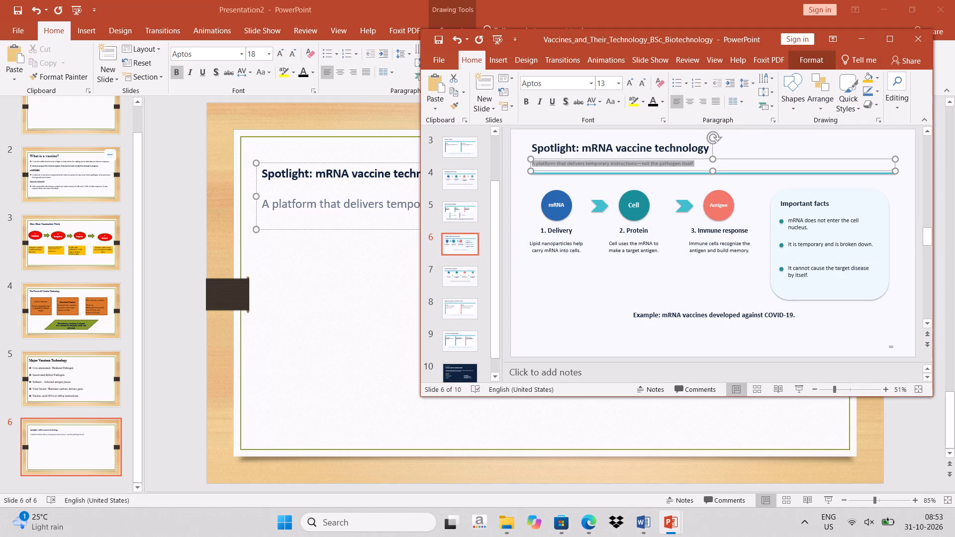
pyautogui.click(917, 10)
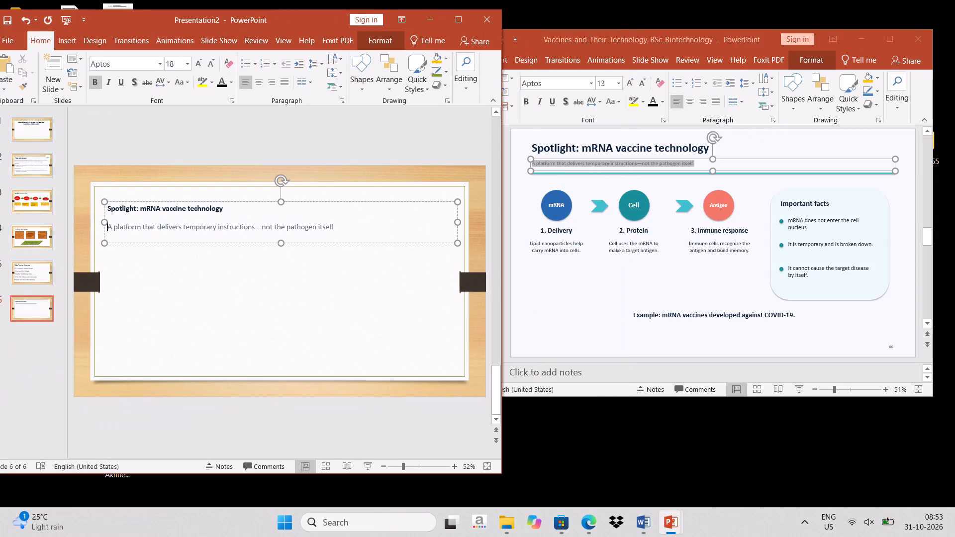
# Add three blank lines after the subtitle in the slide 6 text box.
pyautogui.click(334, 230)
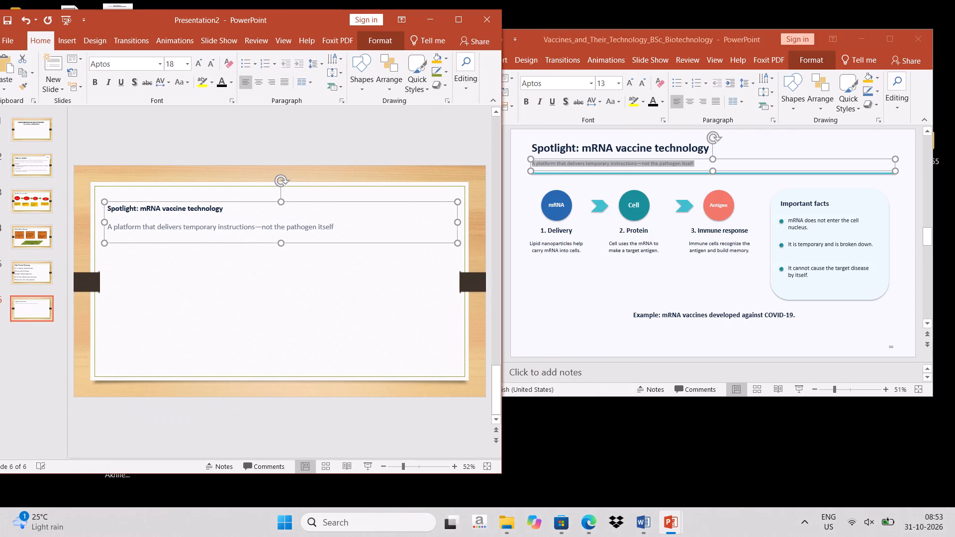
pyautogui.click(322, 227)
pyautogui.press('Right')
pyautogui.press('Right')
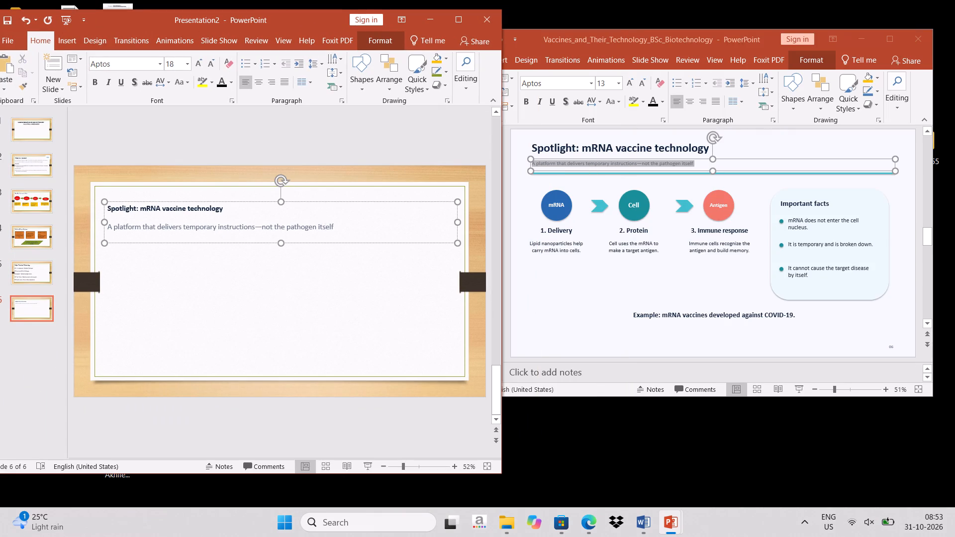
pyautogui.press('Right')
pyautogui.press('Right')
pyautogui.press('Return')
pyautogui.press('Return')
pyautogui.press('Return')
pyautogui.press('Return')
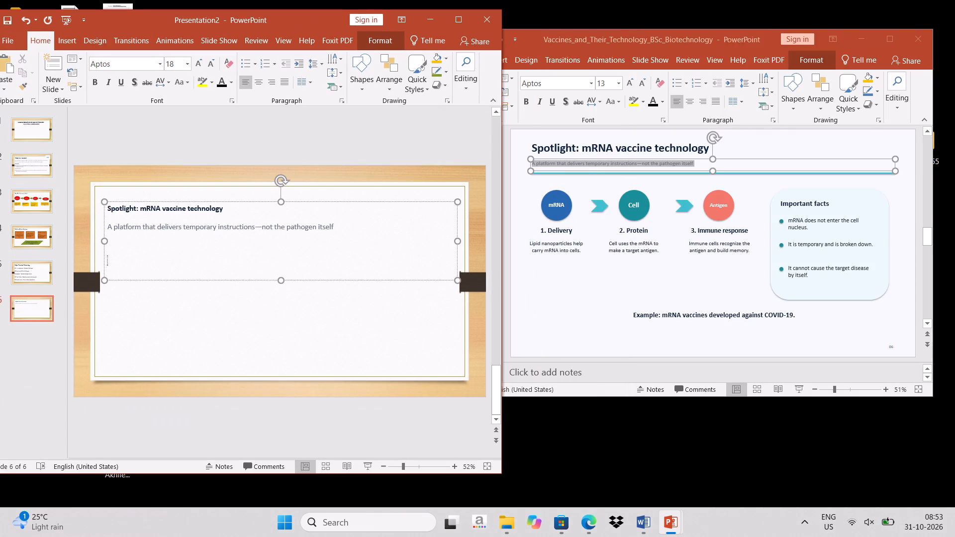
pyautogui.press('Return')
pyautogui.press('Return')
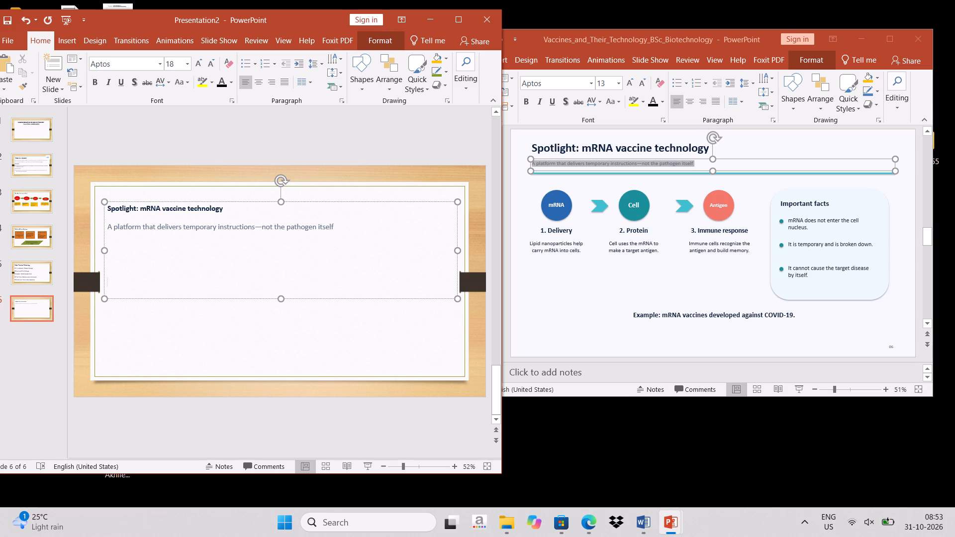
# Insert a flowchart connector circle below the subtitle near the frame's left edge and stretch it into a wide oval.
pyautogui.click(57, 41)
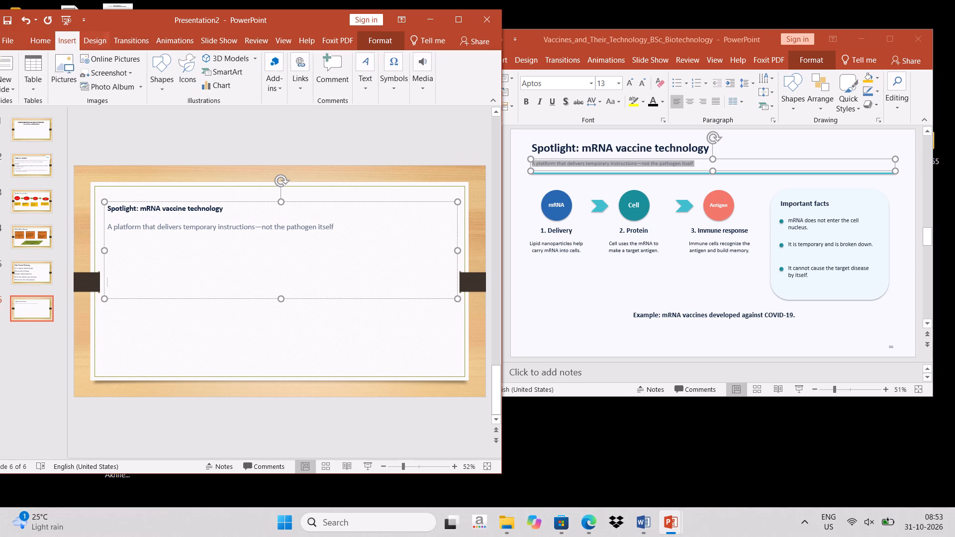
pyautogui.click(43, 41)
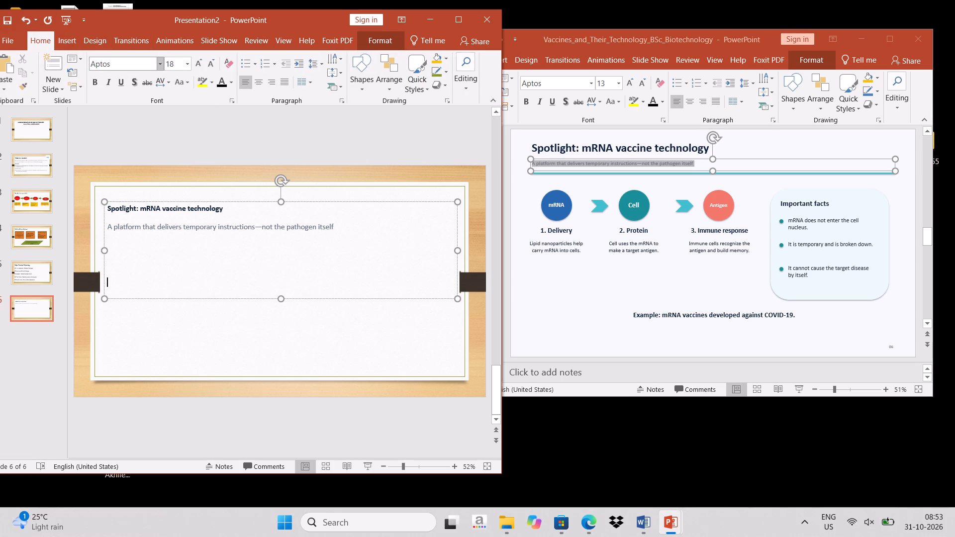
pyautogui.click(71, 37)
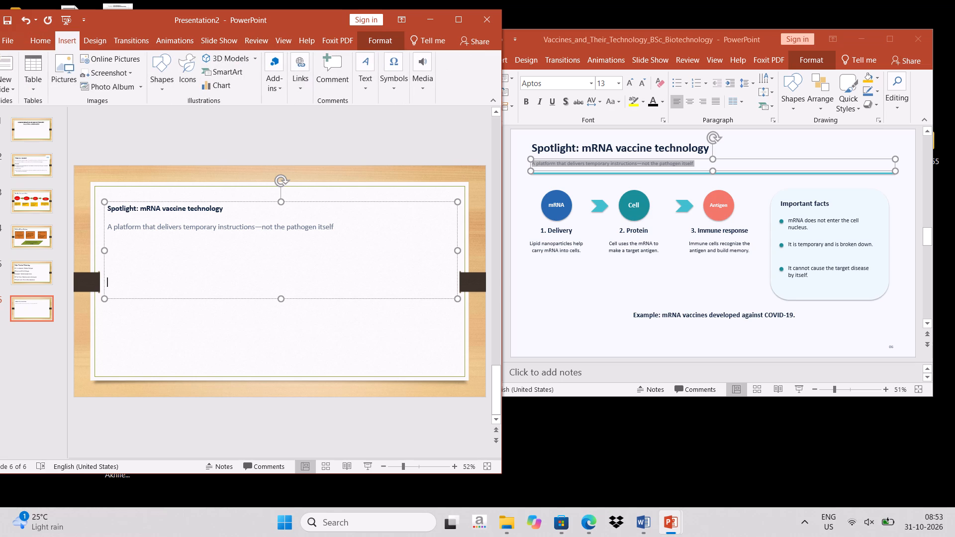
pyautogui.click(161, 87)
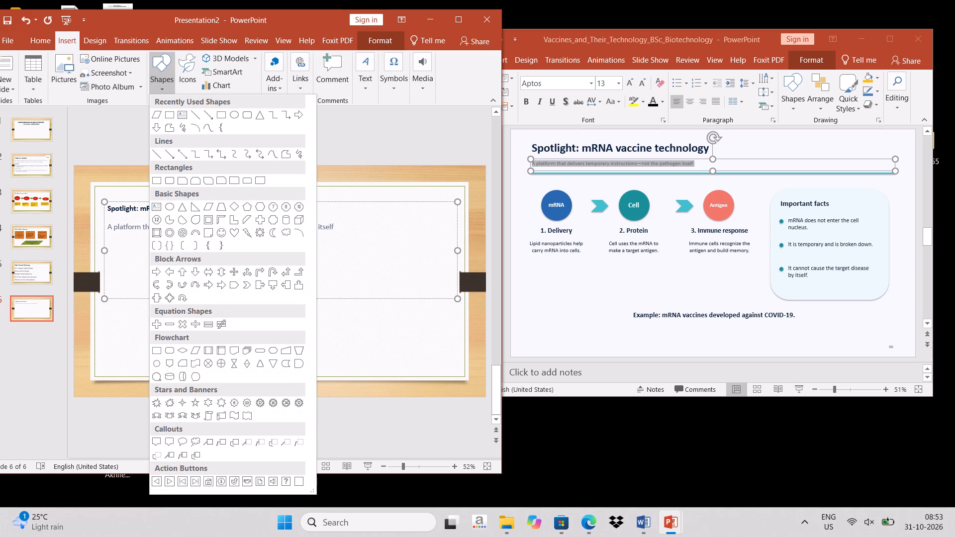
pyautogui.click(156, 362)
pyautogui.click(121, 275)
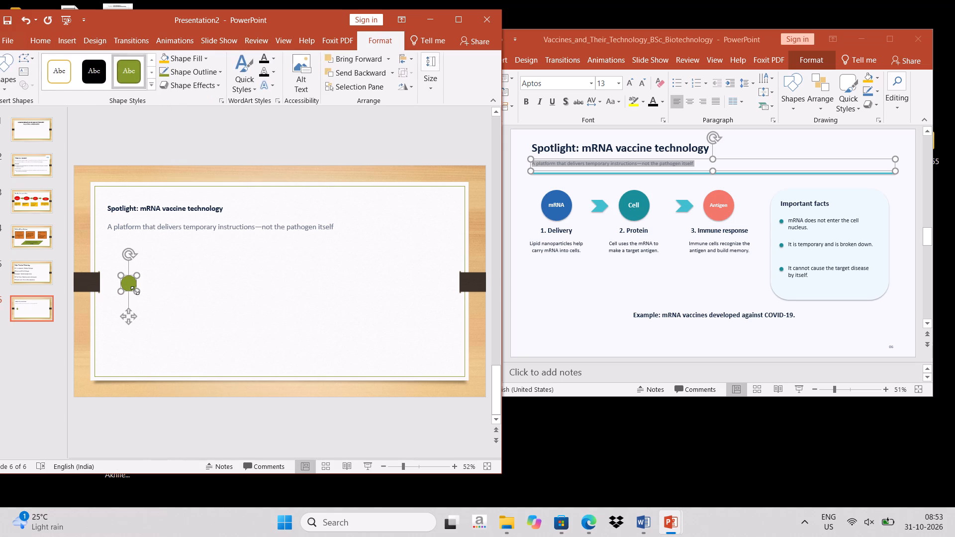
pyautogui.moveTo(137, 291); pyautogui.dragTo(163, 296)
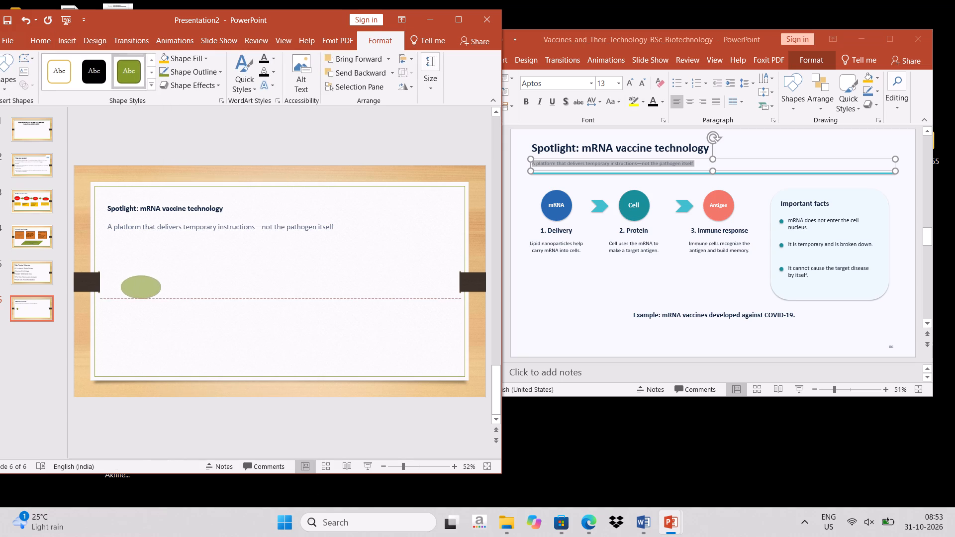
pyautogui.moveTo(163, 296); pyautogui.dragTo(190, 316)
# Label the new oval "mRna".
pyautogui.doubleClick(149, 295)
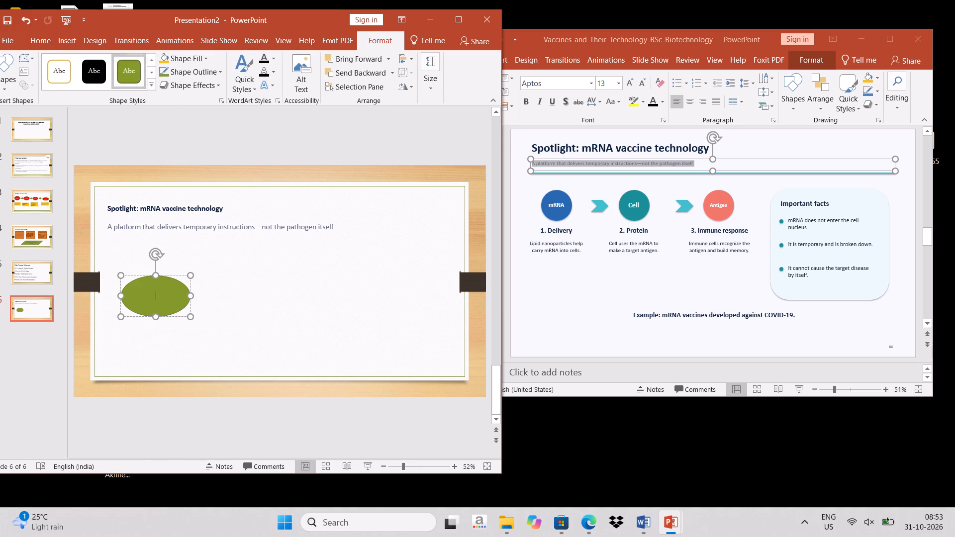
pyautogui.write('mR')
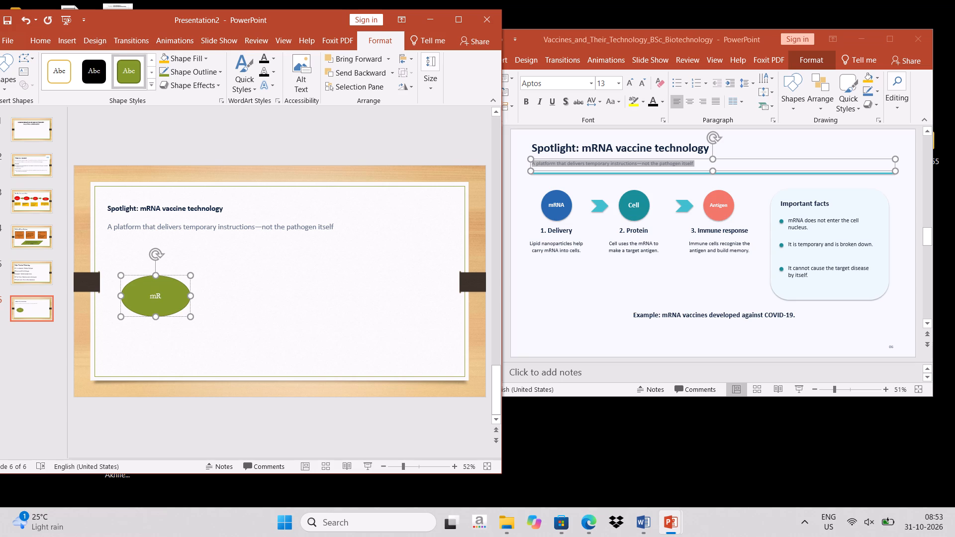
pyautogui.write('na')
pyautogui.click(249, 305)
# Insert a second flowchart connector beside the mRna oval and stretch it into a slightly larger wide oval.
pyautogui.click(73, 44)
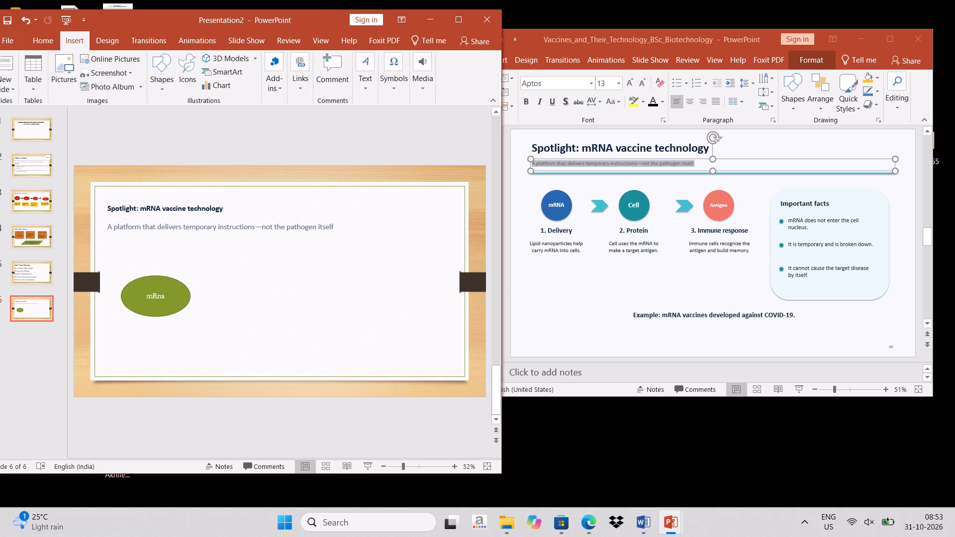
pyautogui.click(161, 79)
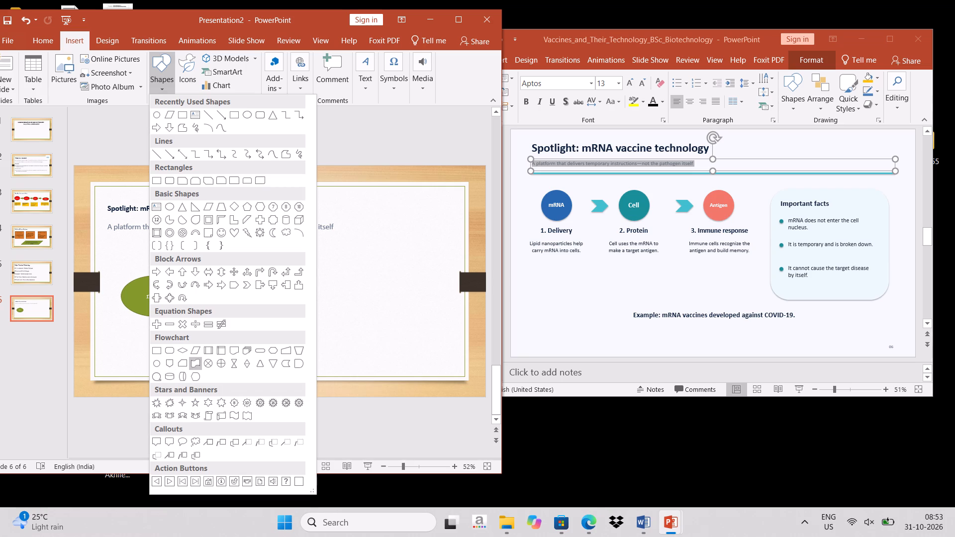
pyautogui.click(158, 359)
pyautogui.click(227, 309)
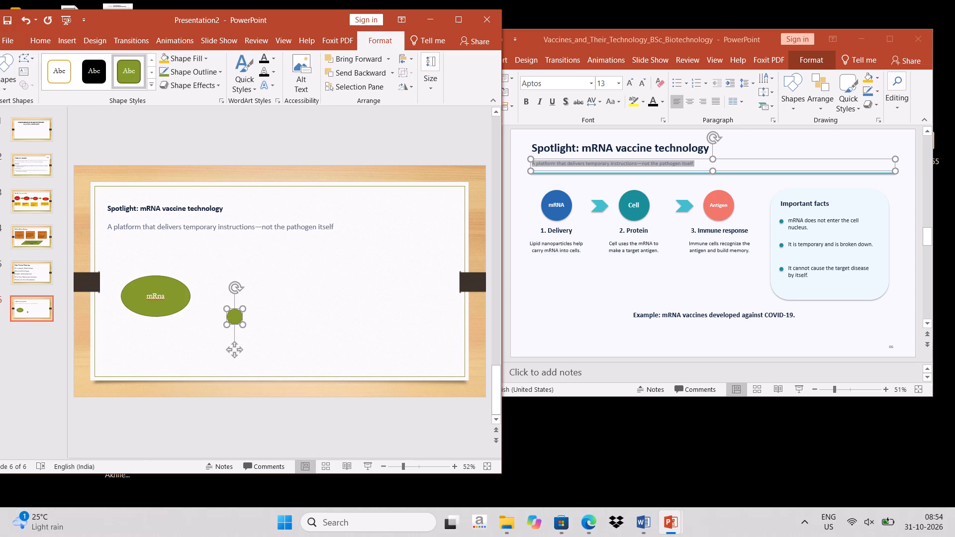
pyautogui.moveTo(225, 310); pyautogui.dragTo(215, 279)
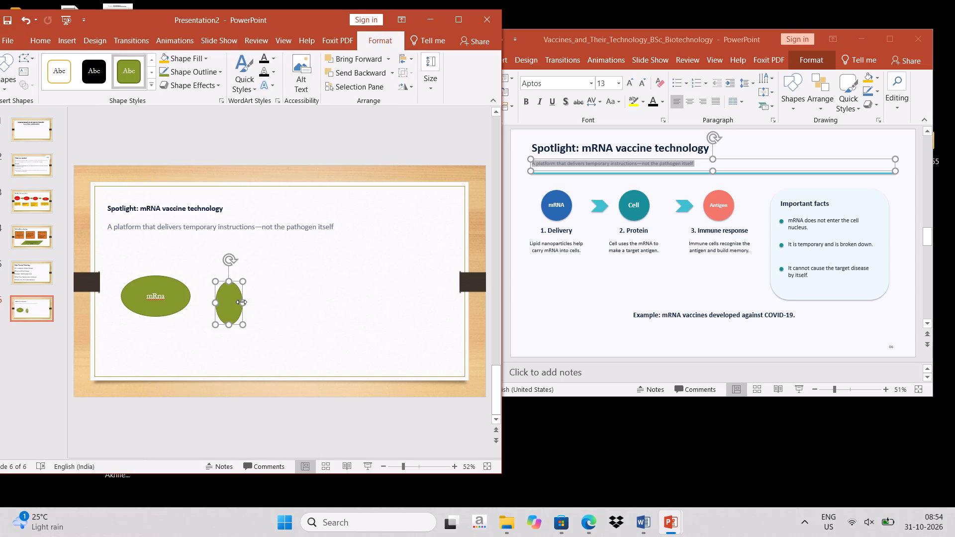
pyautogui.moveTo(242, 301); pyautogui.dragTo(293, 300)
# Label the second oval "Cell".
pyautogui.click(246, 292)
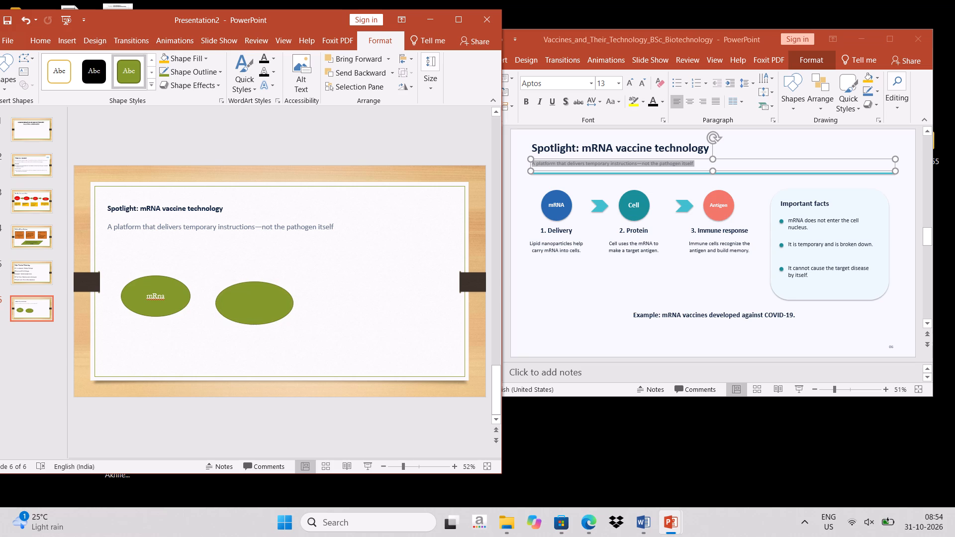
pyautogui.doubleClick(249, 297)
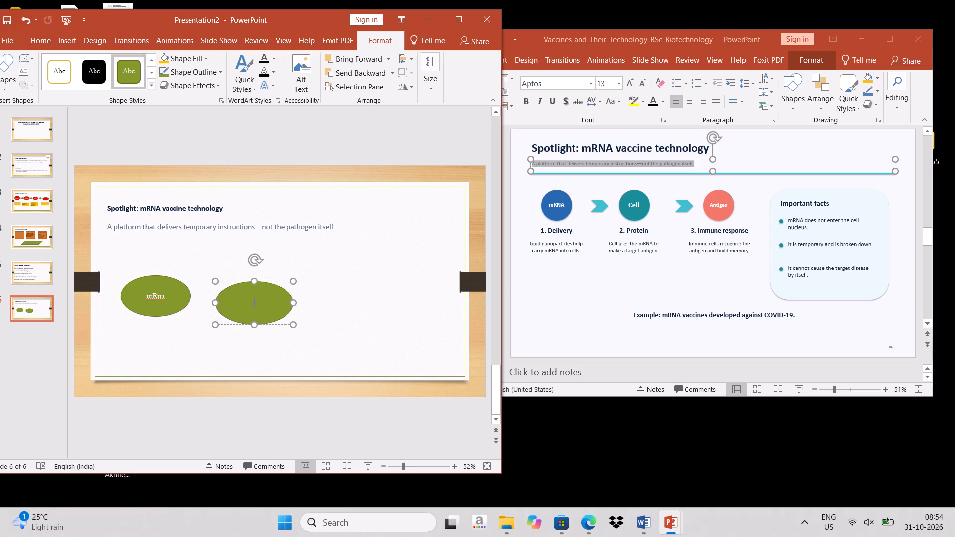
pyautogui.write('Ce')
pyautogui.write('ll')
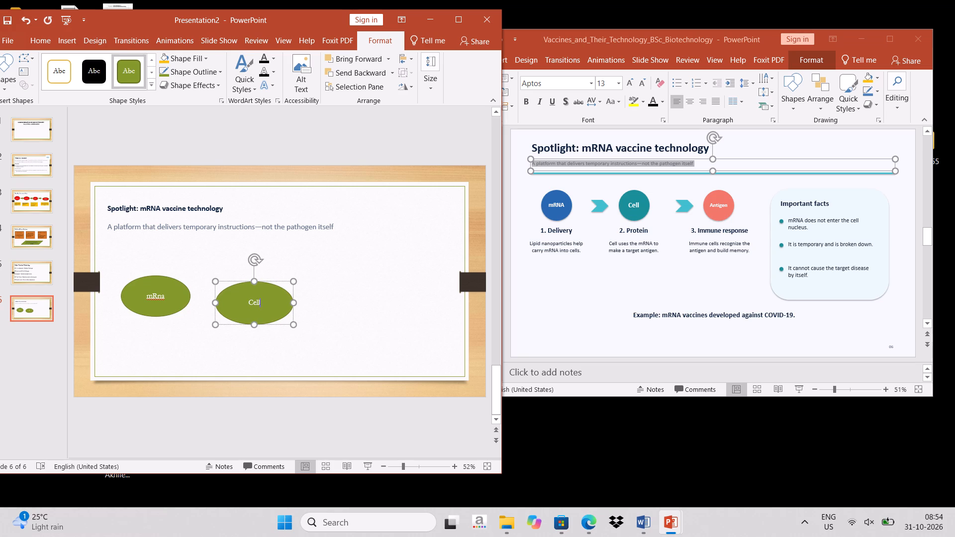
pyautogui.click(353, 297)
# Duplicate the Cell oval and place the copy to its right, aligned at the same height.
pyautogui.rightClick(248, 305)
pyautogui.click(276, 45)
pyautogui.doubleClick(365, 296)
pyautogui.doubleClick(360, 311)
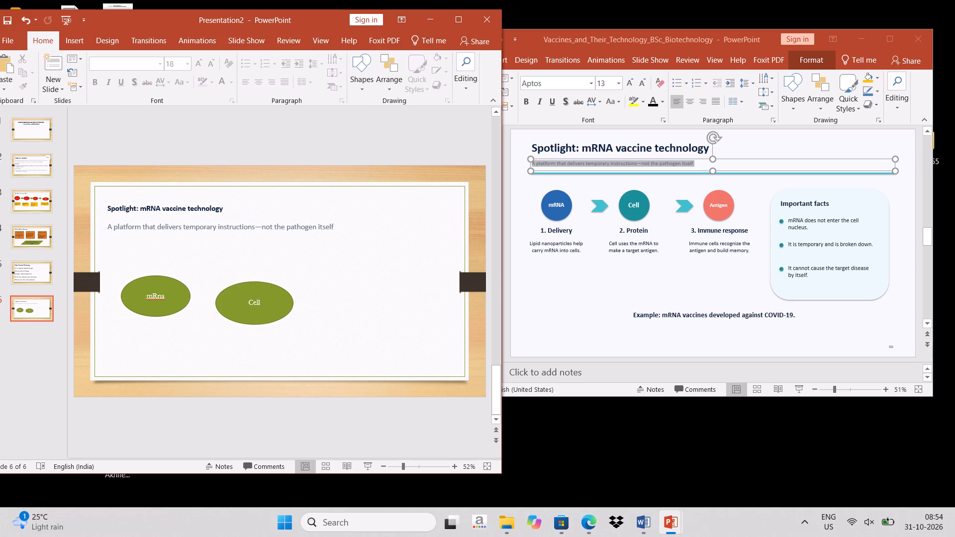
pyautogui.hotkey('ctrl', 'v')
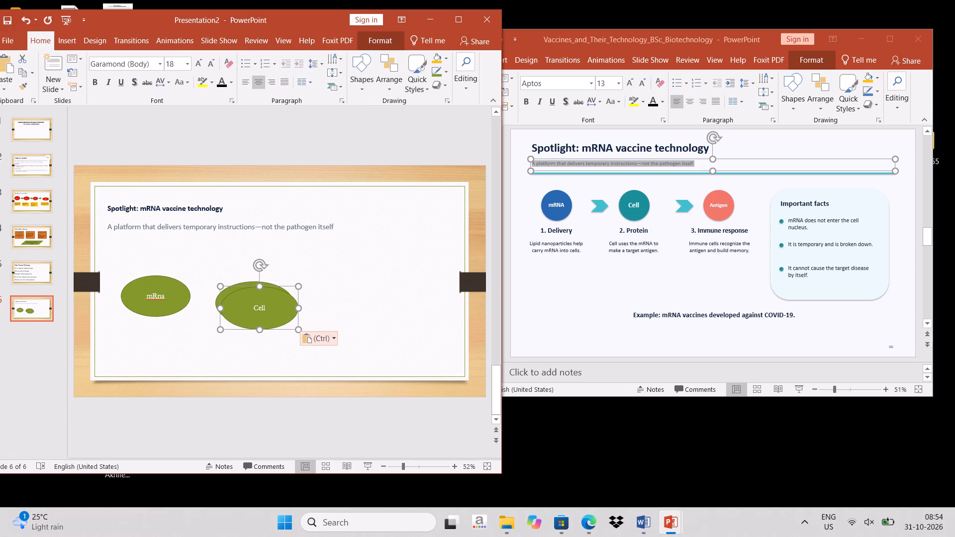
pyautogui.moveTo(260, 303); pyautogui.dragTo(384, 299)
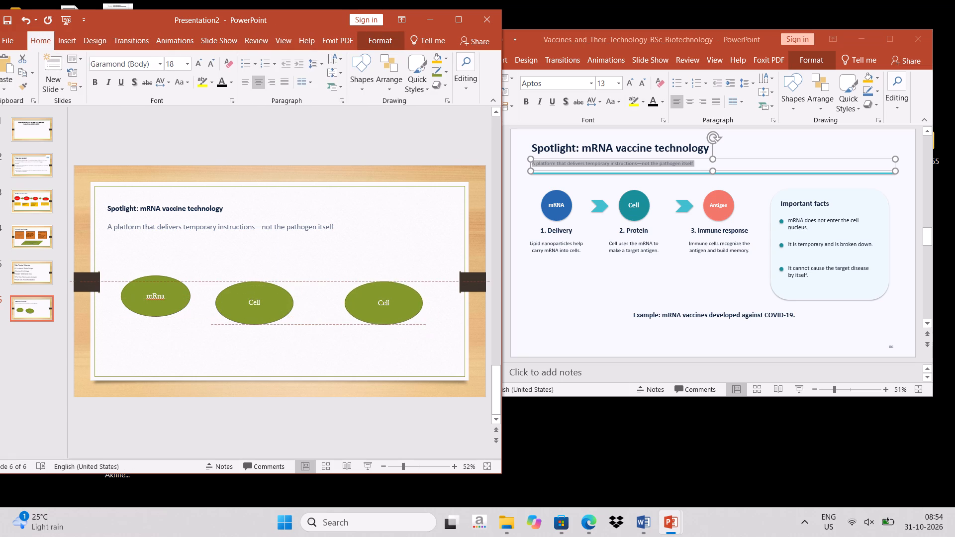
# Relabel the copied Cell oval as "Antigen".
pyautogui.doubleClick(388, 303)
pyautogui.press('BackSpace')
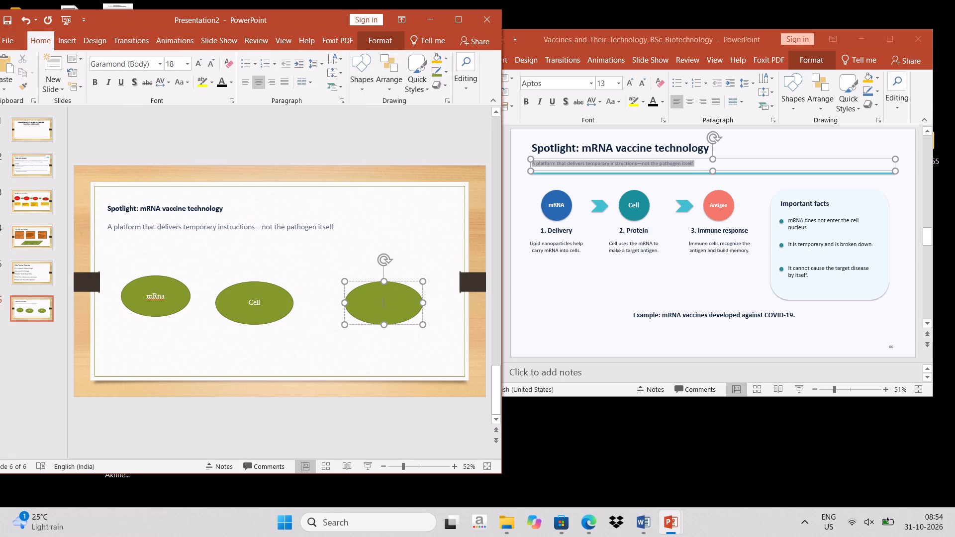
pyautogui.write('Antigen')
# Stretch the Cell and Antigen ovals upward so their tops reach about the mRna oval's top.
pyautogui.moveTo(248, 303); pyautogui.dragTo(258, 297)
pyautogui.click(156, 295)
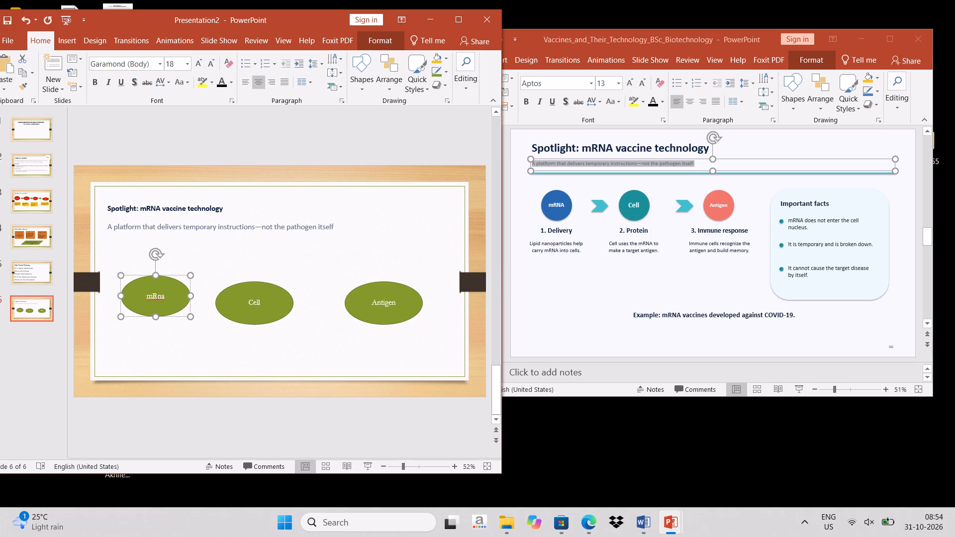
pyautogui.click(230, 300)
pyautogui.moveTo(255, 282); pyautogui.dragTo(258, 276)
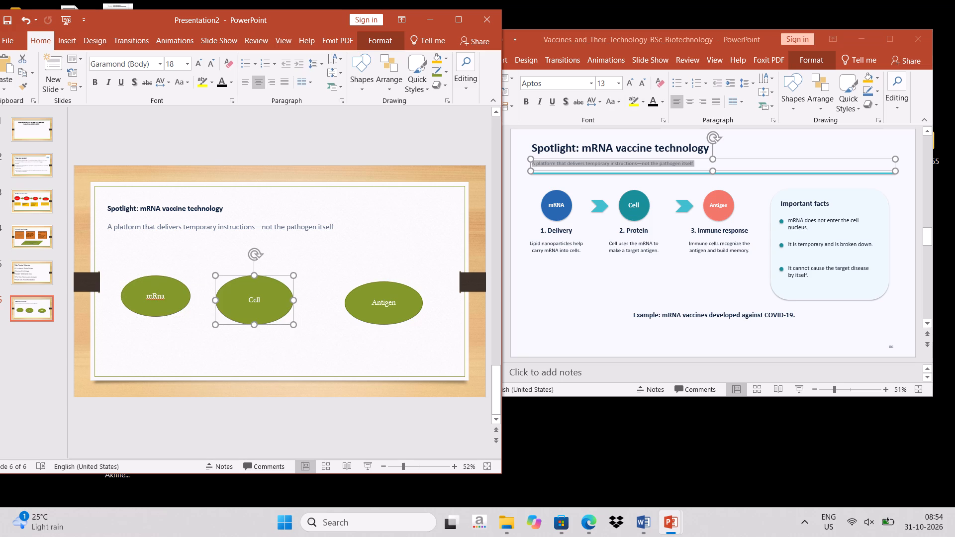
pyautogui.click(391, 304)
pyautogui.moveTo(385, 282); pyautogui.dragTo(386, 279)
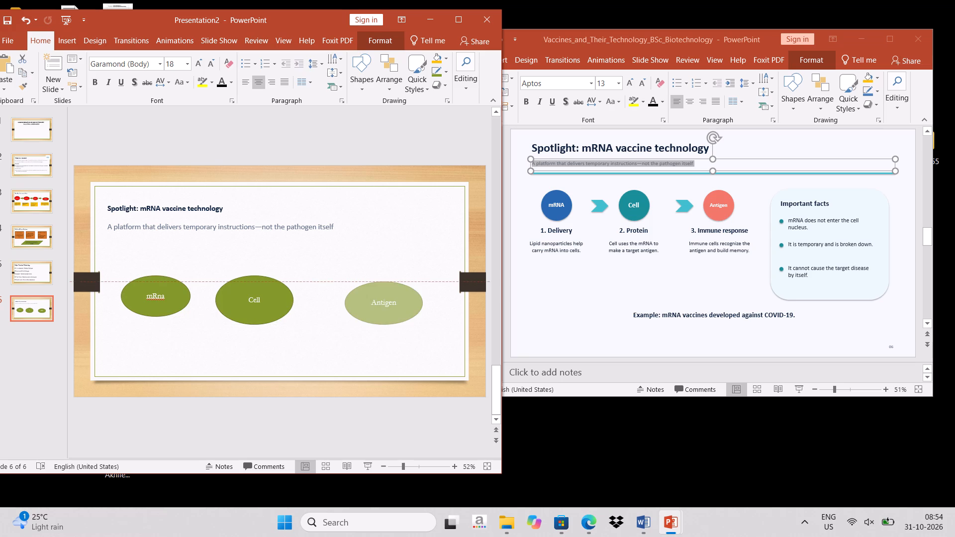
pyautogui.moveTo(386, 279); pyautogui.dragTo(388, 274)
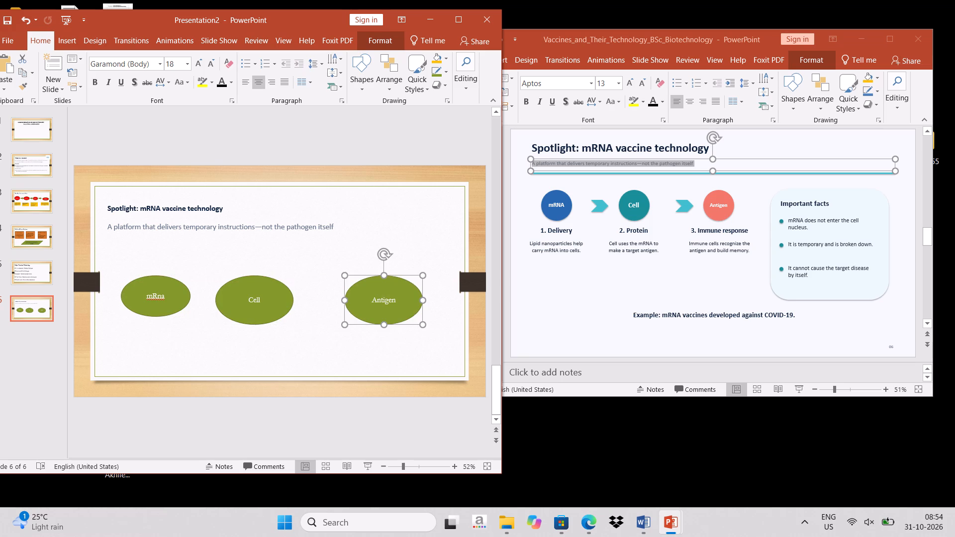
# Shift the Cell oval toward the Antigen oval so it sits about midway between its neighbours.
pyautogui.moveTo(271, 299); pyautogui.dragTo(283, 297)
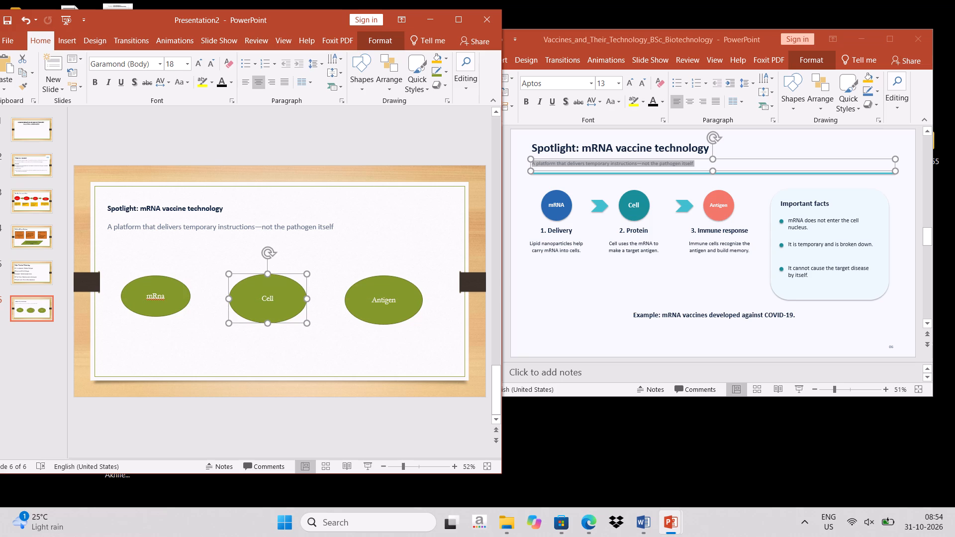
# Stretch the mRna oval downward until its bottom edge lines up with the Cell oval's bottom.
pyautogui.click(148, 295)
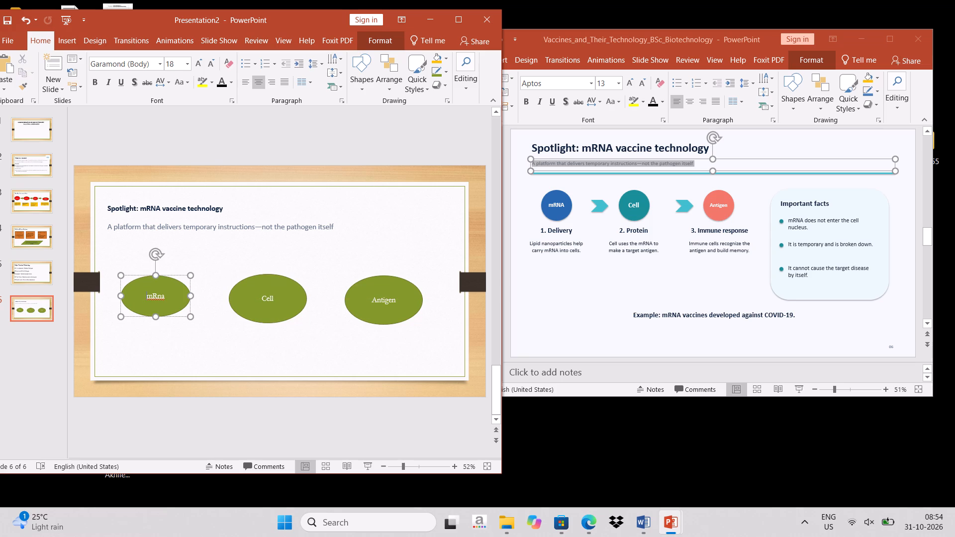
pyautogui.moveTo(156, 317); pyautogui.dragTo(156, 321)
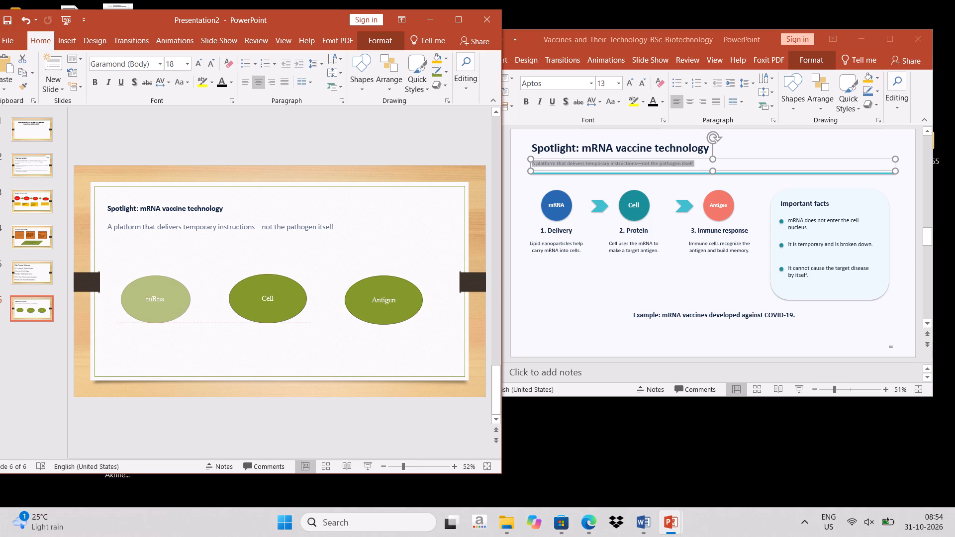
pyautogui.moveTo(156, 321); pyautogui.dragTo(157, 322)
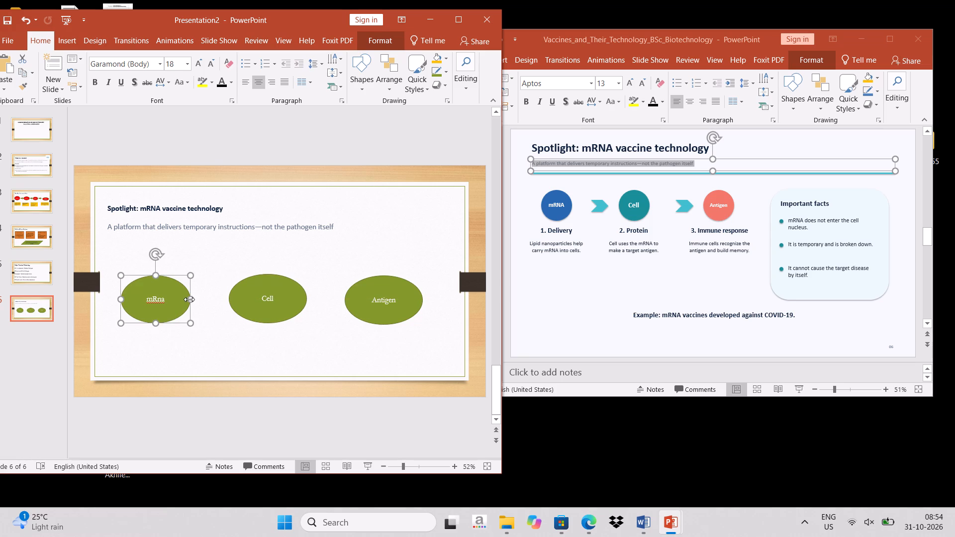
pyautogui.click(189, 299)
pyautogui.click(157, 344)
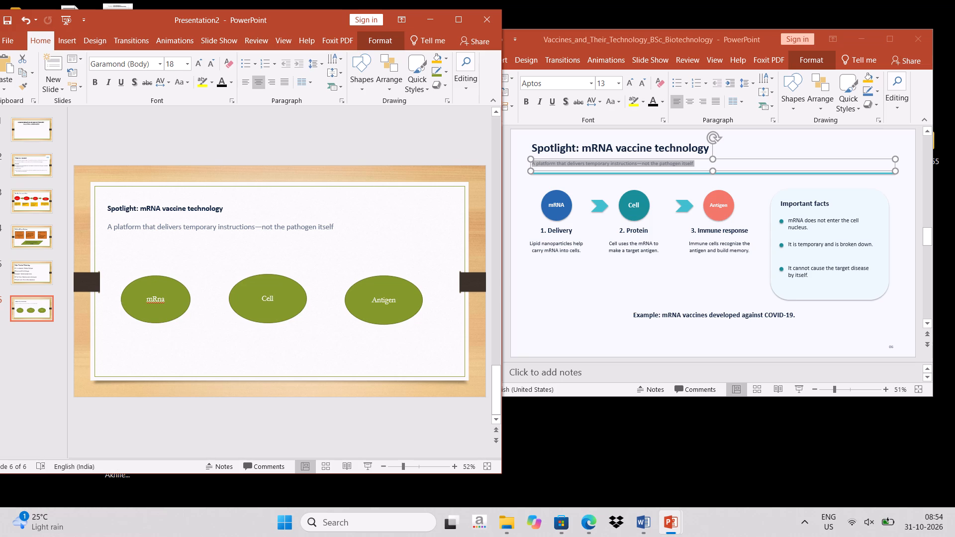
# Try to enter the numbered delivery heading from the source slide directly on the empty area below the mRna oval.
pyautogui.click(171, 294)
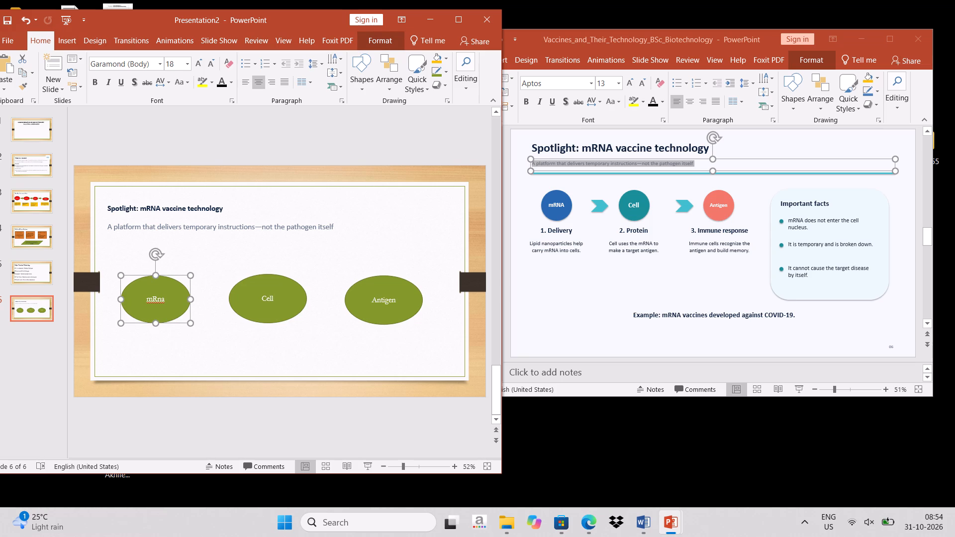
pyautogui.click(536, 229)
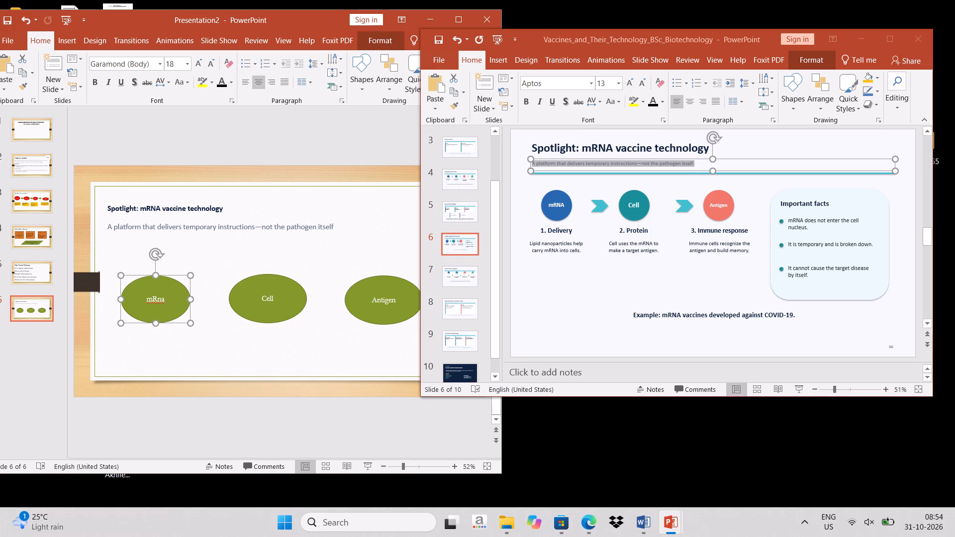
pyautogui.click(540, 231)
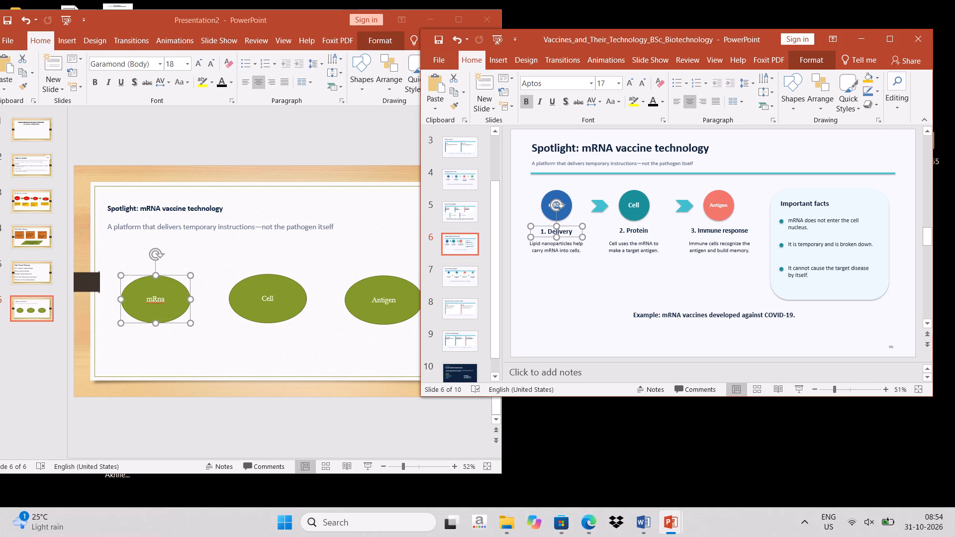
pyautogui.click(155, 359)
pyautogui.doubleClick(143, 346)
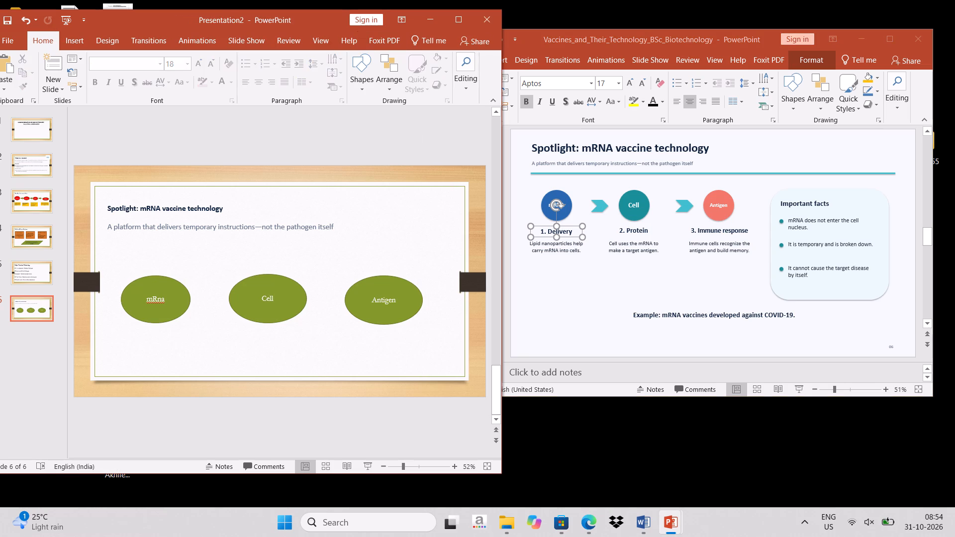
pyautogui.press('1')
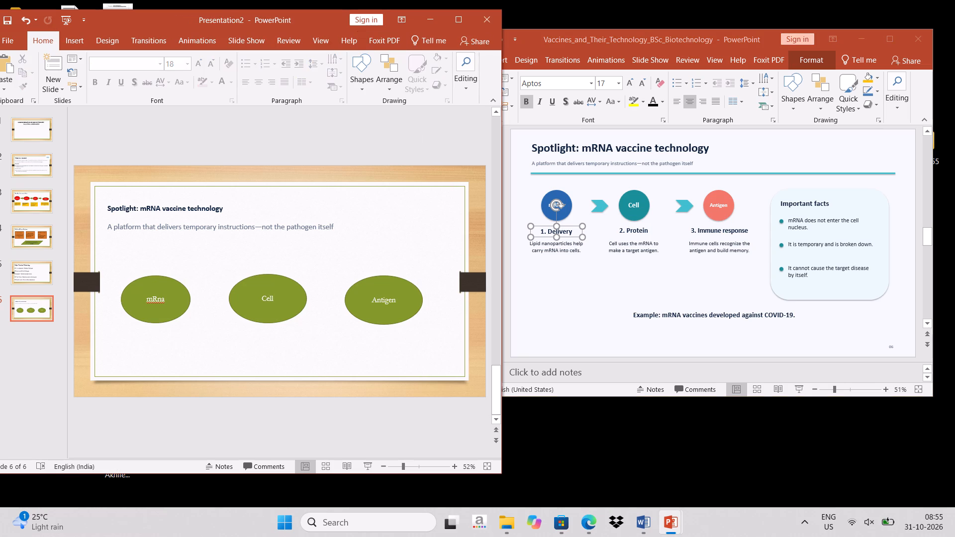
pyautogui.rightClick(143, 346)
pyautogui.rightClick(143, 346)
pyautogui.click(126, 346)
# Insert a text box on the slide and place it centred just below the mRna oval.
pyautogui.click(70, 42)
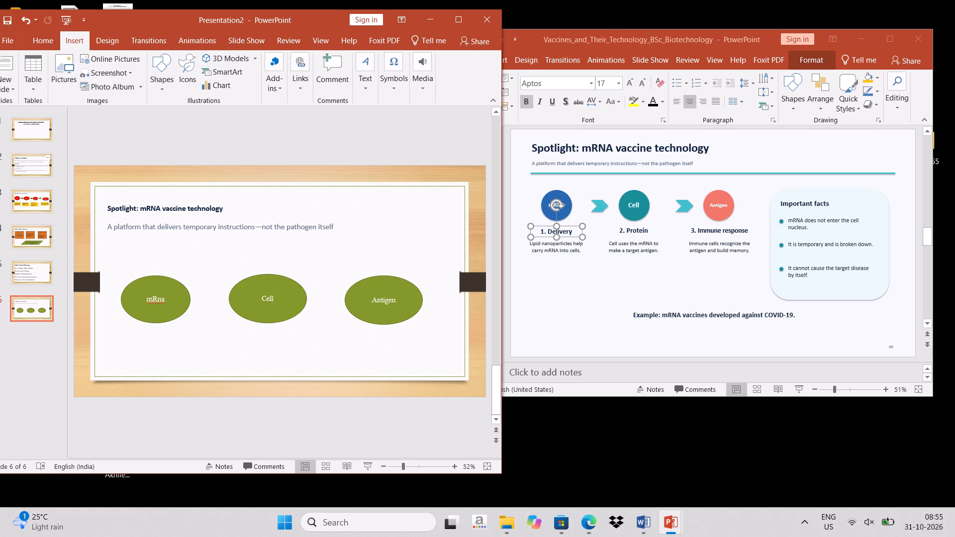
pyautogui.click(48, 43)
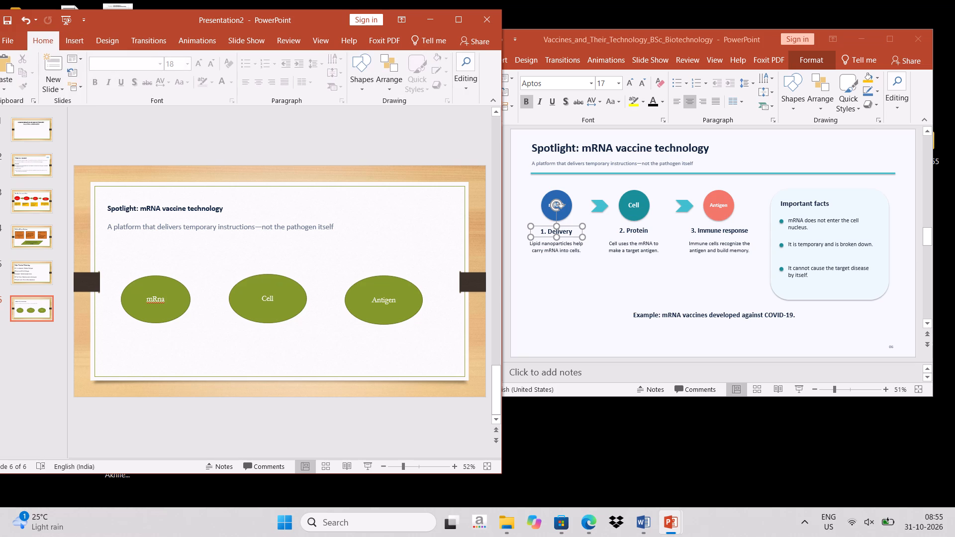
pyautogui.click(70, 41)
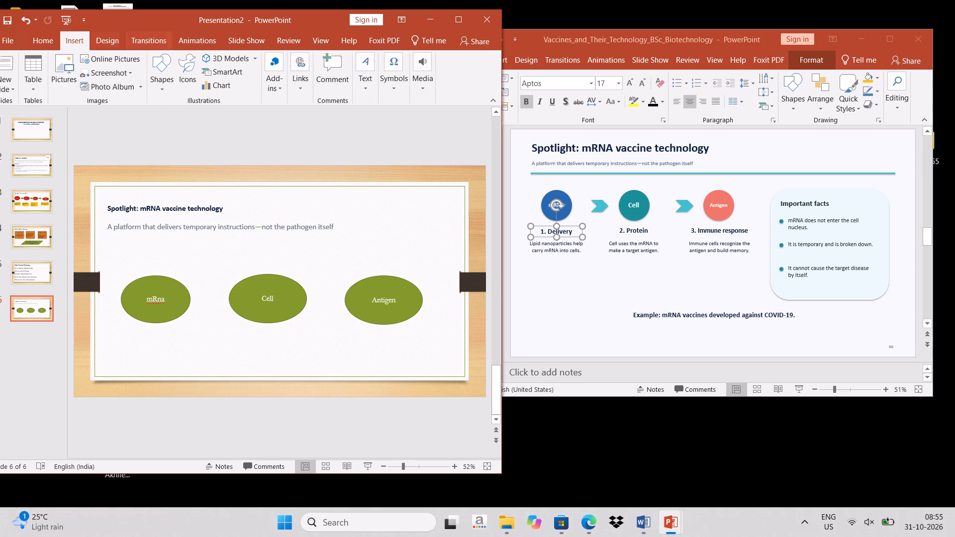
pyautogui.click(454, 20)
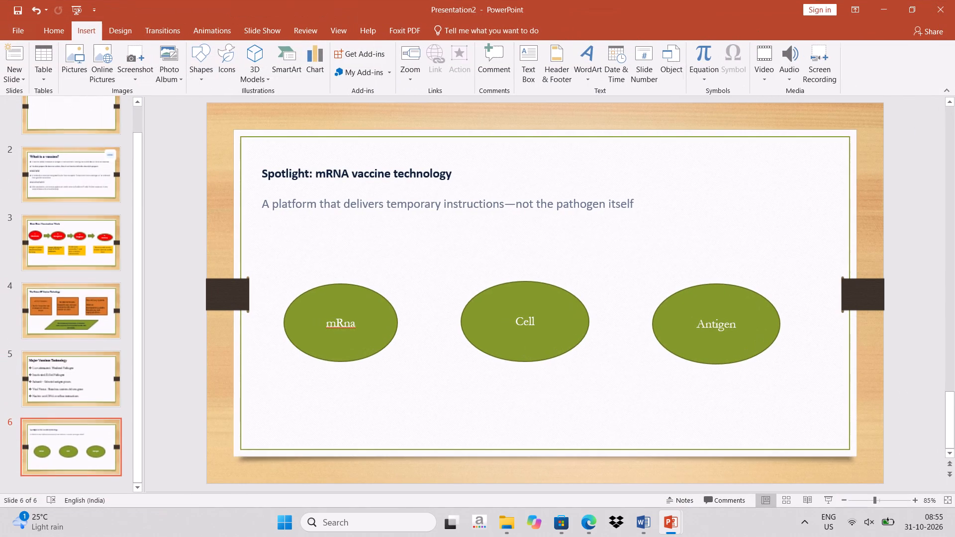
pyautogui.doubleClick(526, 65)
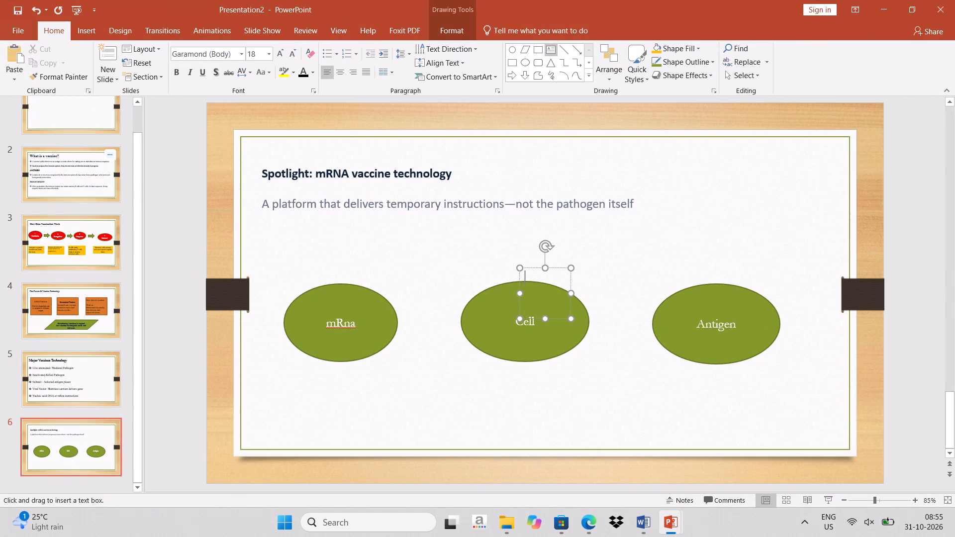
pyautogui.click(541, 280)
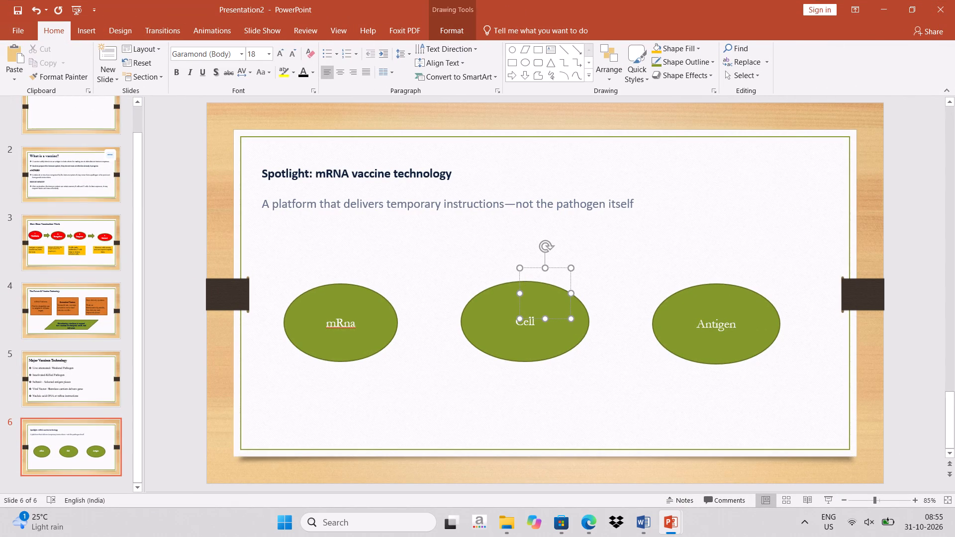
pyautogui.moveTo(529, 268); pyautogui.dragTo(316, 369)
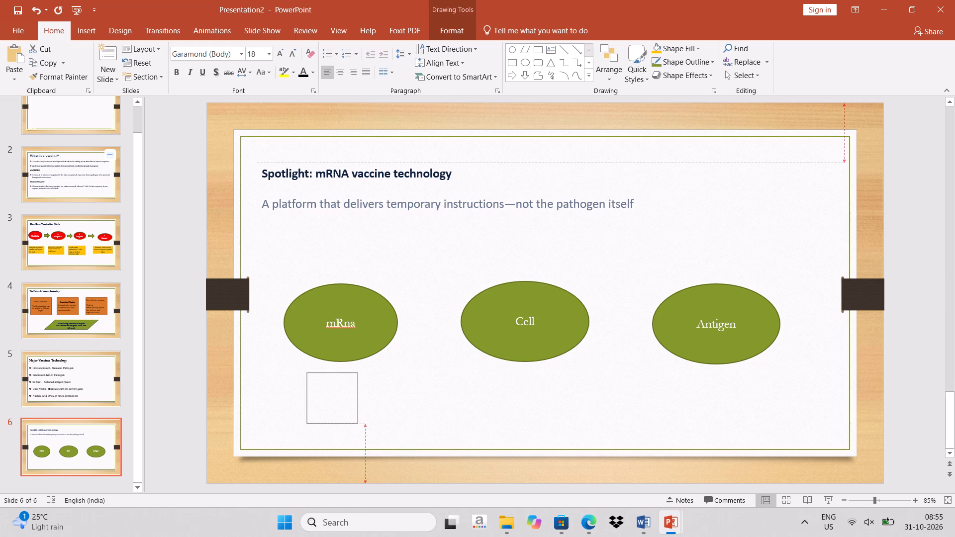
pyautogui.moveTo(316, 369); pyautogui.dragTo(326, 372)
# Enter the heading "Delivery" in the text box below the mRna oval and start a new line.
pyautogui.doubleClick(331, 384)
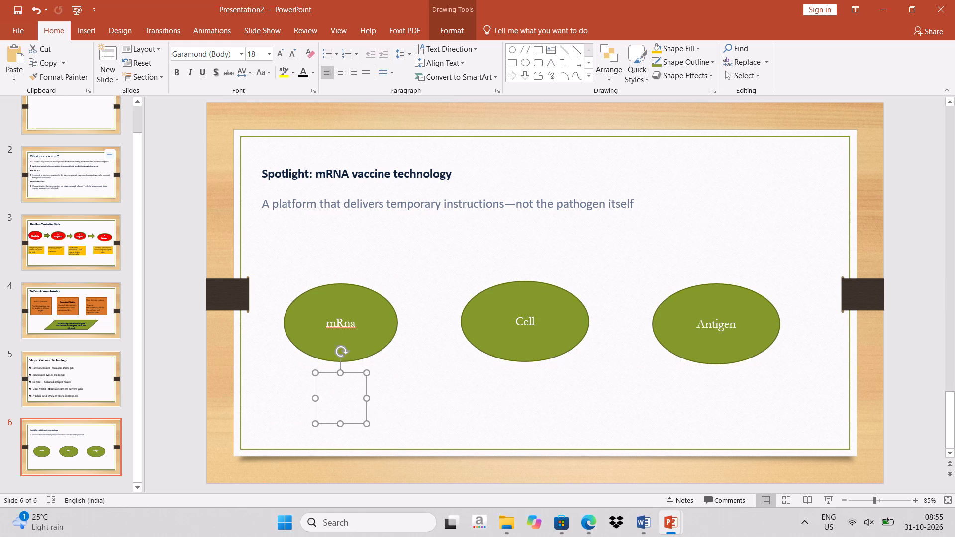
pyautogui.hotkey('shift', 'd')
pyautogui.write('elivery')
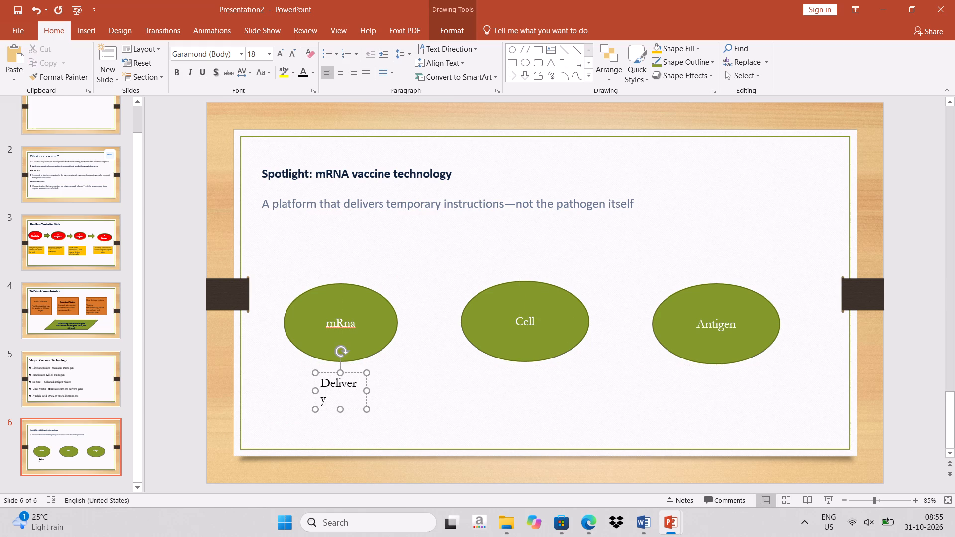
pyautogui.press('Return')
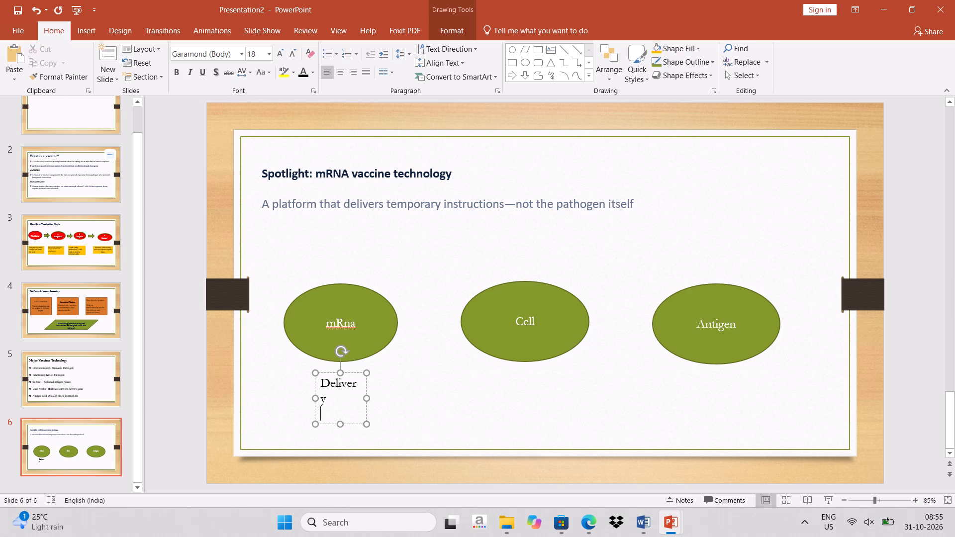
# With the source slide back in view, add "Lipid nanoparticles helps carry mRNA into cells" under the Delivery heading.
pyautogui.click(913, 9)
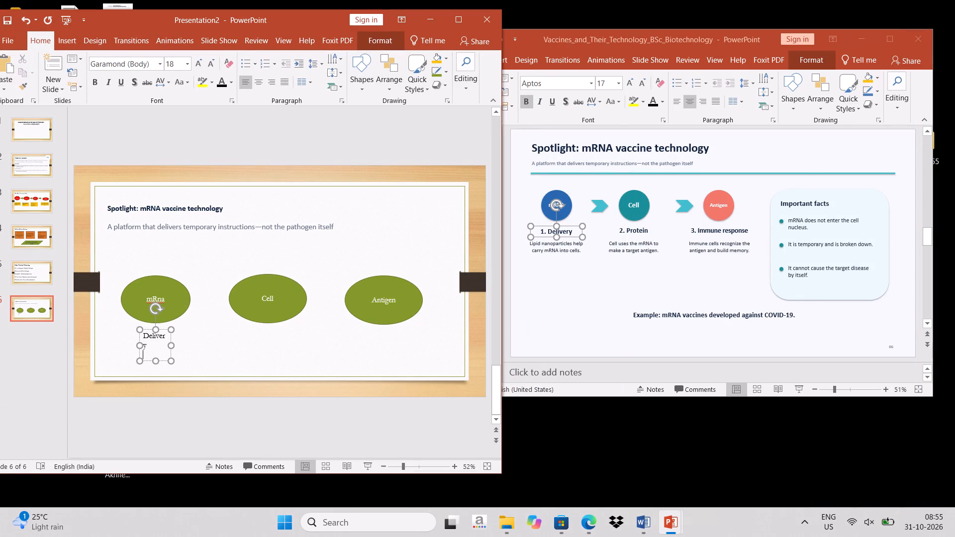
pyautogui.write('Lipid b')
pyautogui.press('BackSpace')
pyautogui.write('nano')
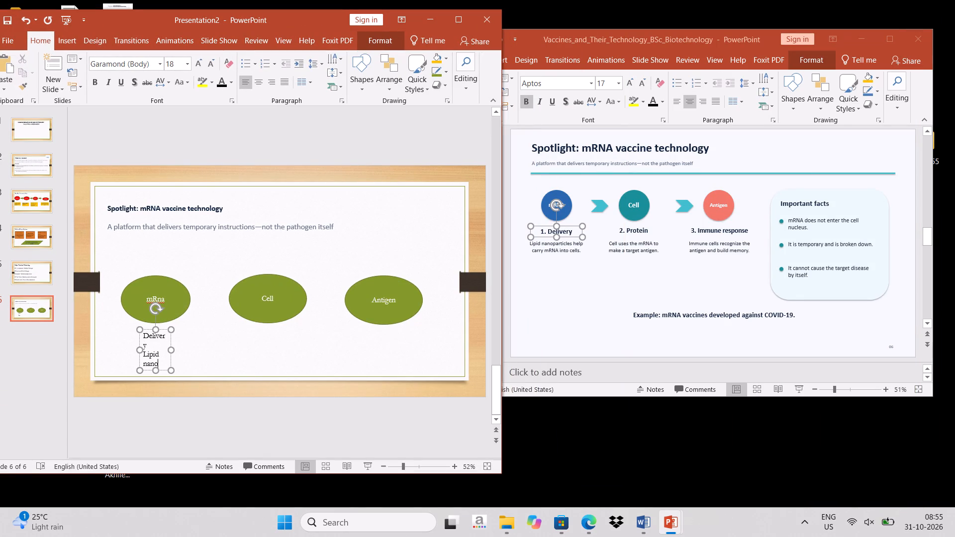
pyautogui.write('particles')
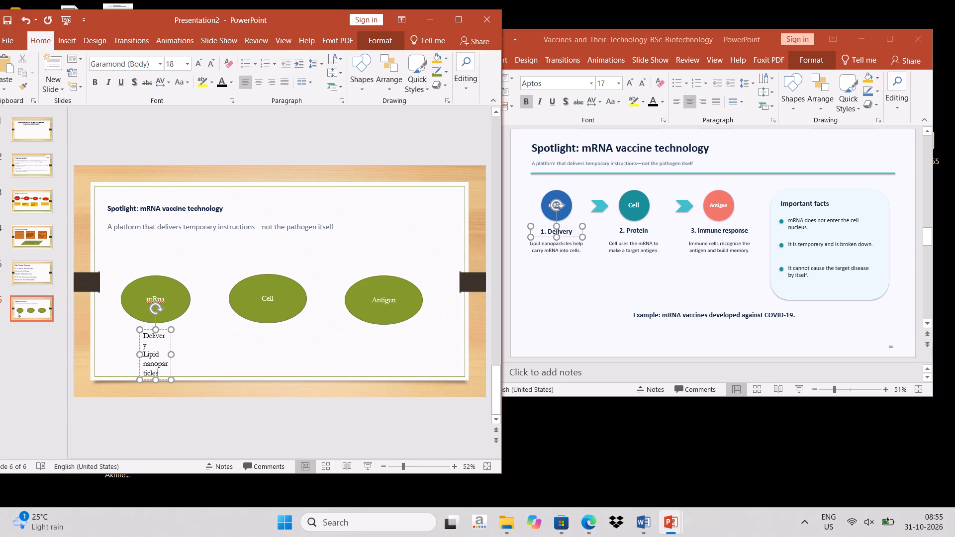
pyautogui.press('space')
pyautogui.write('helps')
pyautogui.press('space')
pyautogui.write('carr')
pyautogui.write('y')
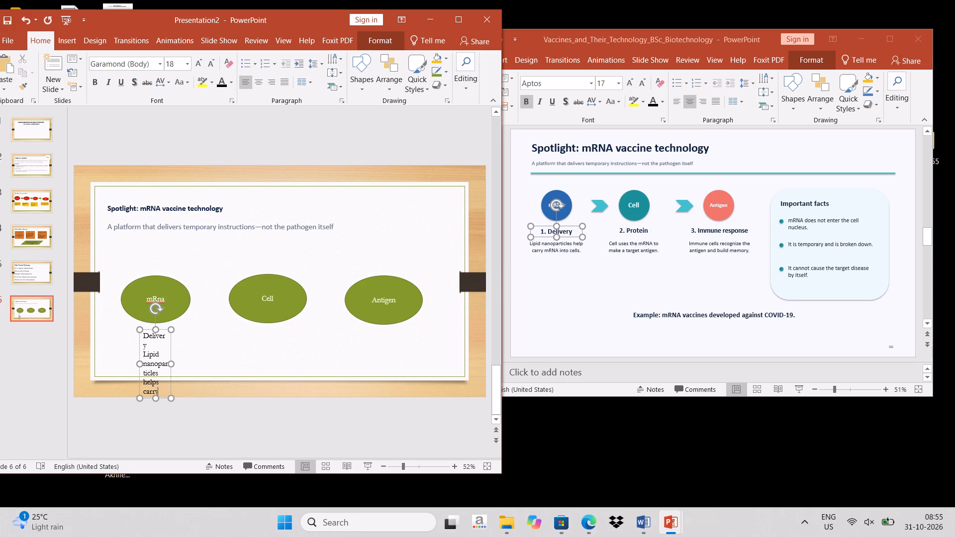
pyautogui.press('space')
pyautogui.write('mR')
pyautogui.write('NA into ce;')
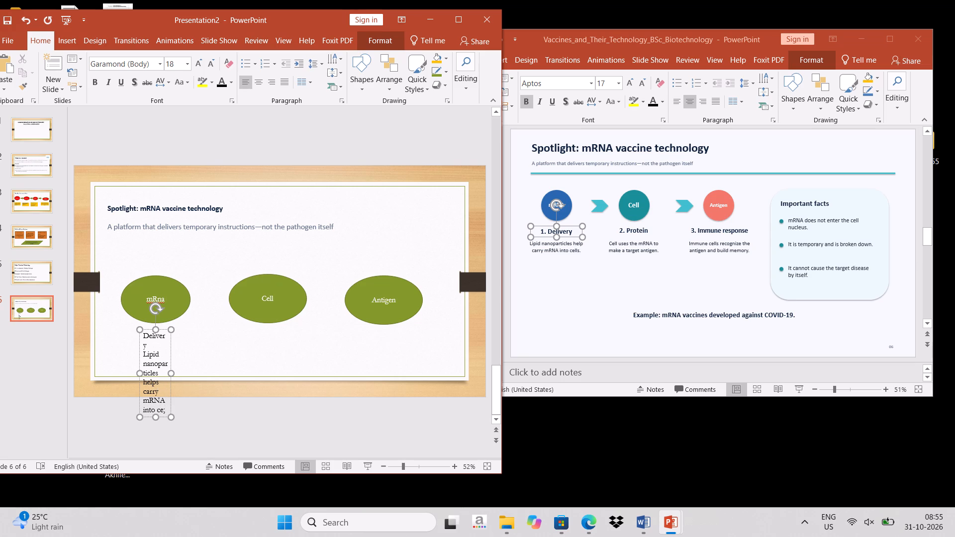
pyautogui.press('BackSpace')
pyautogui.write('lls')
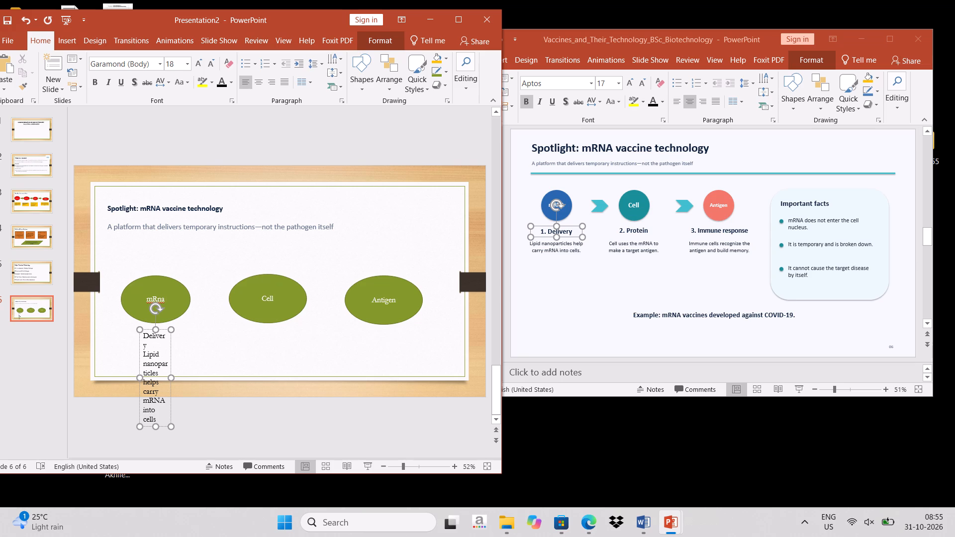
# Move the mRna, Cell and Antigen ovals up so they sit in one row closer below the subtitle.
pyautogui.moveTo(156, 280); pyautogui.dragTo(154, 269)
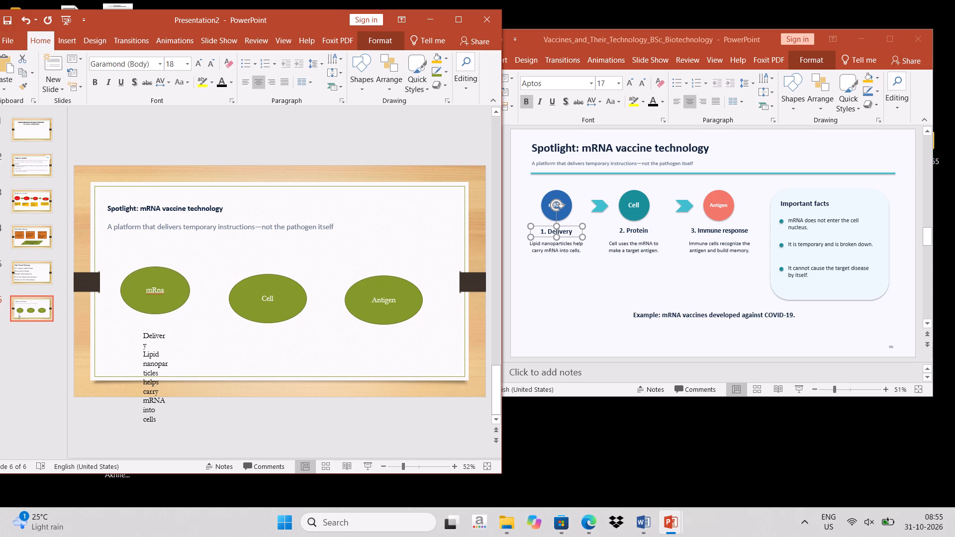
pyautogui.moveTo(154, 269); pyautogui.dragTo(153, 255)
pyautogui.moveTo(263, 294); pyautogui.dragTo(263, 271)
pyautogui.moveTo(252, 290); pyautogui.dragTo(251, 270)
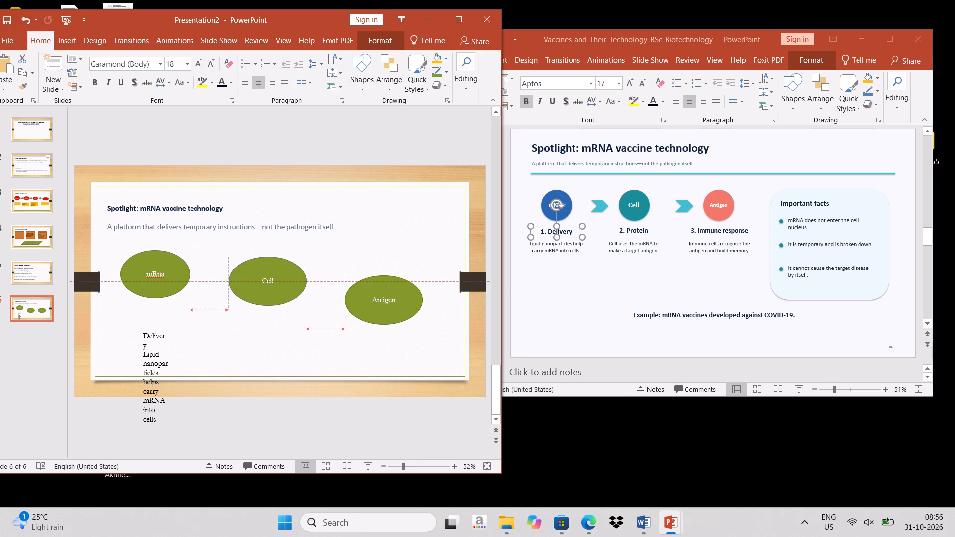
pyautogui.moveTo(251, 270); pyautogui.dragTo(254, 268)
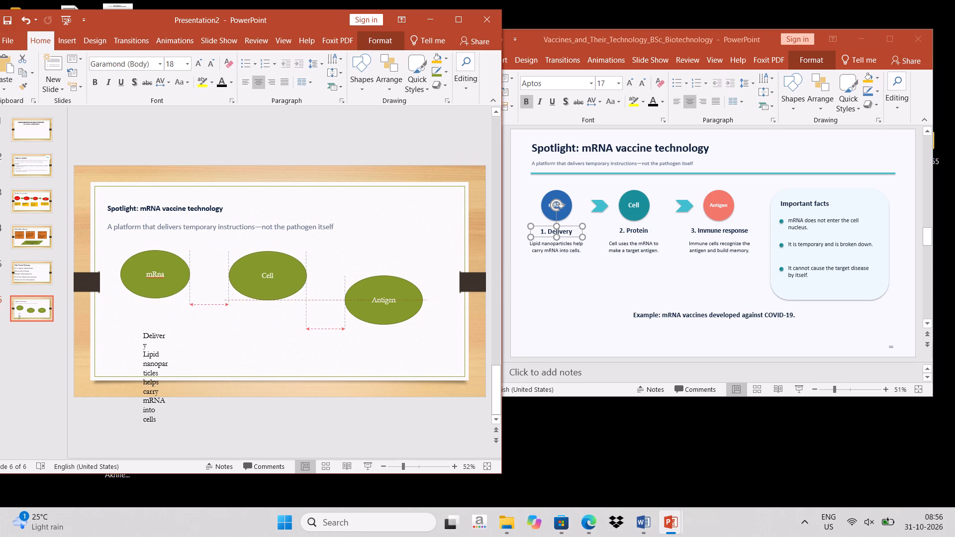
pyautogui.moveTo(254, 268); pyautogui.dragTo(255, 268)
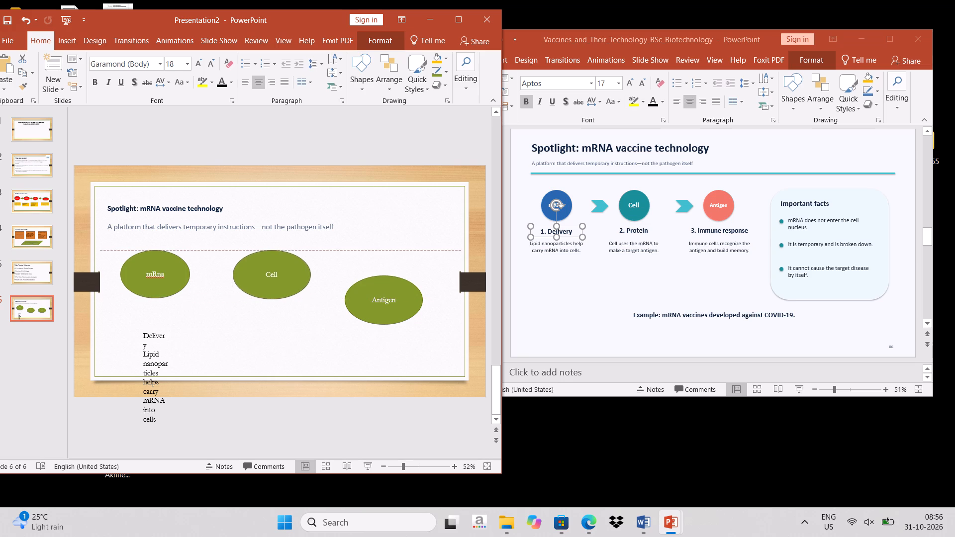
pyautogui.moveTo(255, 268); pyautogui.dragTo(251, 270)
pyautogui.moveTo(387, 305); pyautogui.dragTo(386, 303)
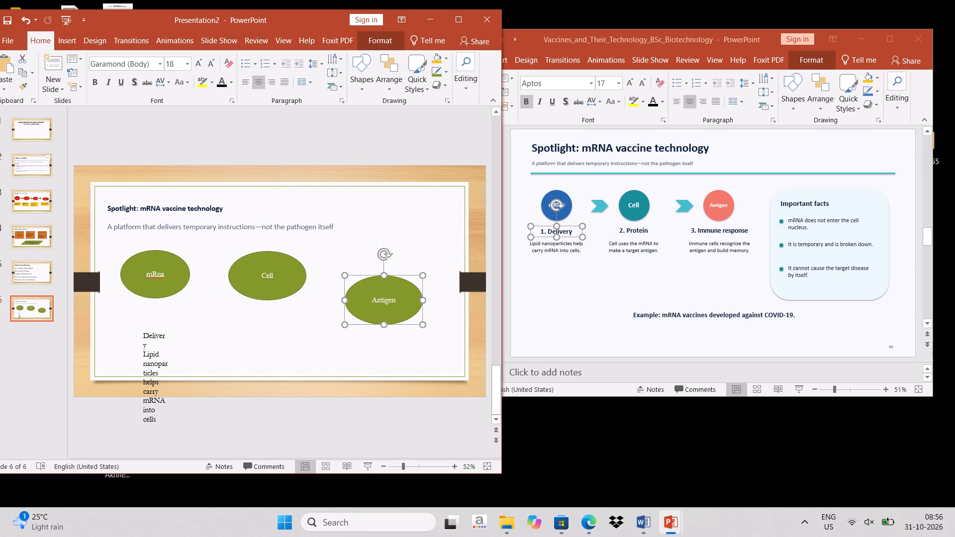
pyautogui.moveTo(386, 303); pyautogui.dragTo(385, 280)
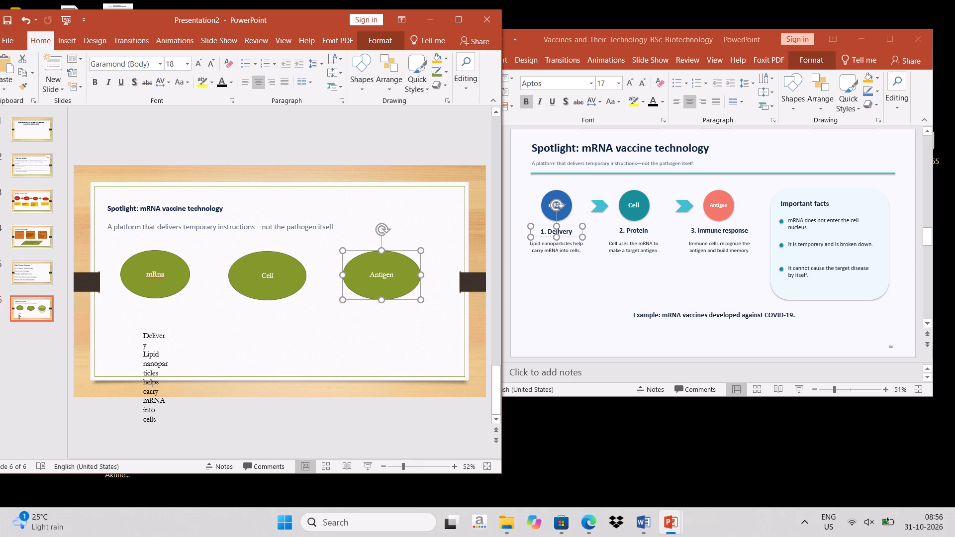
# Widen the Delivery text box until its description fits on two lines, and place it directly beneath the mRna oval.
pyautogui.click(149, 356)
pyautogui.moveTo(155, 426); pyautogui.dragTo(155, 425)
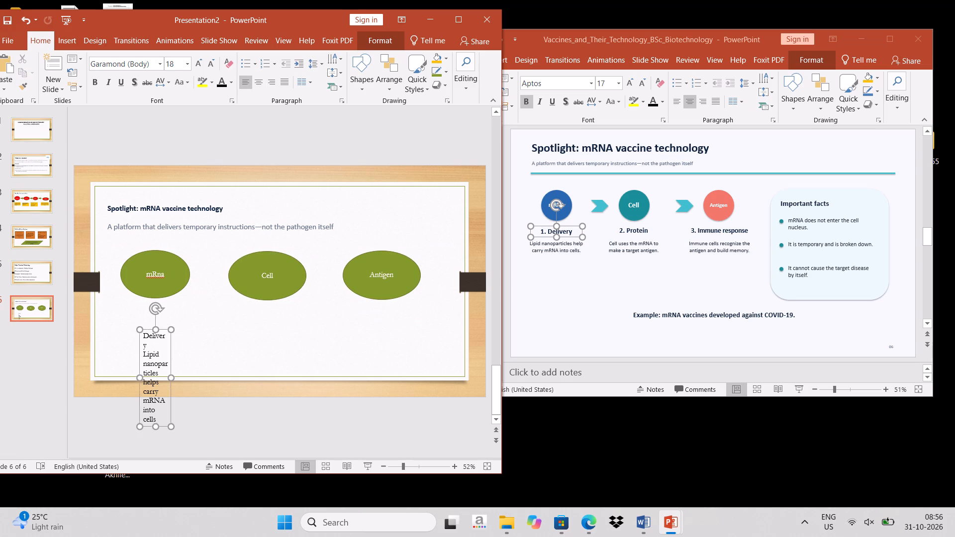
pyautogui.moveTo(155, 425); pyautogui.dragTo(167, 367)
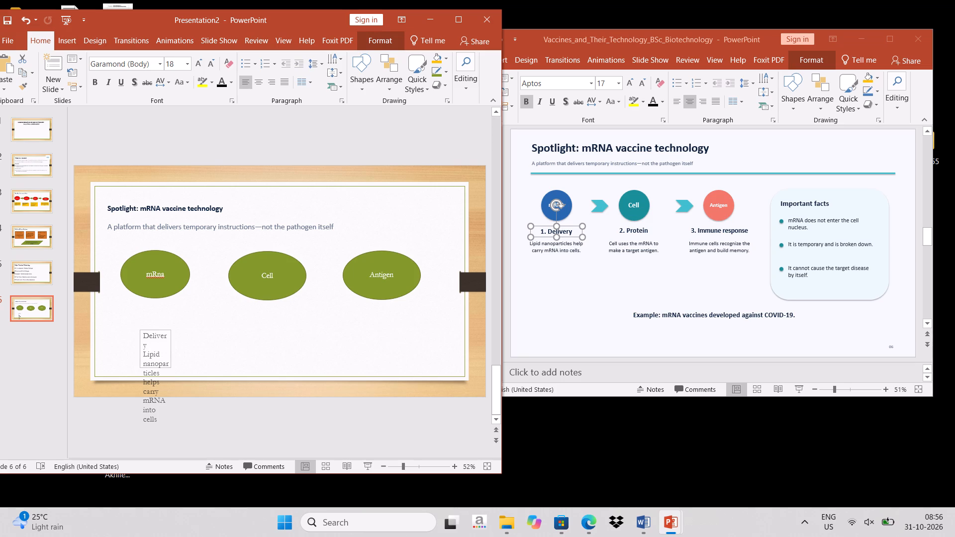
pyautogui.moveTo(173, 378); pyautogui.dragTo(205, 372)
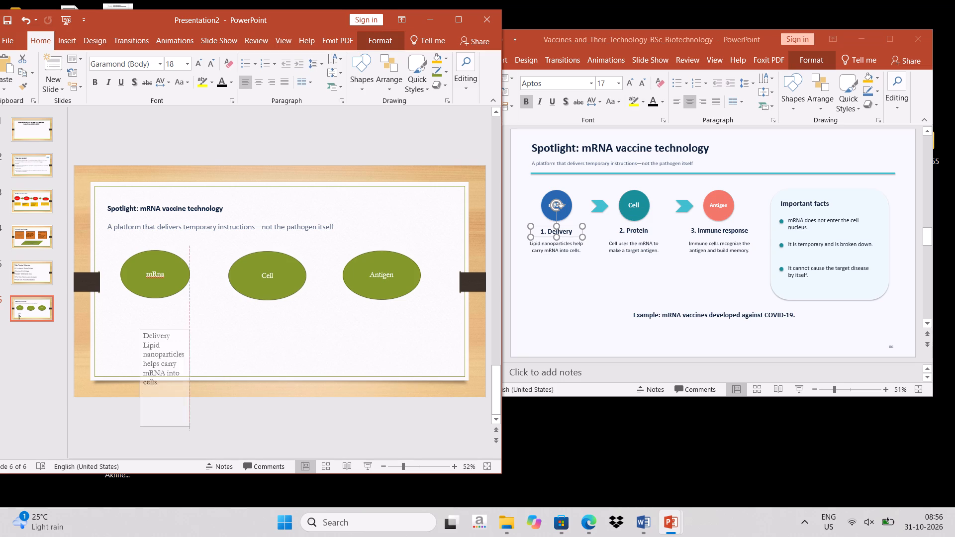
pyautogui.moveTo(205, 372); pyautogui.dragTo(224, 368)
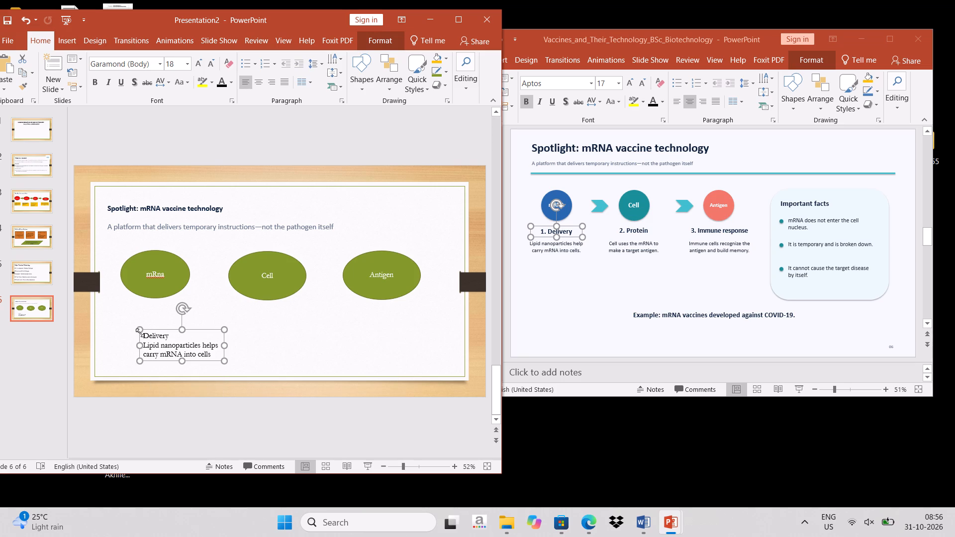
pyautogui.moveTo(161, 329); pyautogui.dragTo(136, 310)
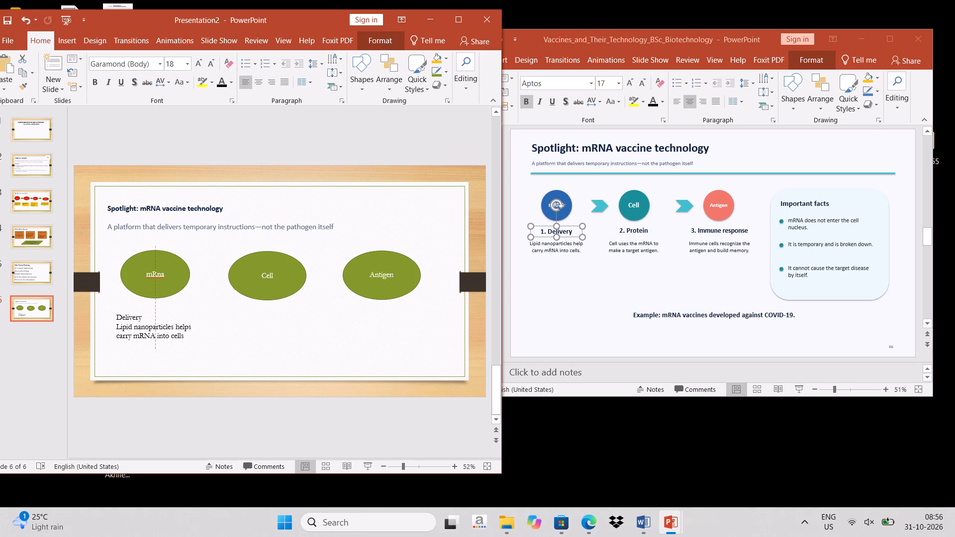
pyautogui.moveTo(136, 310); pyautogui.dragTo(138, 309)
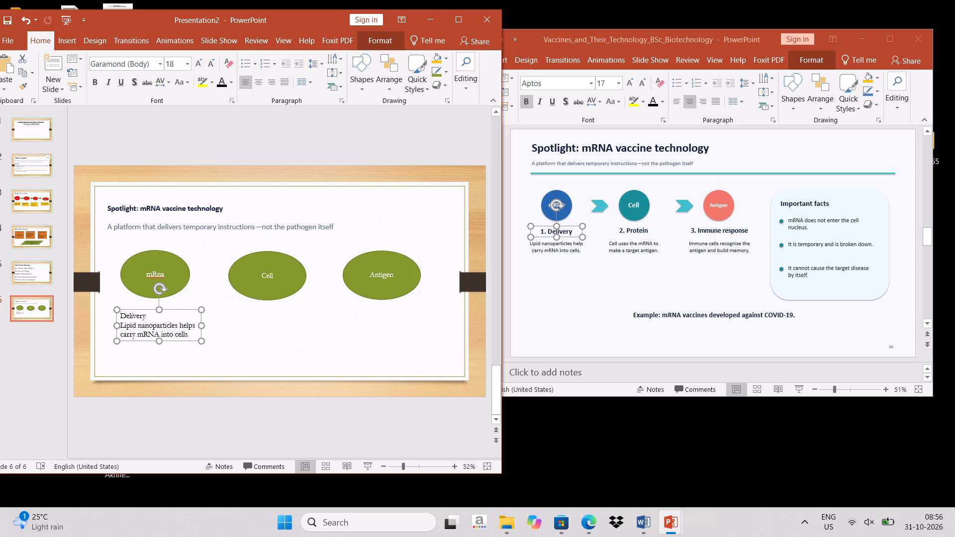
# Indent the Delivery heading with leading spaces so it sits roughly centred above its description.
pyautogui.click(120, 316)
pyautogui.press('space')
pyautogui.press('space')
pyautogui.press('space')
pyautogui.press('space')
pyautogui.press('space')
pyautogui.press('space')
pyautogui.press('space')
pyautogui.press('space')
pyautogui.press('space')
pyautogui.press('space')
pyautogui.press('space')
pyautogui.press('space')
pyautogui.press('space')
pyautogui.press('space')
# Number the heading as "1. Delivery" and trim its leading spaces to recentre it under the mRna oval.
pyautogui.write('1.')
pyautogui.press('space')
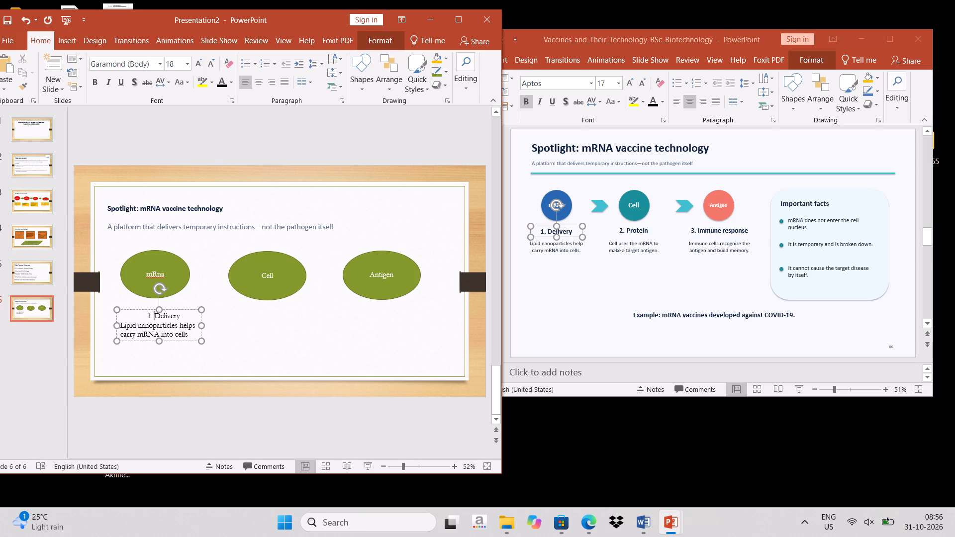
pyautogui.press('Left')
pyautogui.press('Left')
pyautogui.press('Left')
pyautogui.press('BackSpace')
pyautogui.press('BackSpace')
pyautogui.press('BackSpace')
pyautogui.press('BackSpace')
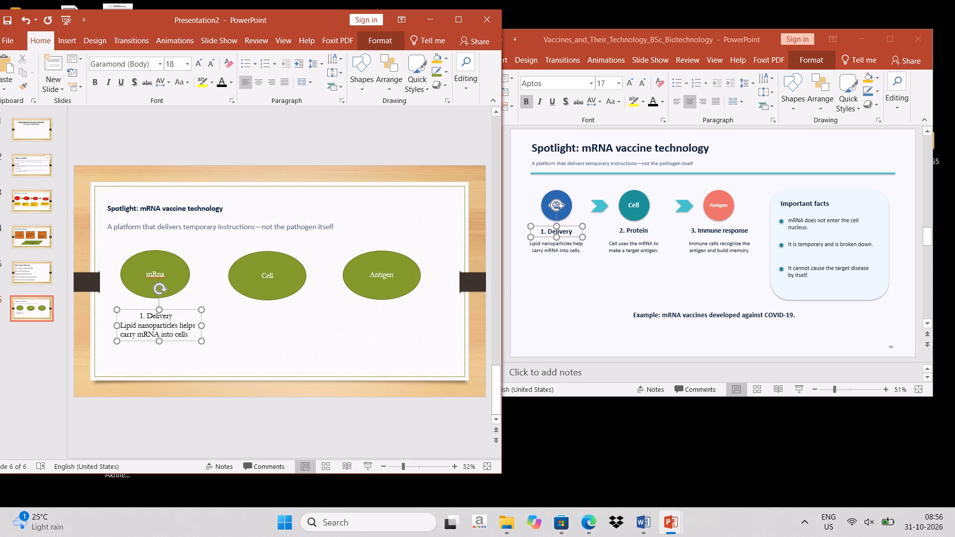
# Duplicate the Delivery caption box and place the copy beneath the Cell oval, level with the original.
pyautogui.rightClick(124, 306)
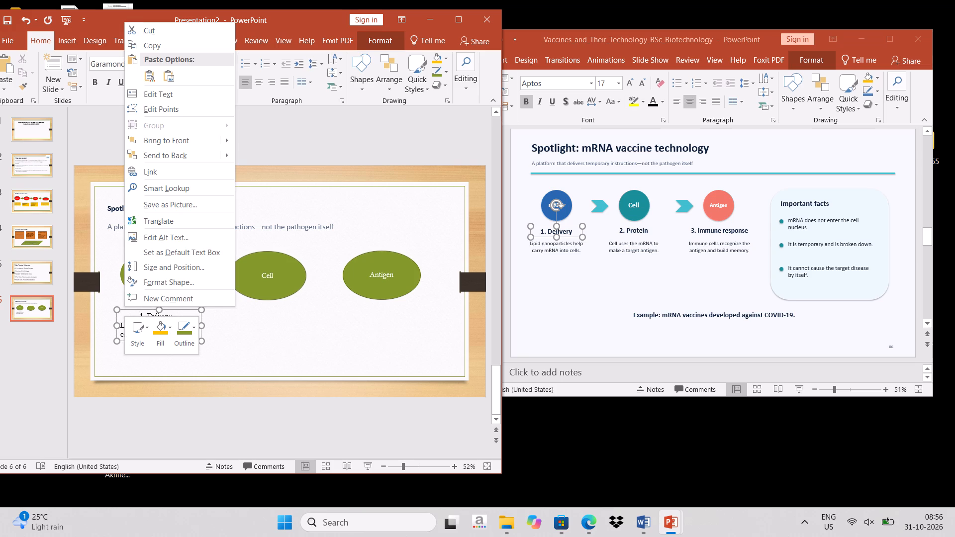
pyautogui.click(141, 46)
pyautogui.click(268, 332)
pyautogui.doubleClick(266, 319)
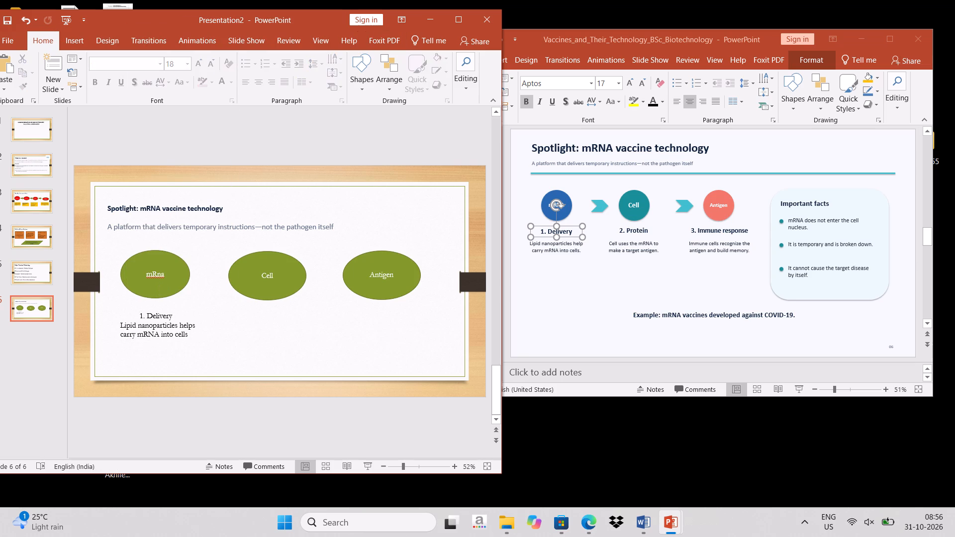
pyautogui.hotkey('ctrl', 'v')
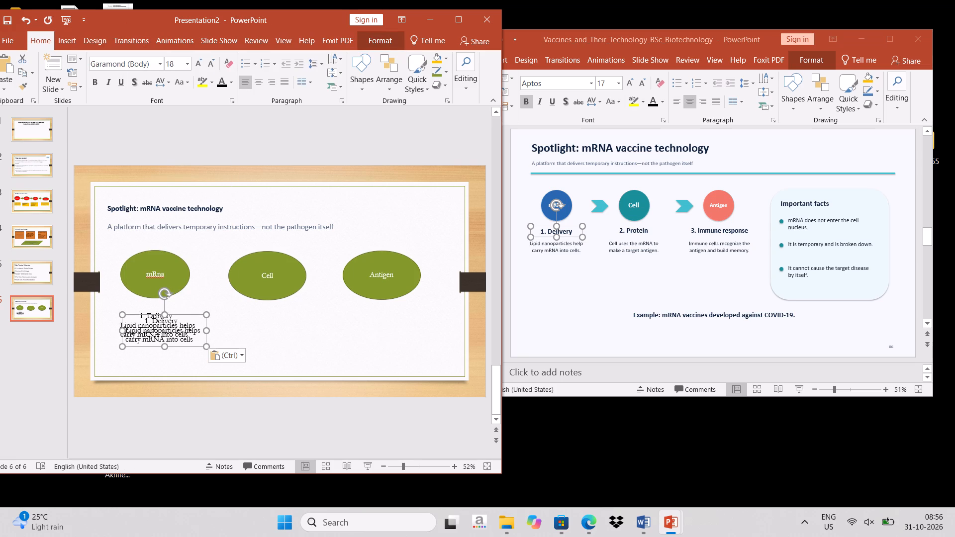
pyautogui.moveTo(177, 315); pyautogui.dragTo(281, 310)
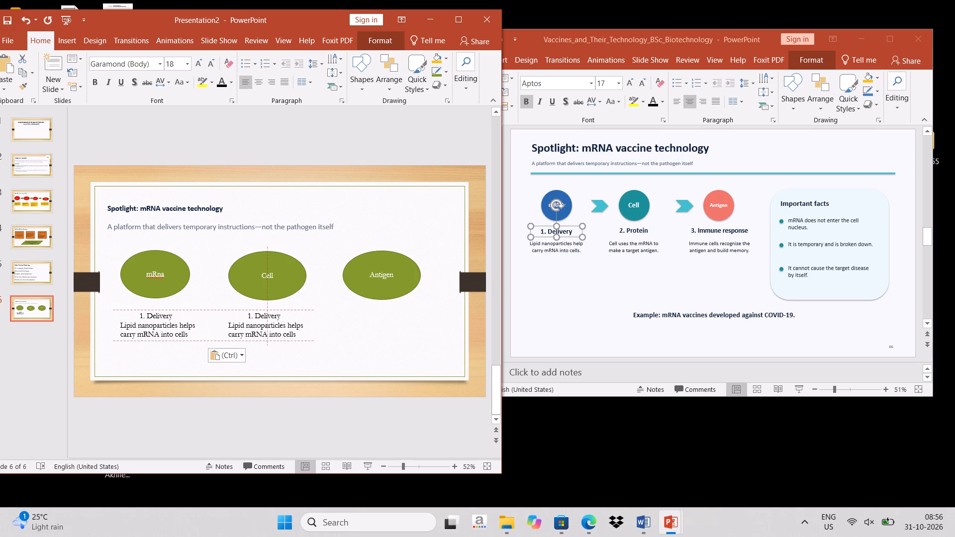
pyautogui.moveTo(281, 310); pyautogui.dragTo(284, 310)
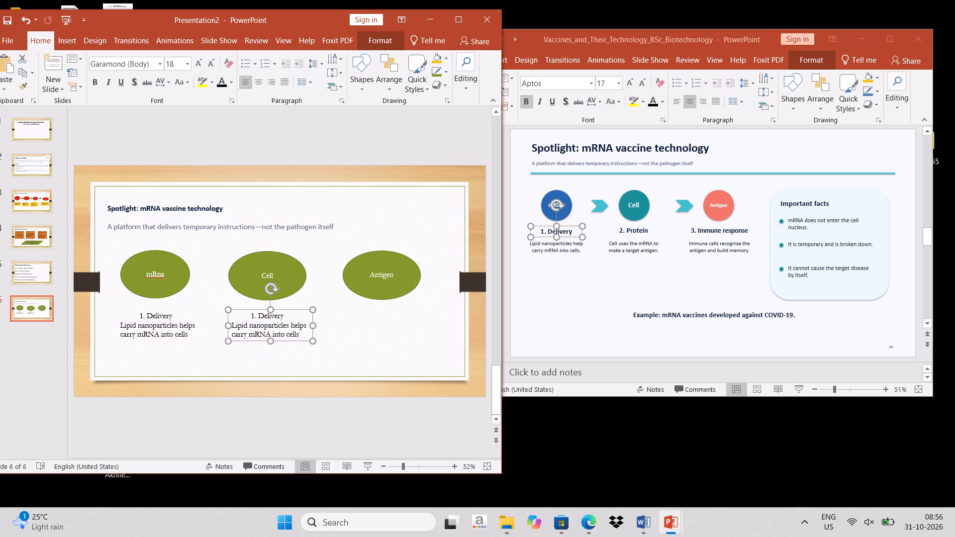
# Replace the heading in the caption below the Cell oval with "2.Proteins".
pyautogui.click(287, 317)
pyautogui.press('BackSpace')
pyautogui.press('BackSpace')
pyautogui.press('BackSpace')
pyautogui.press('BackSpace')
pyautogui.press('BackSpace')
pyautogui.press('BackSpace')
pyautogui.press('BackSpace')
pyautogui.press('BackSpace')
pyautogui.press('BackSpace')
pyautogui.press('BackSpace')
pyautogui.press('BackSpace')
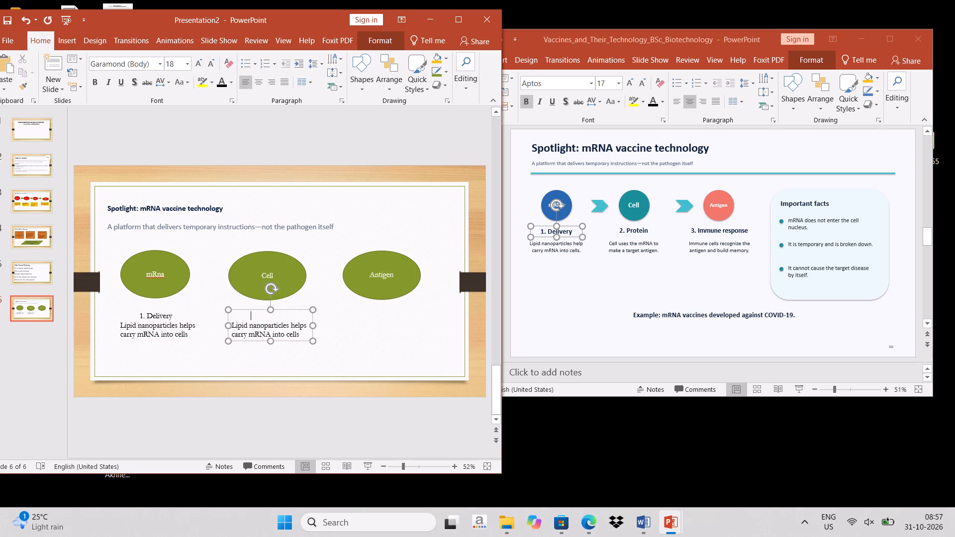
pyautogui.write('2.')
pyautogui.write('Proteins')
# Replace the description under 2.Proteins with "Cell uses the mRNA to make a target antigen", copied from the source slide.
pyautogui.click(610, 242)
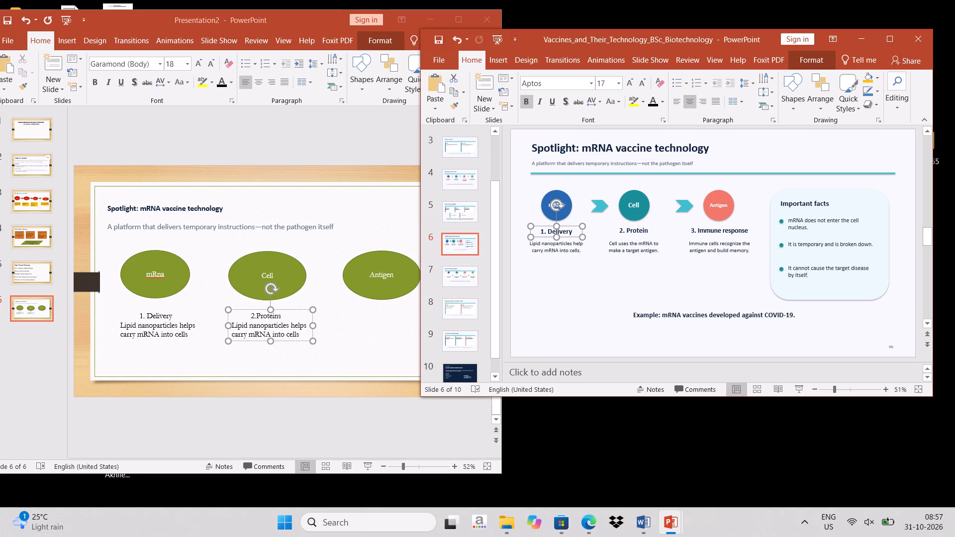
pyautogui.moveTo(610, 242); pyautogui.dragTo(653, 253)
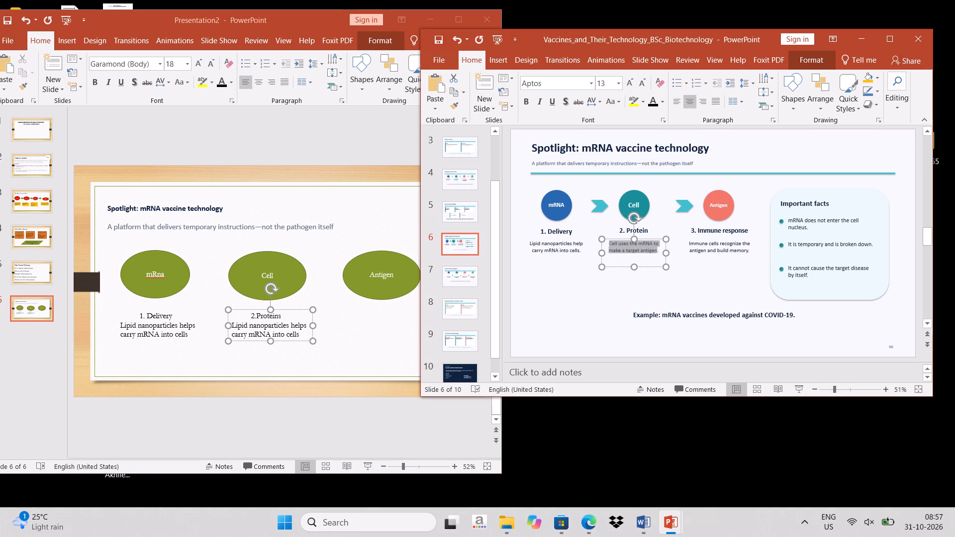
pyautogui.rightClick(641, 249)
pyautogui.click(660, 258)
pyautogui.click(239, 325)
pyautogui.moveTo(233, 326); pyautogui.dragTo(267, 336)
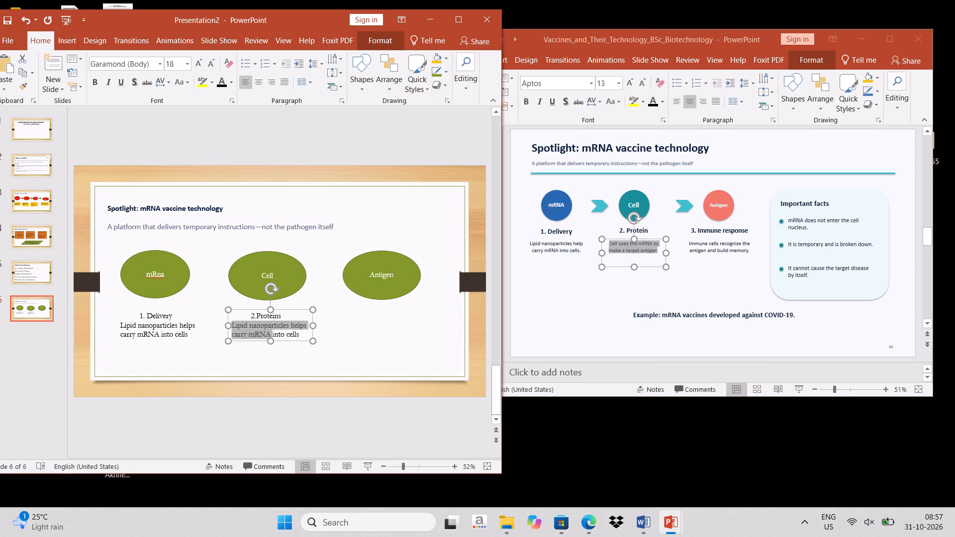
pyautogui.moveTo(267, 336); pyautogui.dragTo(304, 340)
pyautogui.hotkey('ctrl', 'v')
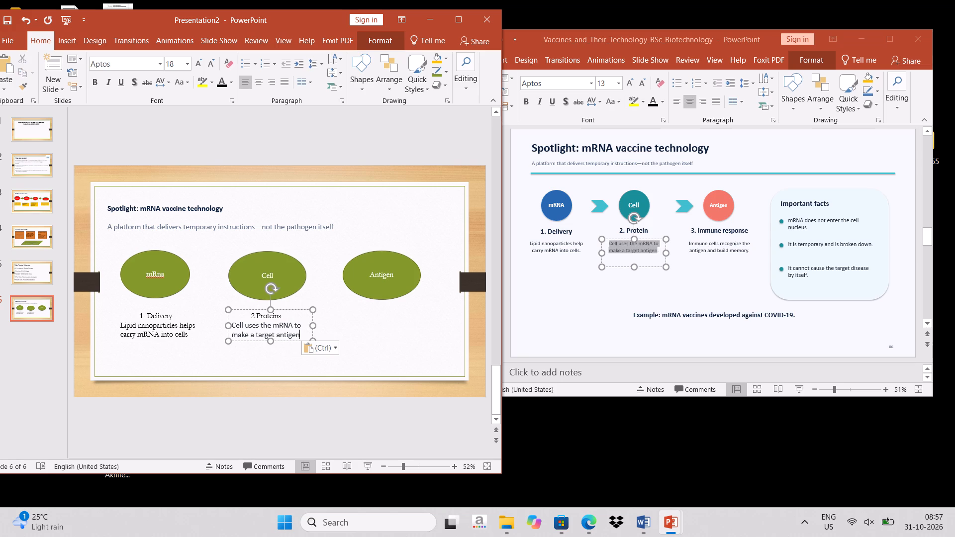
pyautogui.click(356, 337)
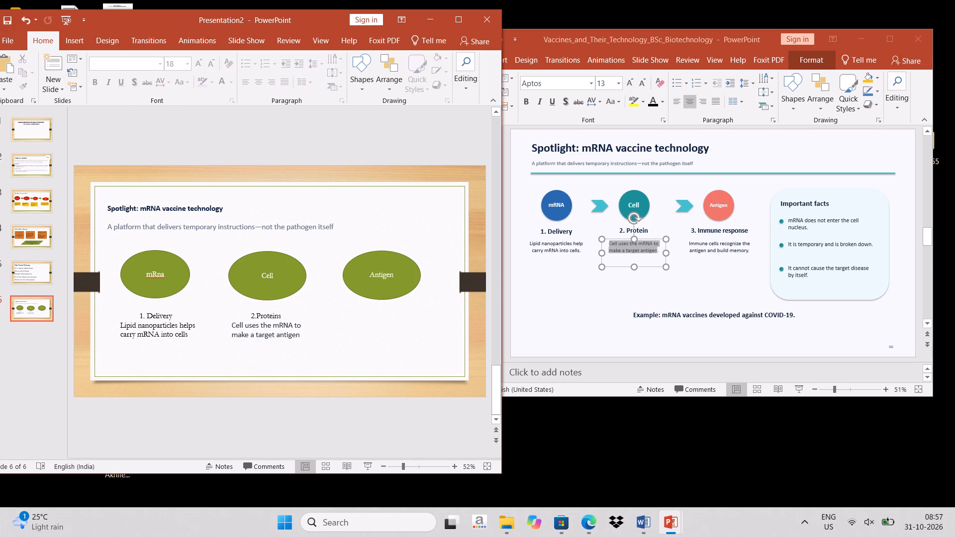
# Duplicate the Proteins caption box and place the copy beneath the Antigen oval.
pyautogui.click(268, 323)
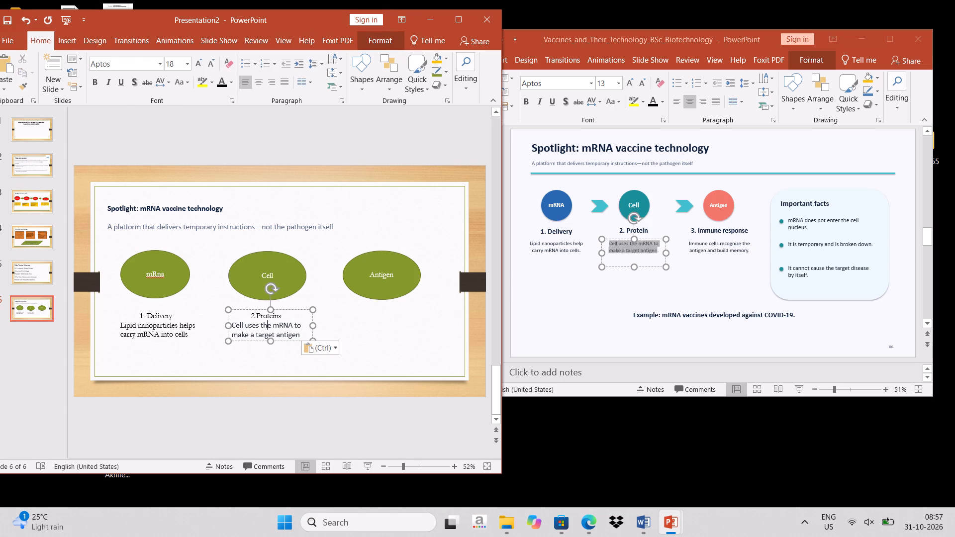
pyautogui.rightClick(248, 308)
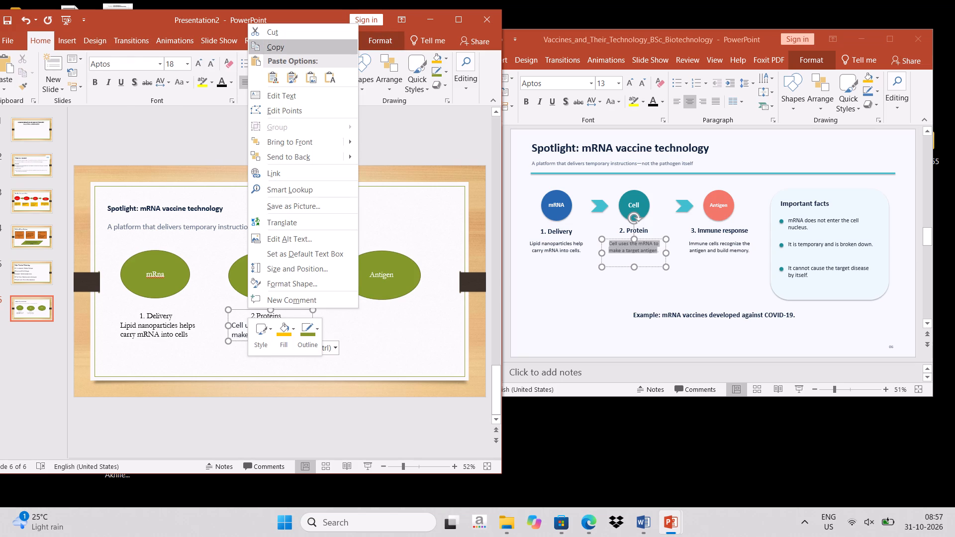
pyautogui.click(284, 45)
pyautogui.click(391, 318)
pyautogui.hotkey('ctrl', 'v')
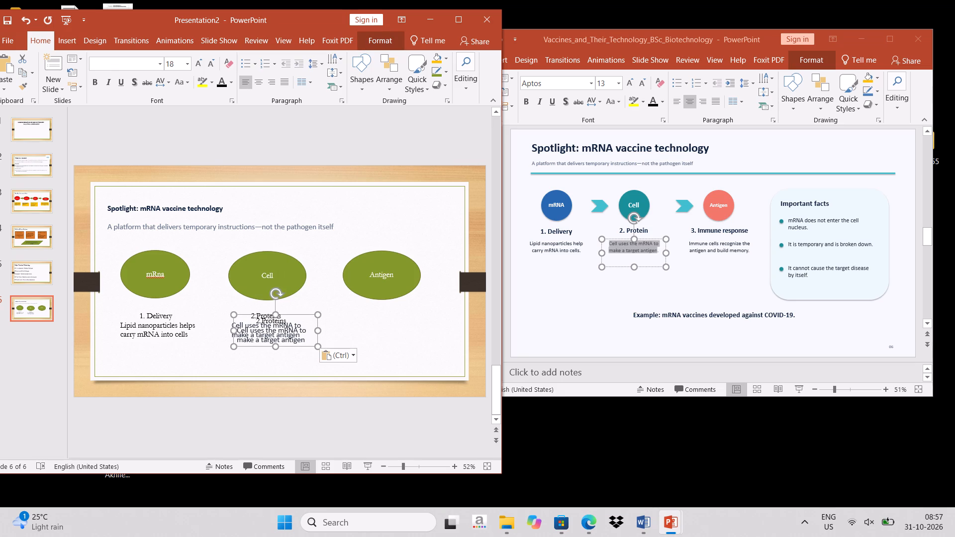
pyautogui.moveTo(293, 314); pyautogui.dragTo(320, 317)
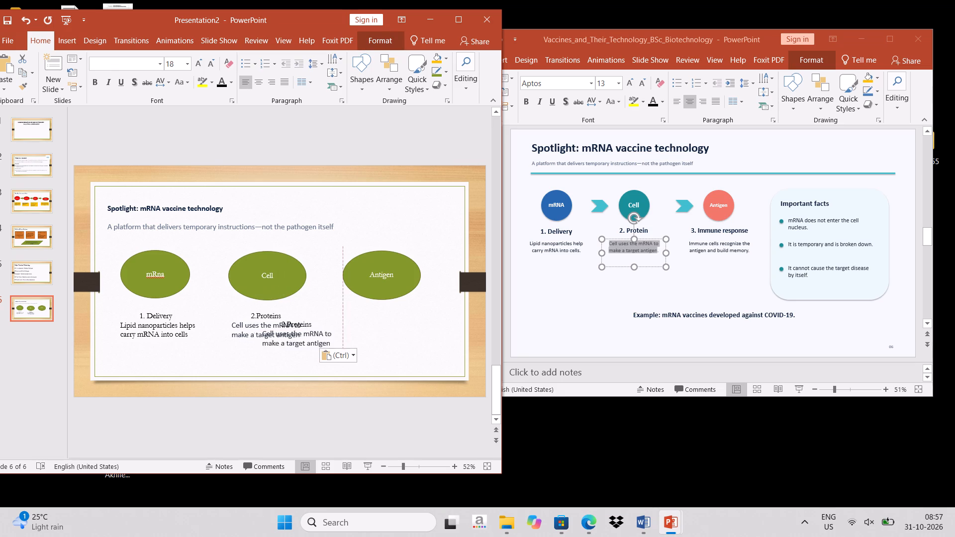
pyautogui.moveTo(320, 317); pyautogui.dragTo(410, 306)
# Replace the heading in the caption below the Antigen oval with "3.Immune Response".
pyautogui.click(408, 315)
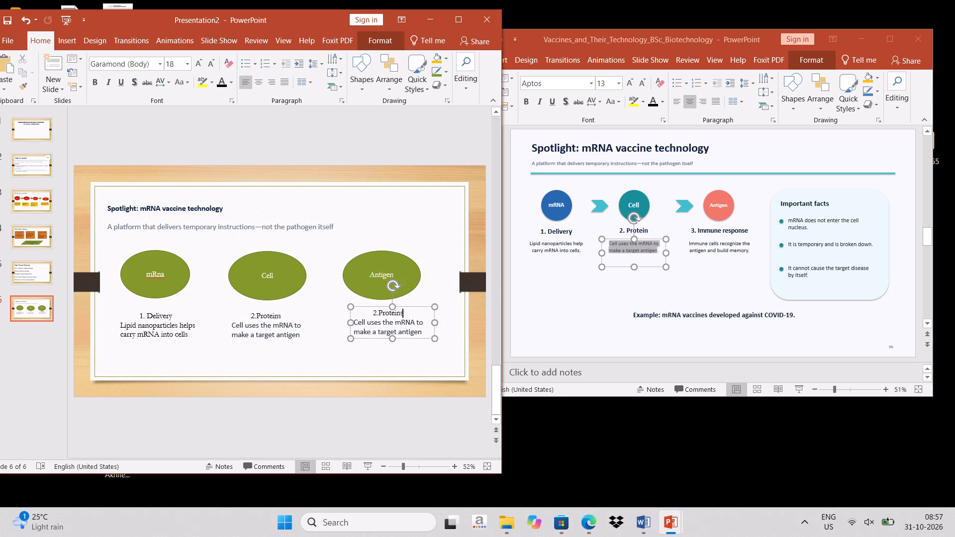
pyautogui.press('BackSpace')
pyautogui.press('BackSpace')
pyautogui.press('BackSpace')
pyautogui.press('BackSpace')
pyautogui.press('BackSpace')
pyautogui.press('BackSpace')
pyautogui.press('BackSpace')
pyautogui.press('BackSpace')
pyautogui.press('BackSpace')
pyautogui.press('BackSpace')
pyautogui.write('3.')
pyautogui.write('Immune')
pyautogui.press('space')
pyautogui.write('Response')
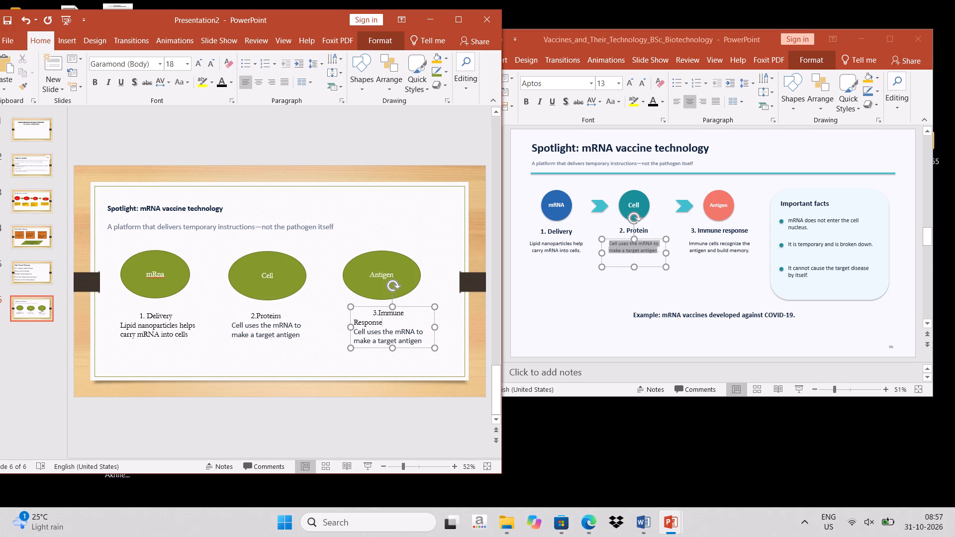
# Replace the description under 3.Immune Response with "Immune cells recognize the antigen and build memory".
pyautogui.moveTo(356, 330); pyautogui.dragTo(419, 335)
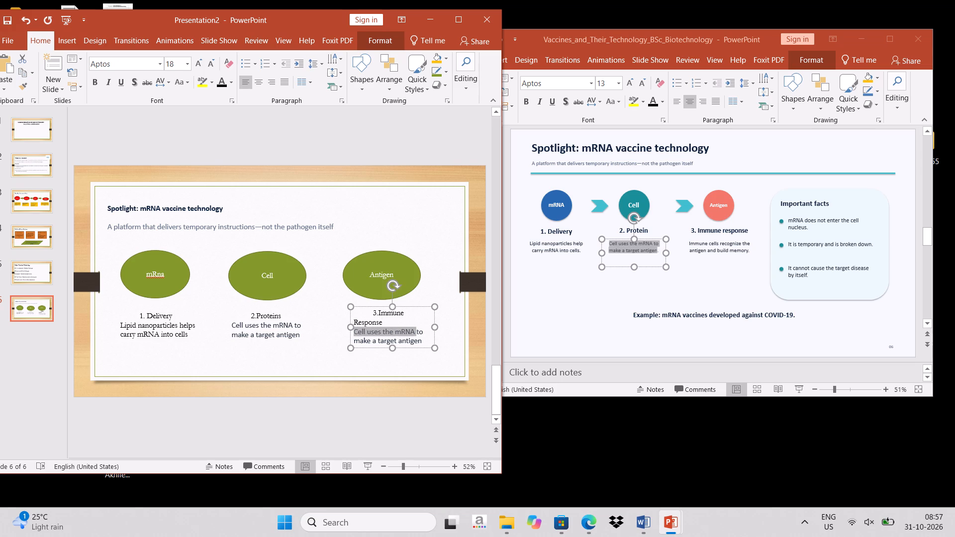
pyautogui.moveTo(419, 335); pyautogui.dragTo(424, 339)
pyautogui.press('BackSpace')
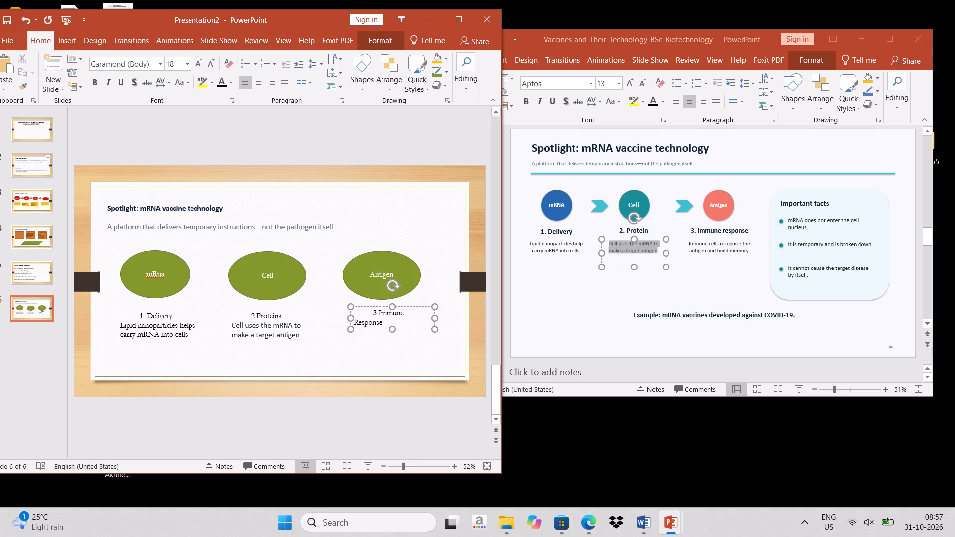
pyautogui.press('Return')
pyautogui.write('Immune')
pyautogui.press('space')
pyautogui.write('ce')
pyautogui.write('lls recognise')
pyautogui.press('space')
pyautogui.write('the antigen')
pyautogui.press('space')
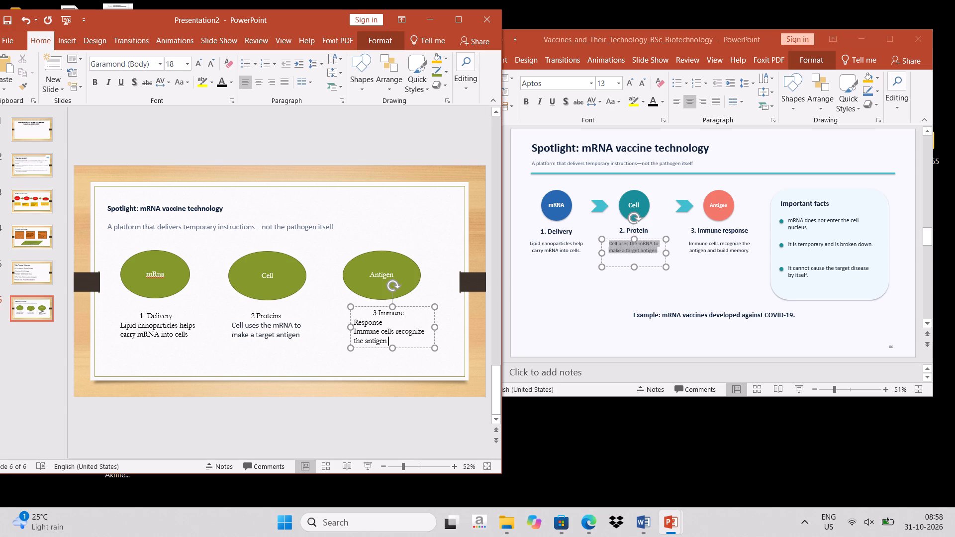
pyautogui.write('and build memory')
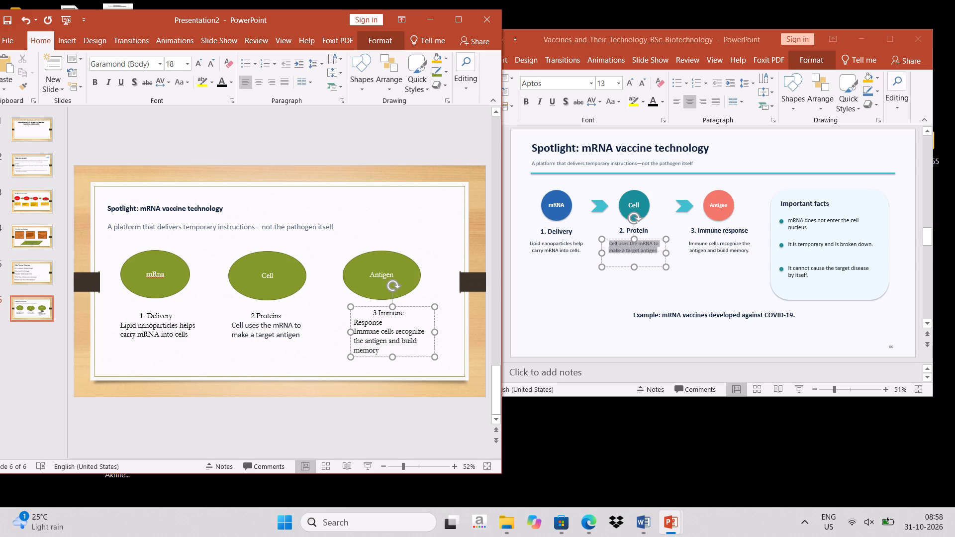
# Widen the Immune Response caption box towards the Proteins caption until its heading fits on one line.
pyautogui.click(463, 12)
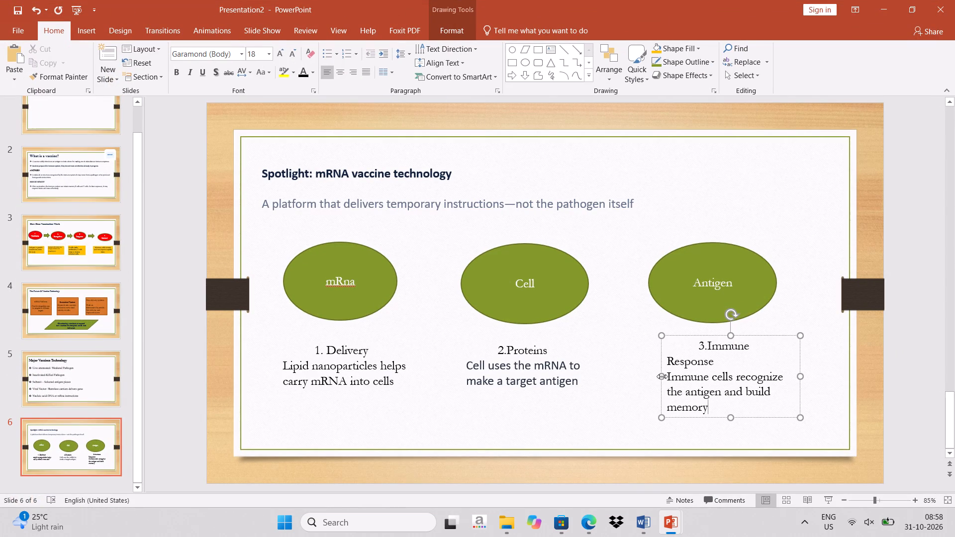
pyautogui.moveTo(662, 376); pyautogui.dragTo(639, 376)
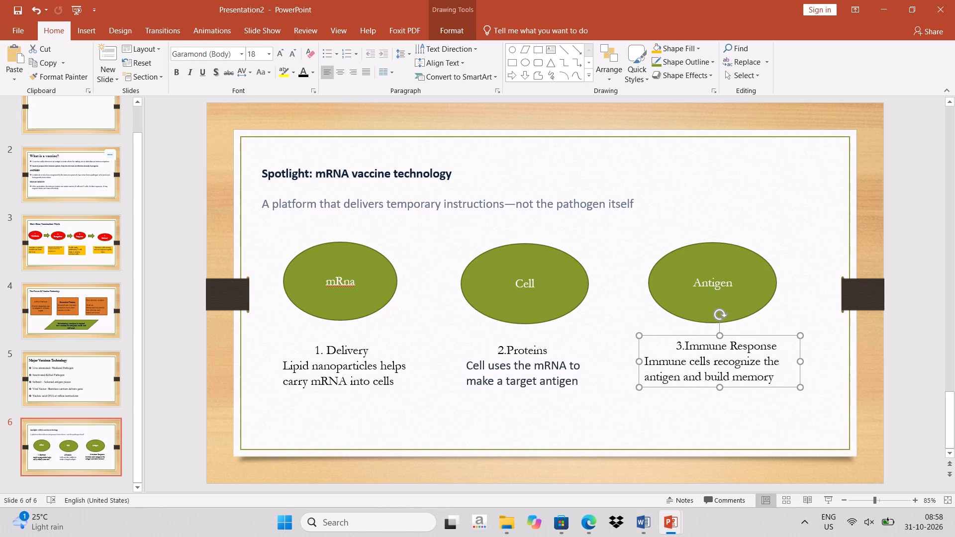
pyautogui.click(428, 259)
# Review the finished slides 1 to 6 of Presentation2.
pyautogui.scroll(5, 77, 228)
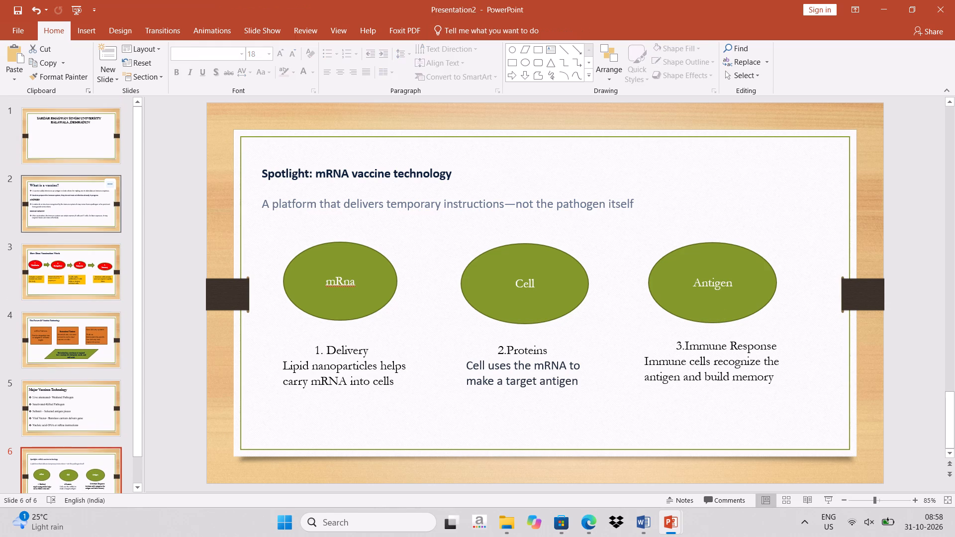
pyautogui.click(72, 135)
pyautogui.click(67, 196)
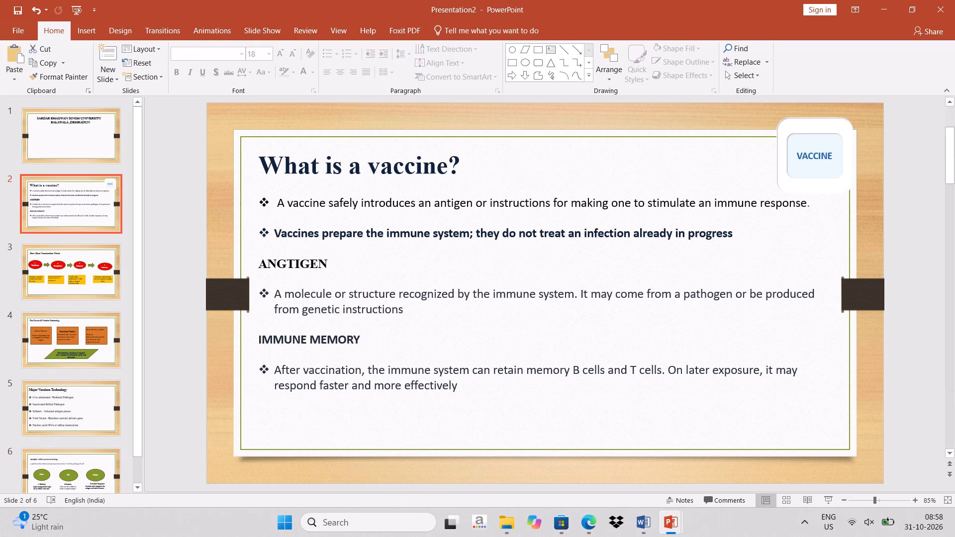
pyautogui.click(51, 148)
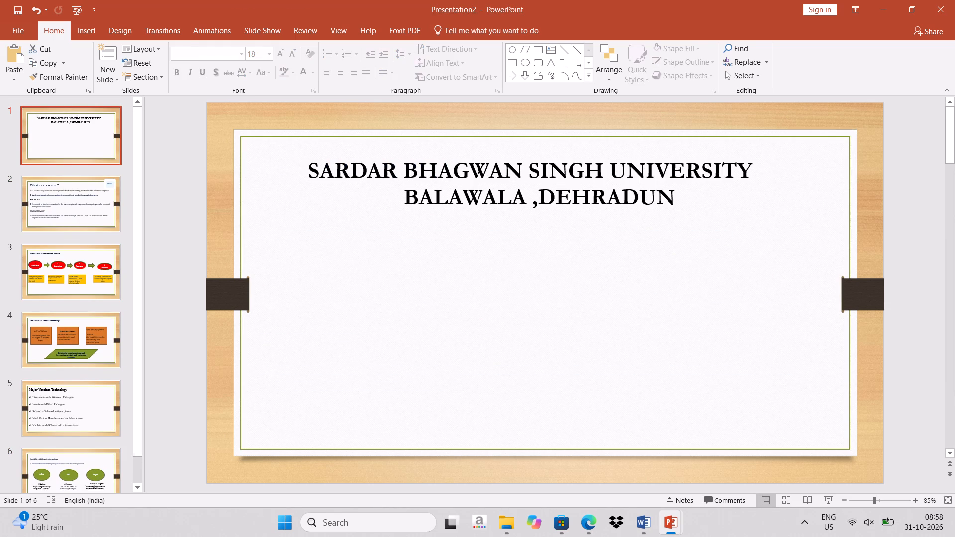
pyautogui.click(91, 258)
pyautogui.click(84, 210)
pyautogui.click(79, 279)
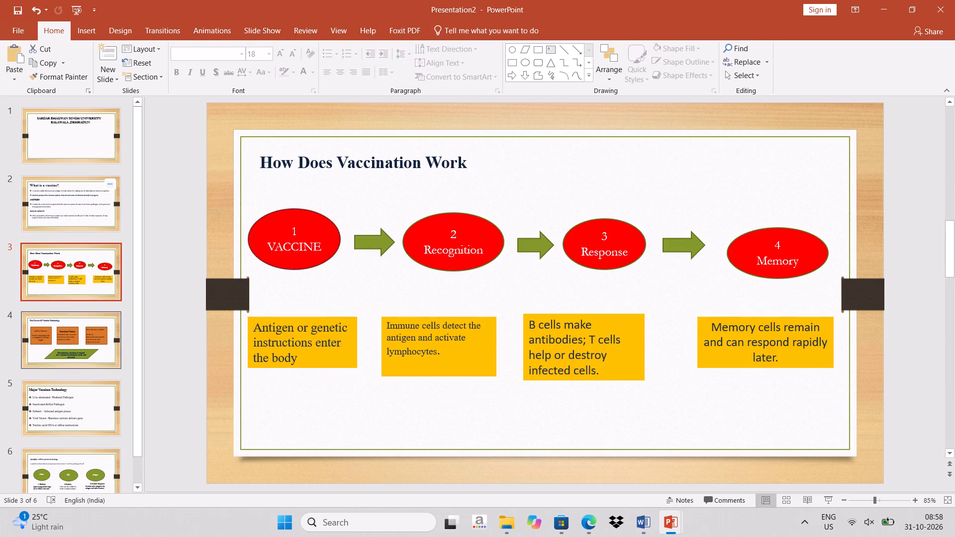
pyautogui.click(71, 333)
pyautogui.click(71, 404)
pyautogui.click(69, 459)
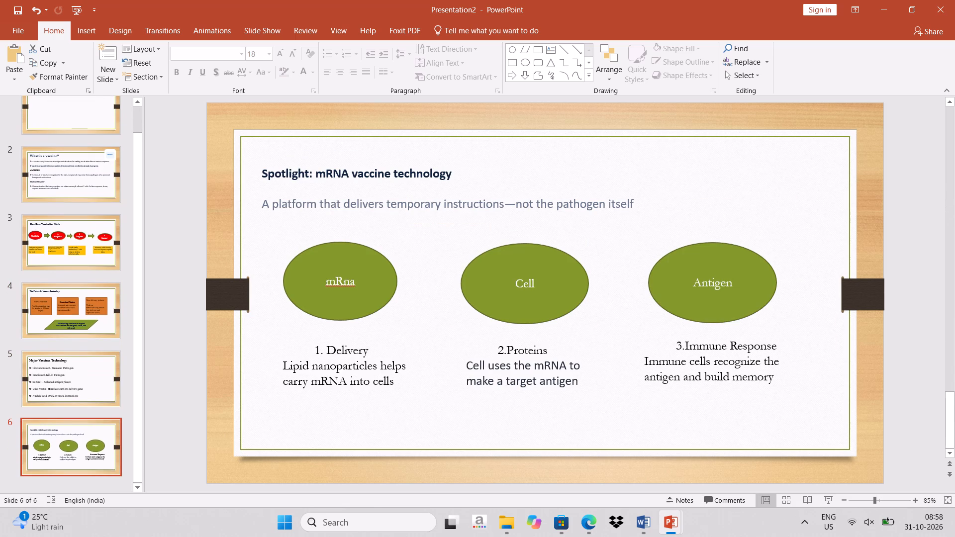
# Add a new slide with the Blank layout after slide 6.
pyautogui.scroll(-5, 129, 396)
pyautogui.click(103, 73)
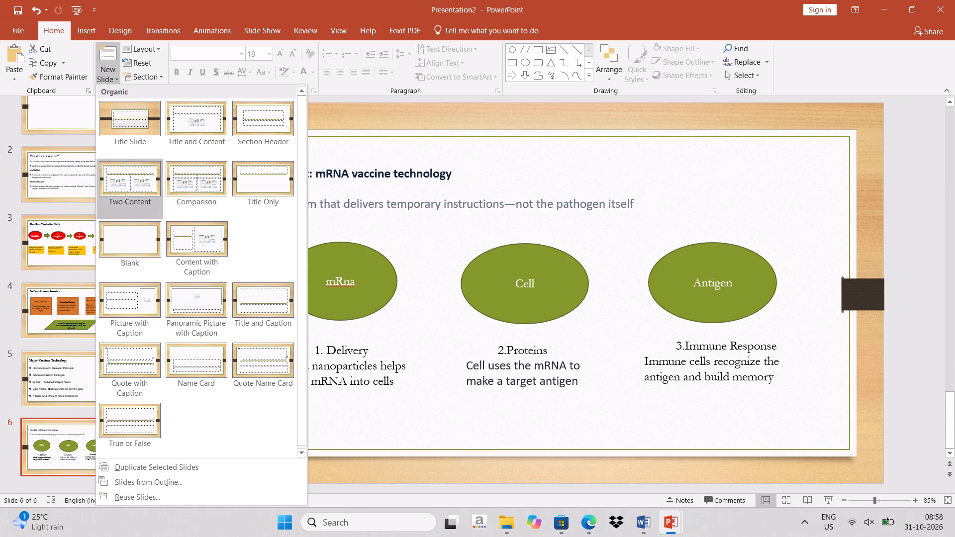
pyautogui.click(121, 224)
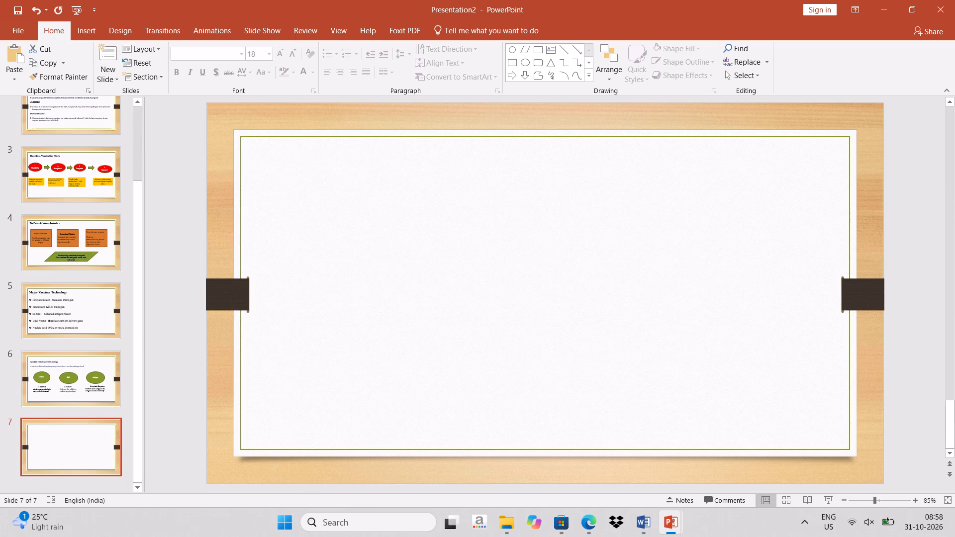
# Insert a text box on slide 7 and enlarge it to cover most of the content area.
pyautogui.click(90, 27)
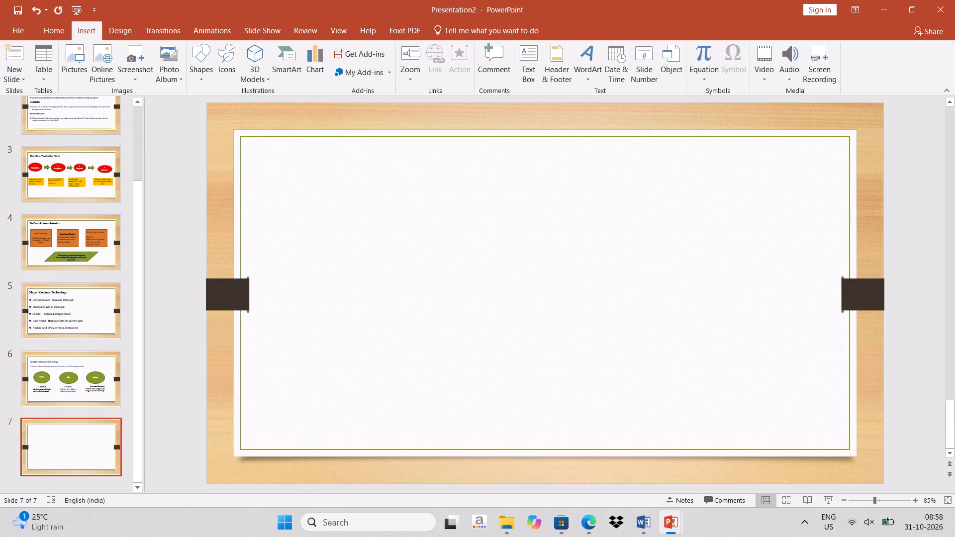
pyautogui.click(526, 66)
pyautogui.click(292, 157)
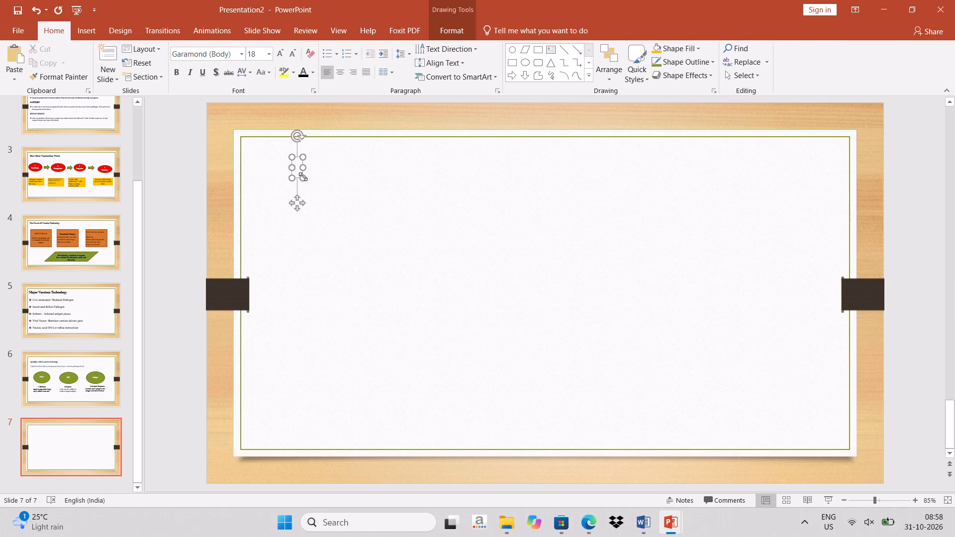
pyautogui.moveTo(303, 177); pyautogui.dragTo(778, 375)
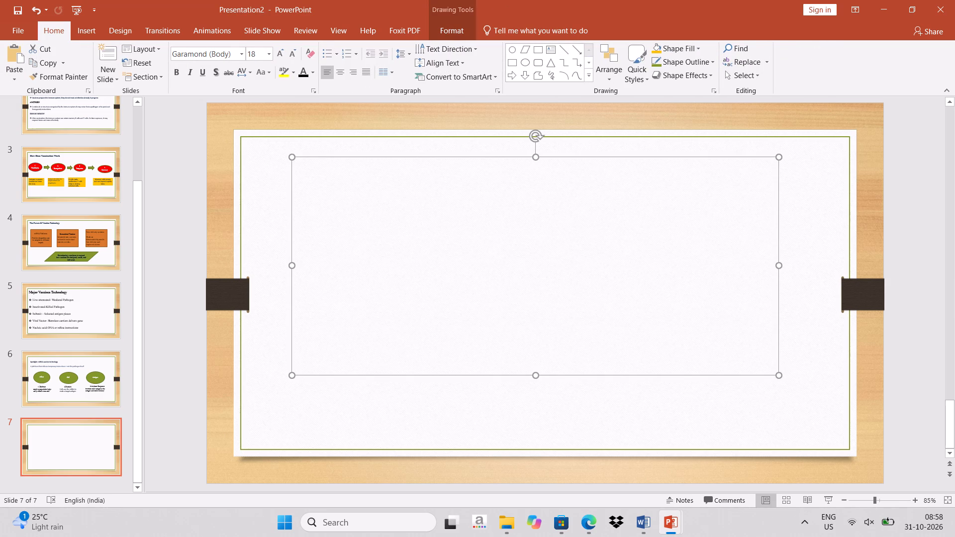
# Examine the source presentation's slides after the mRNA spotlight and compare them with the slides already made in Presentation2.
pyautogui.click(911, 8)
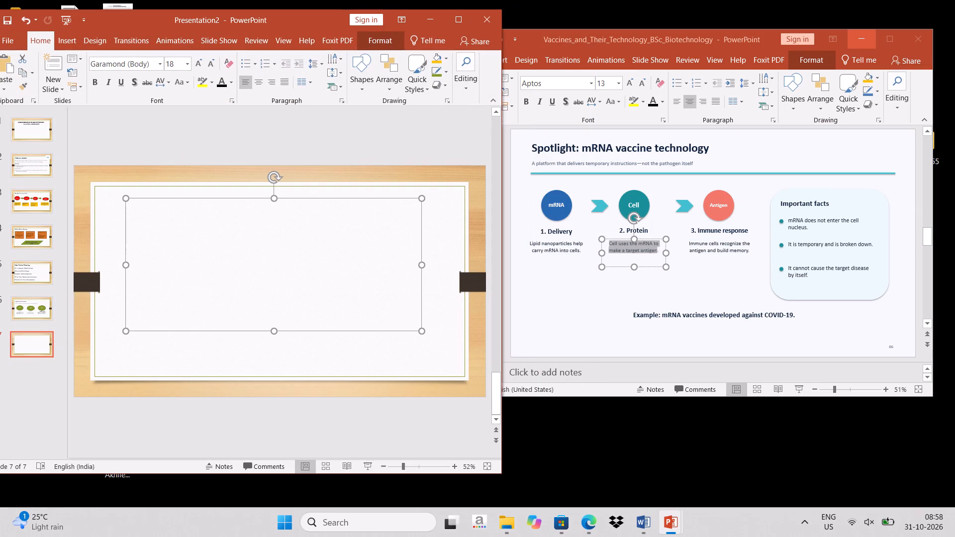
pyautogui.click(617, 297)
pyautogui.scroll(-2, 611, 289)
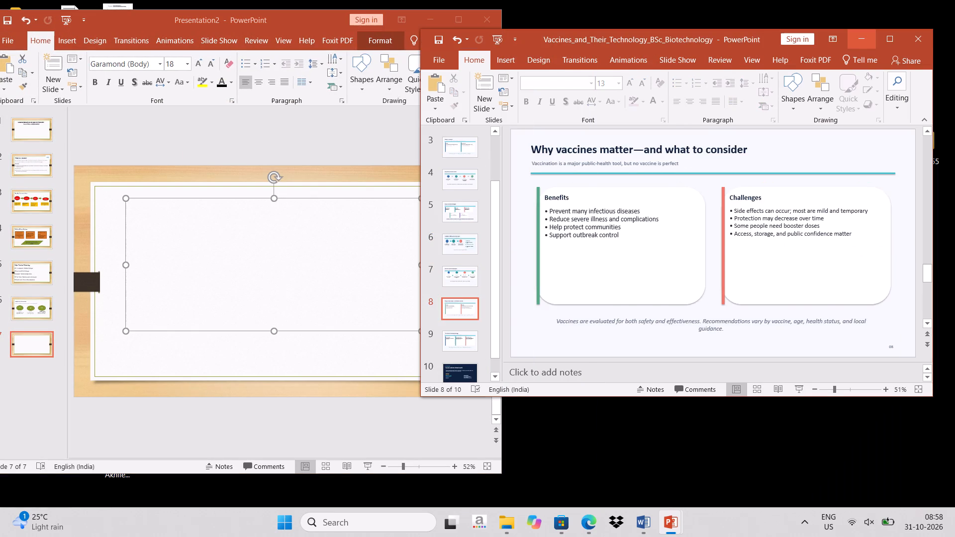
pyautogui.scroll(1, 607, 289)
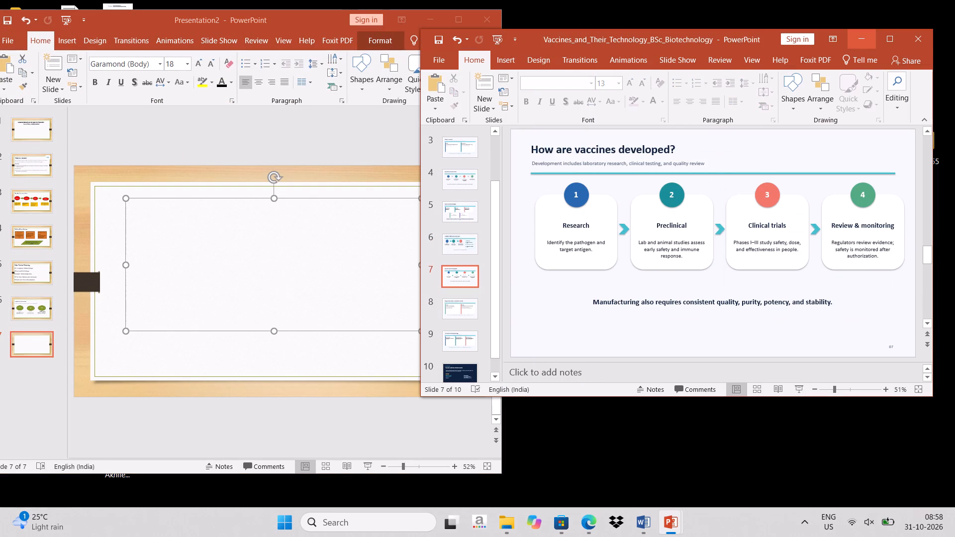
pyautogui.click(28, 317)
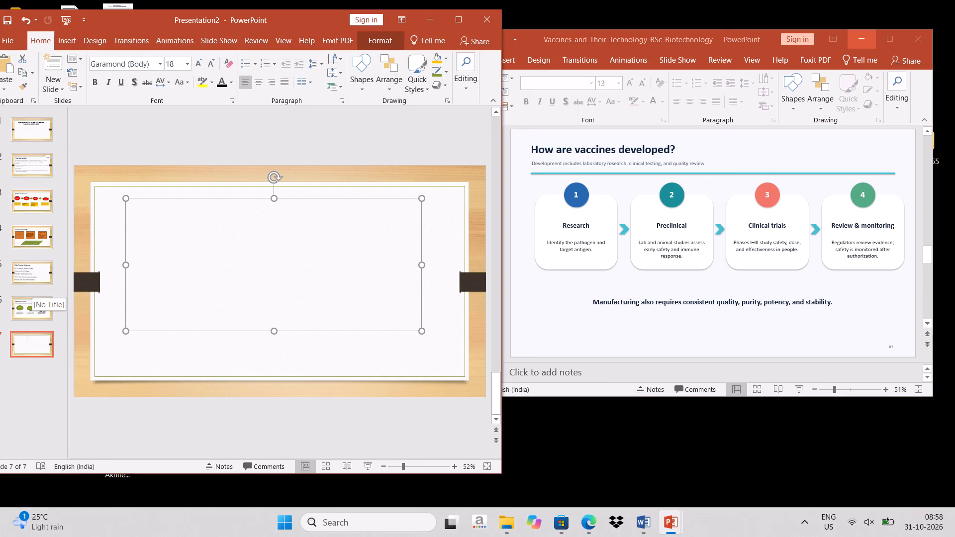
pyautogui.click(29, 303)
pyautogui.click(30, 266)
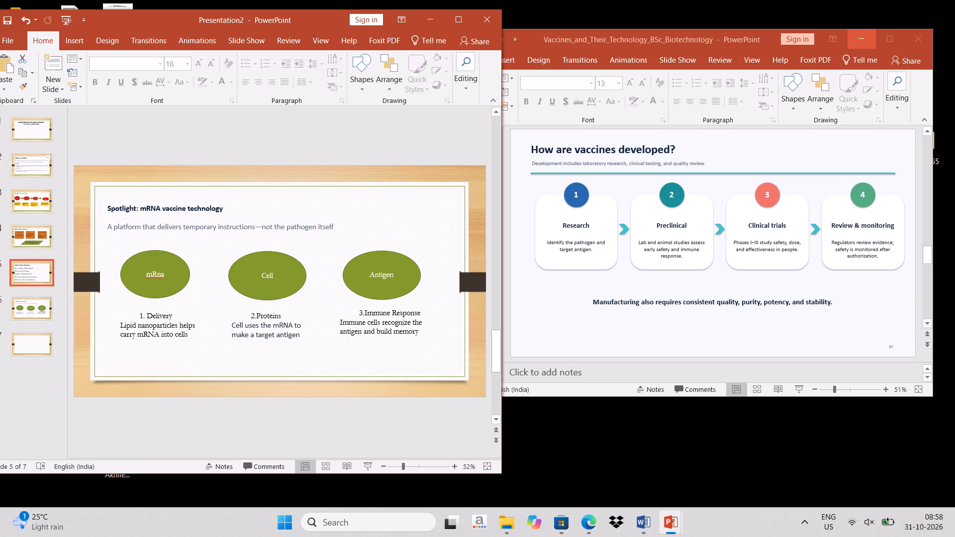
pyautogui.click(33, 243)
pyautogui.click(31, 275)
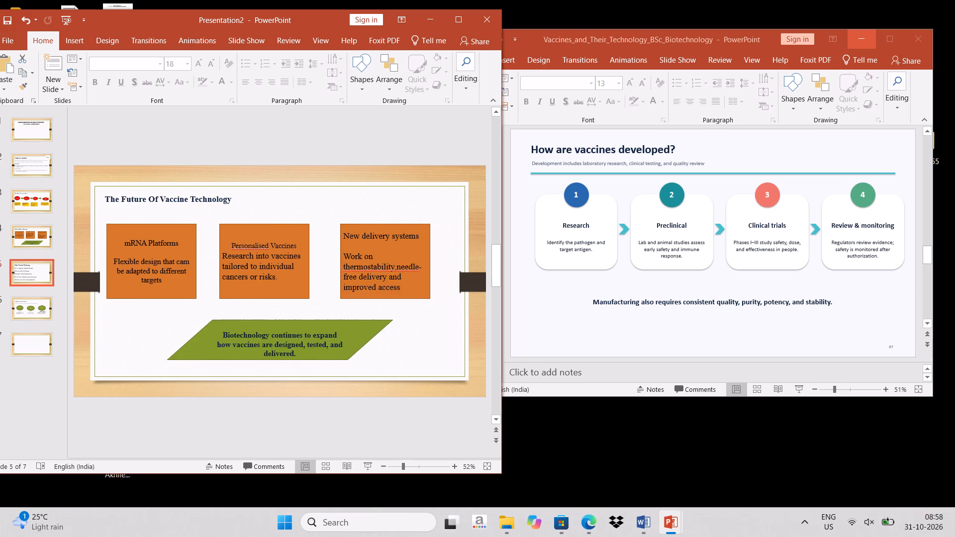
pyautogui.click(29, 315)
pyautogui.click(32, 344)
pyautogui.click(216, 249)
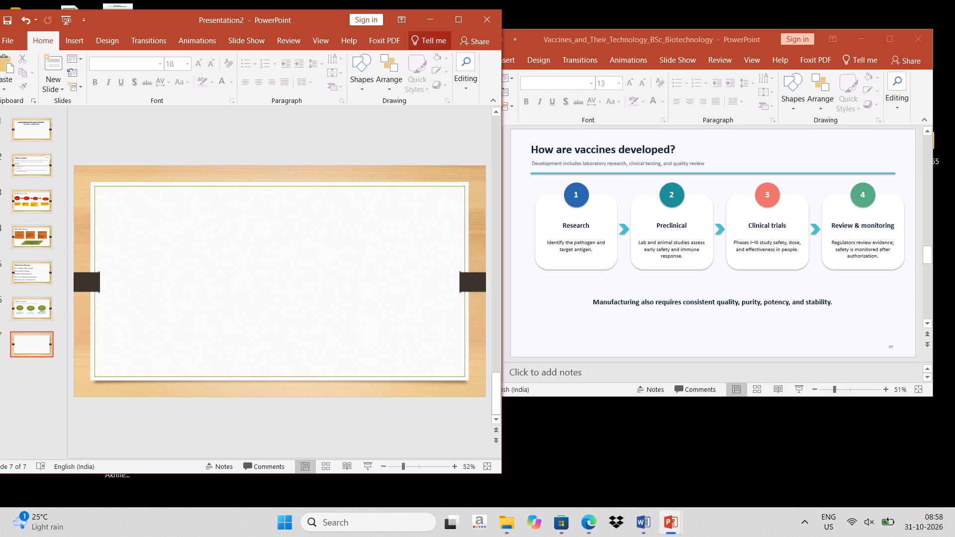
# Draw a flowchart connector oval about 2.8 cm wide and 2.4 cm high near slide 7's upper-left corner and apply the black fill style.
pyautogui.click(460, 18)
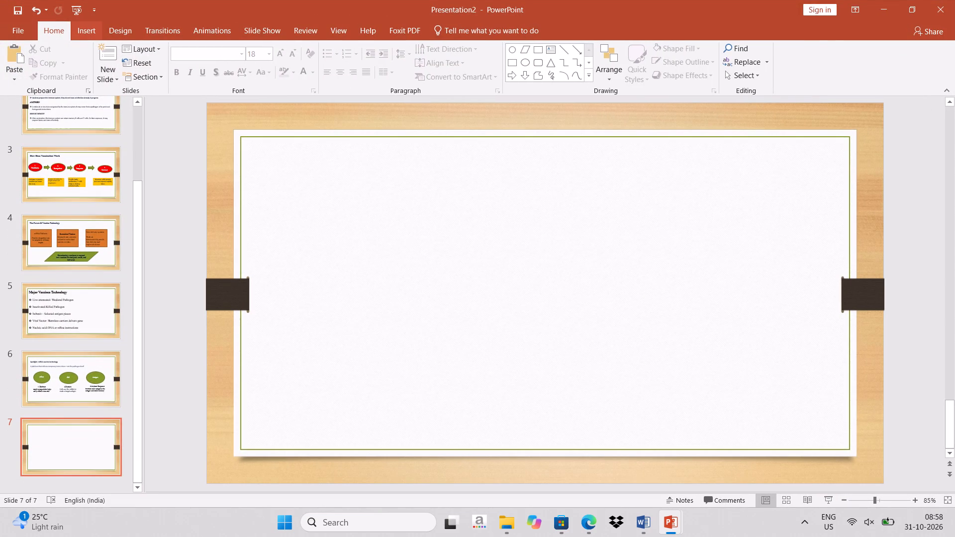
pyautogui.click(80, 25)
pyautogui.click(531, 72)
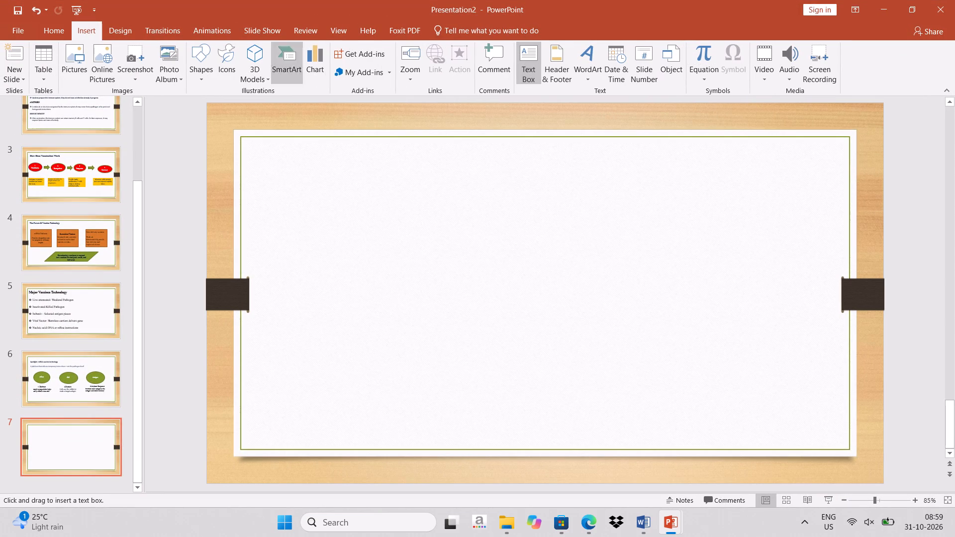
pyautogui.click(55, 29)
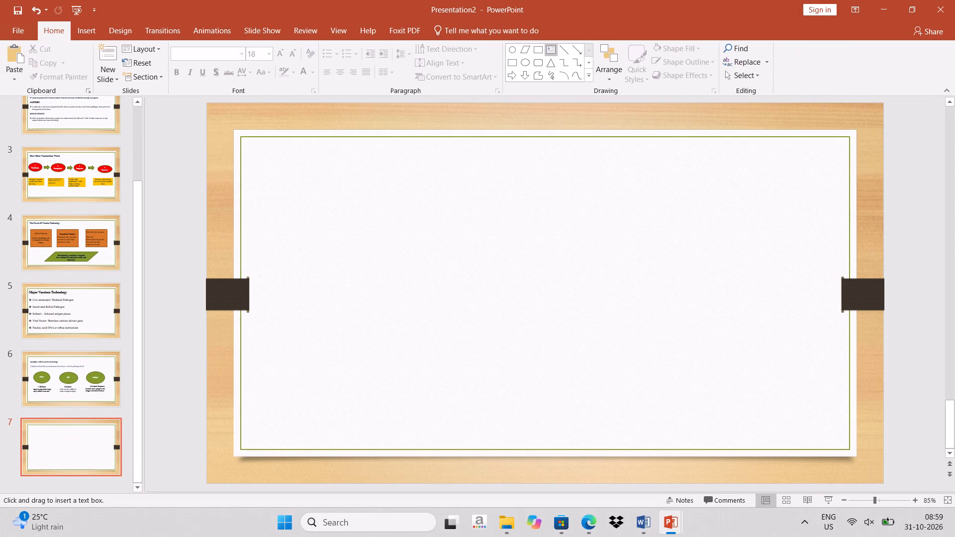
pyautogui.click(92, 30)
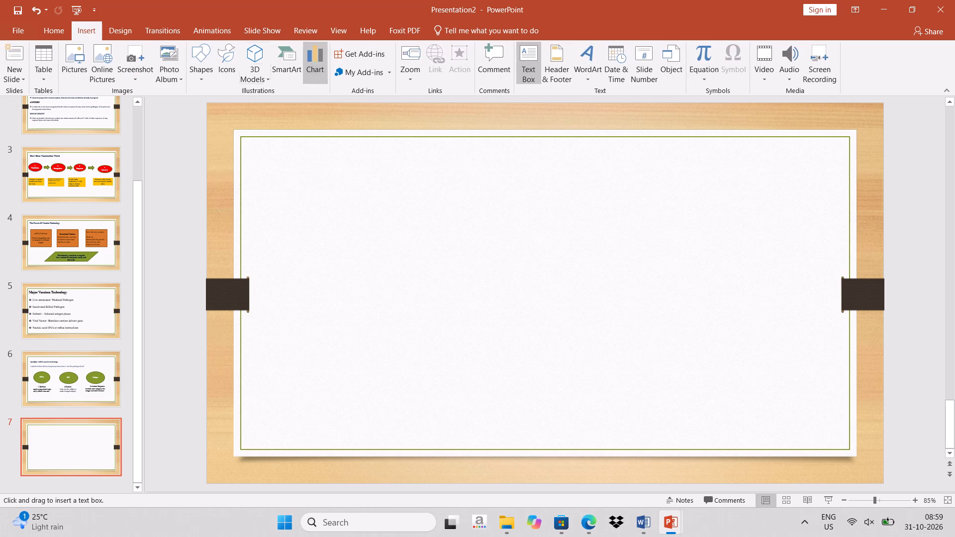
pyautogui.click(200, 71)
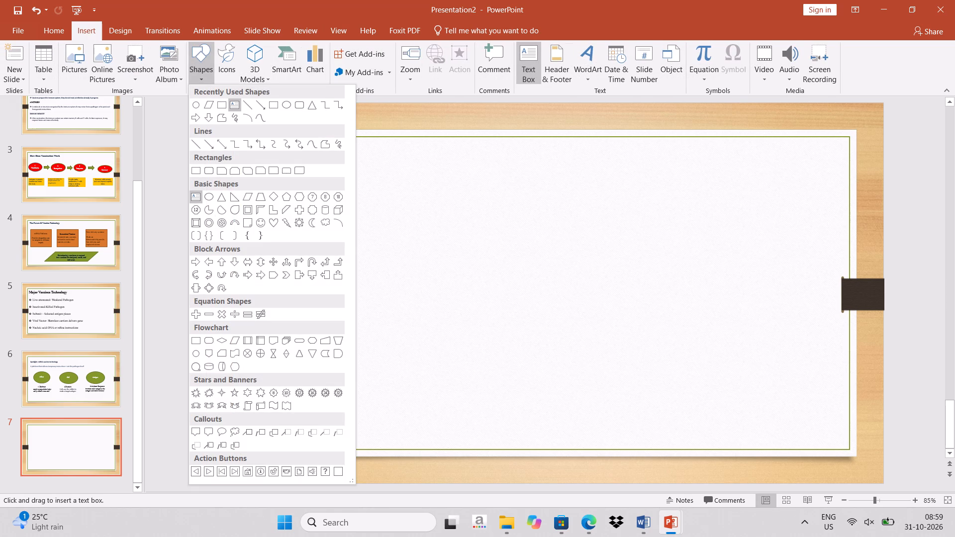
pyautogui.click(197, 355)
pyautogui.click(283, 184)
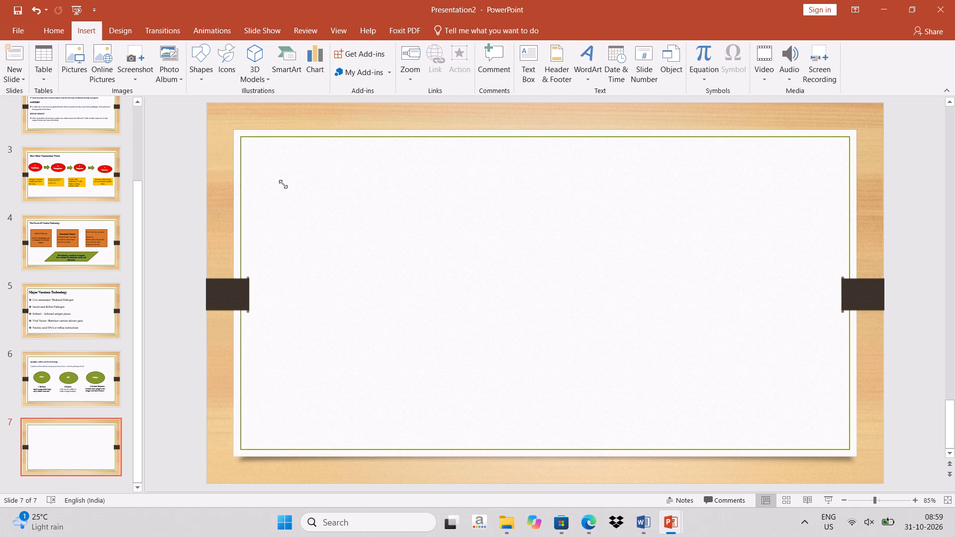
pyautogui.moveTo(310, 196); pyautogui.dragTo(332, 195)
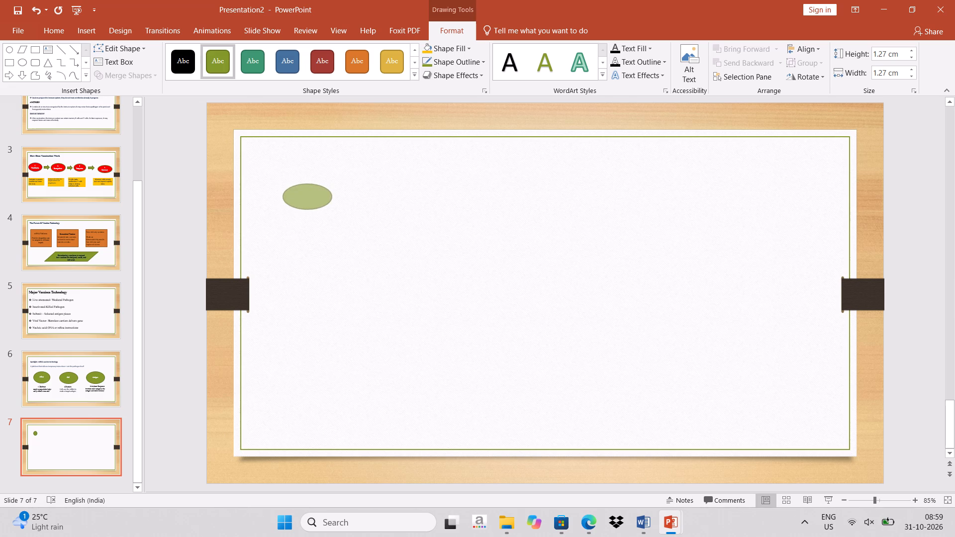
pyautogui.moveTo(332, 195); pyautogui.dragTo(339, 195)
pyautogui.click(181, 58)
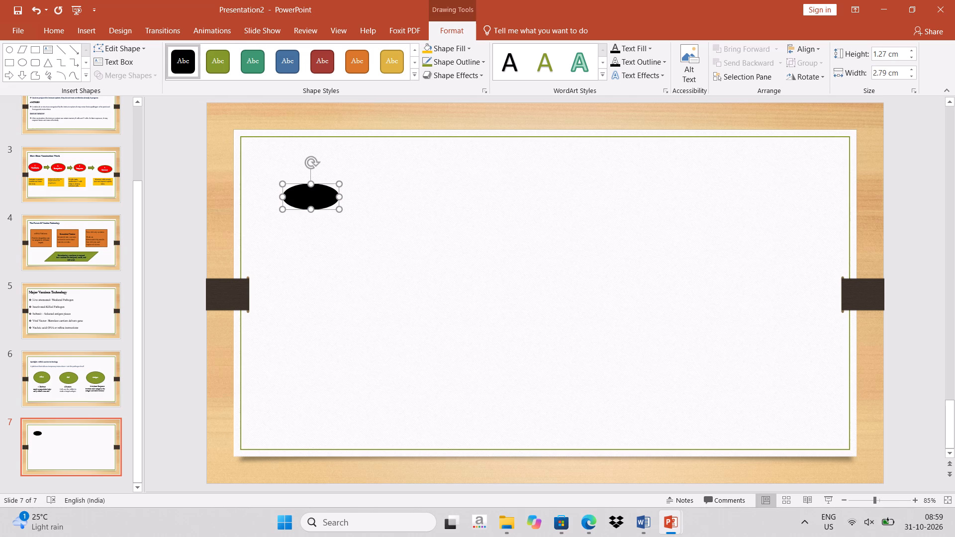
pyautogui.moveTo(312, 210); pyautogui.dragTo(312, 231)
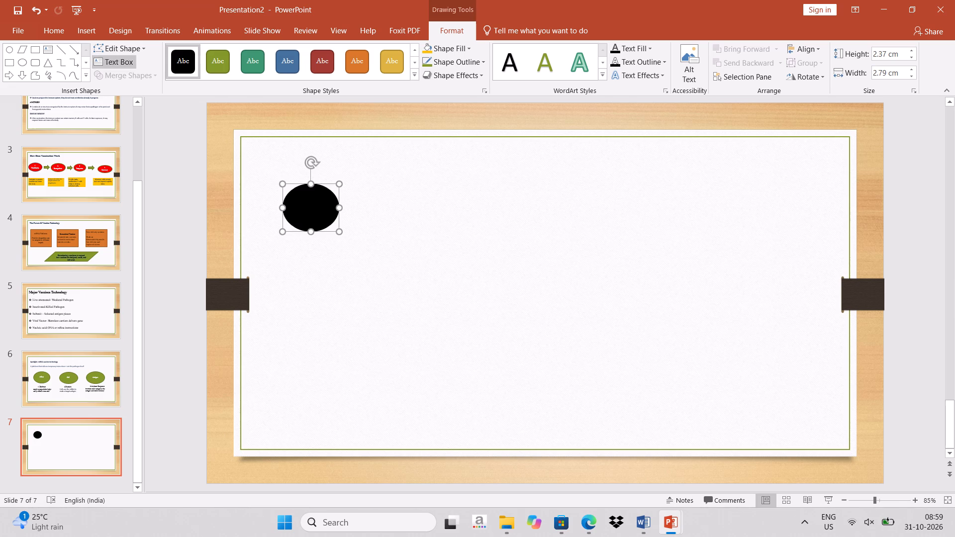
# Copy the black oval and place the duplicate to its right, aligned in the same row.
pyautogui.click(84, 33)
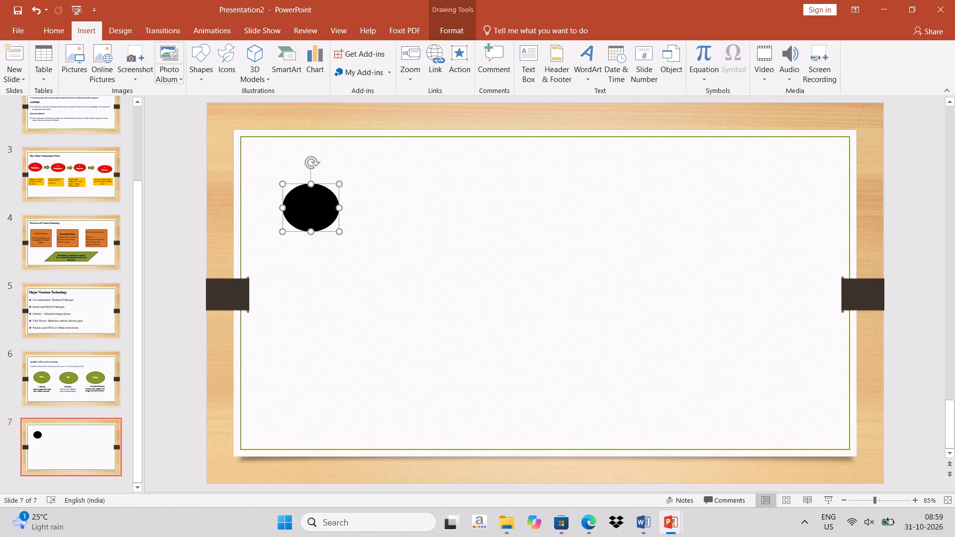
pyautogui.click(205, 68)
pyautogui.click(449, 239)
pyautogui.rightClick(304, 201)
pyautogui.click(328, 225)
pyautogui.click(382, 211)
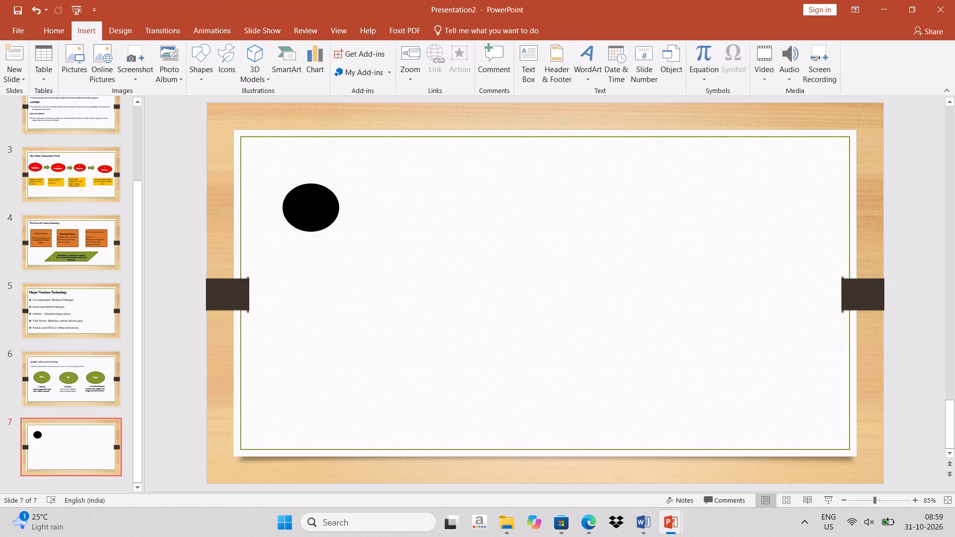
pyautogui.hotkey('ctrl', 'v')
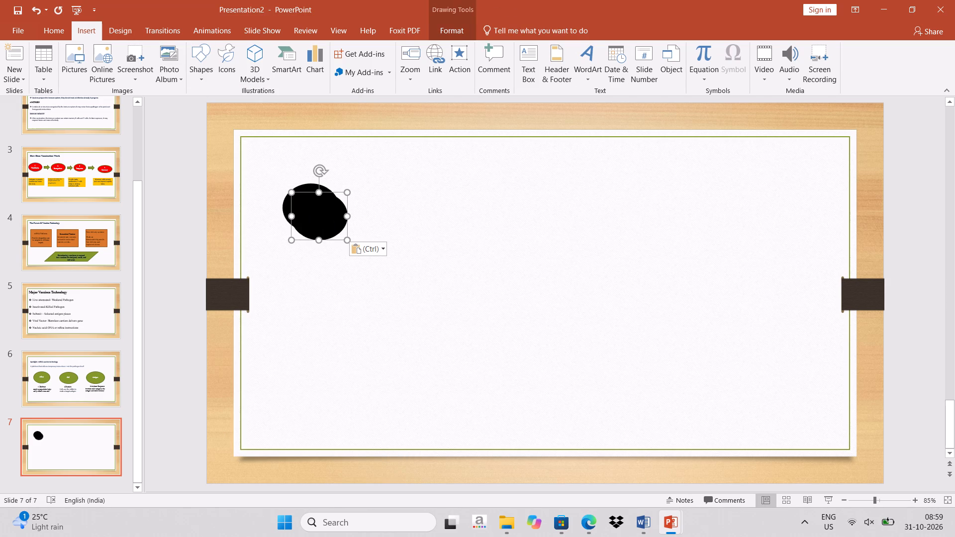
pyautogui.moveTo(324, 230); pyautogui.dragTo(437, 223)
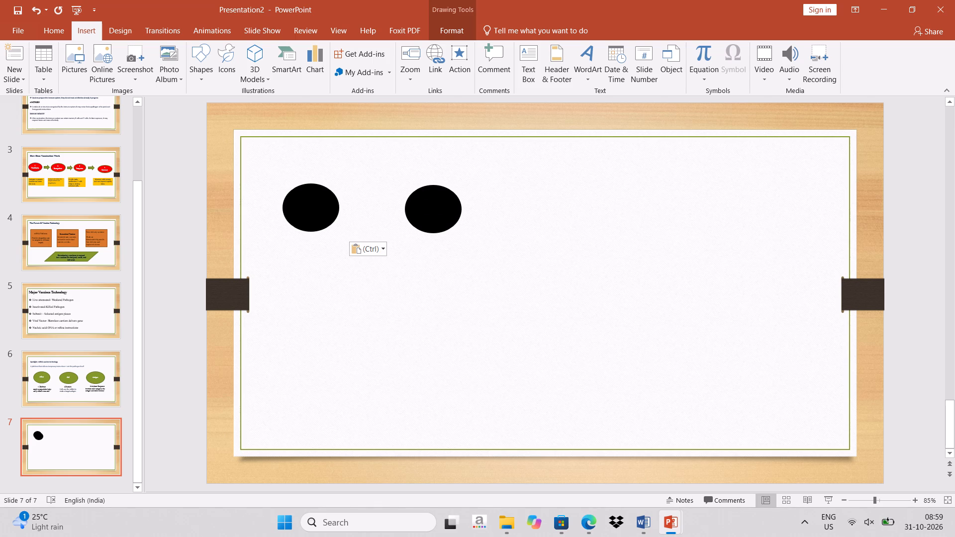
pyautogui.moveTo(437, 223); pyautogui.dragTo(435, 221)
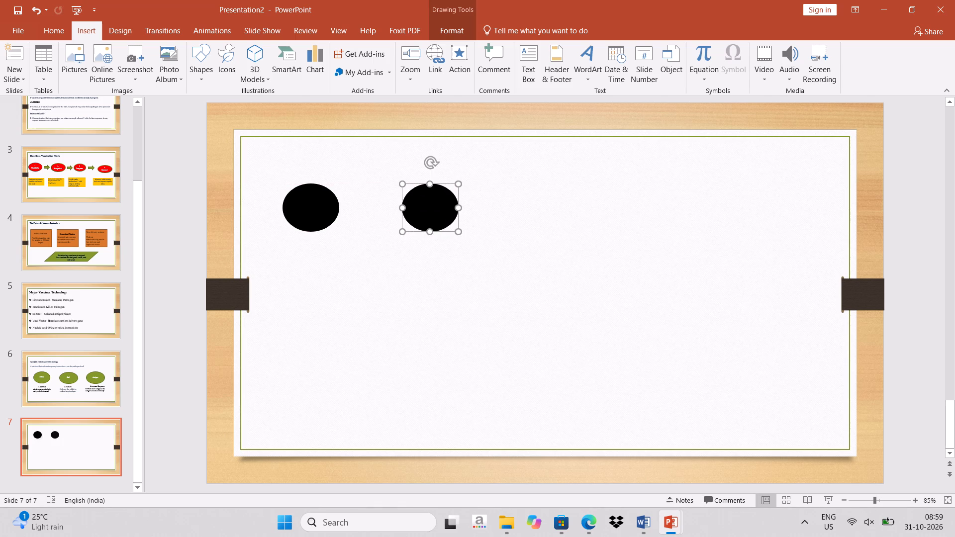
# Paste two more copies of the black oval and line them up to the right to complete a row of four.
pyautogui.rightClick(451, 212)
pyautogui.click(624, 211)
pyautogui.hotkey('ctrl', 'v')
pyautogui.moveTo(321, 220); pyautogui.dragTo(569, 214)
pyautogui.click(703, 209)
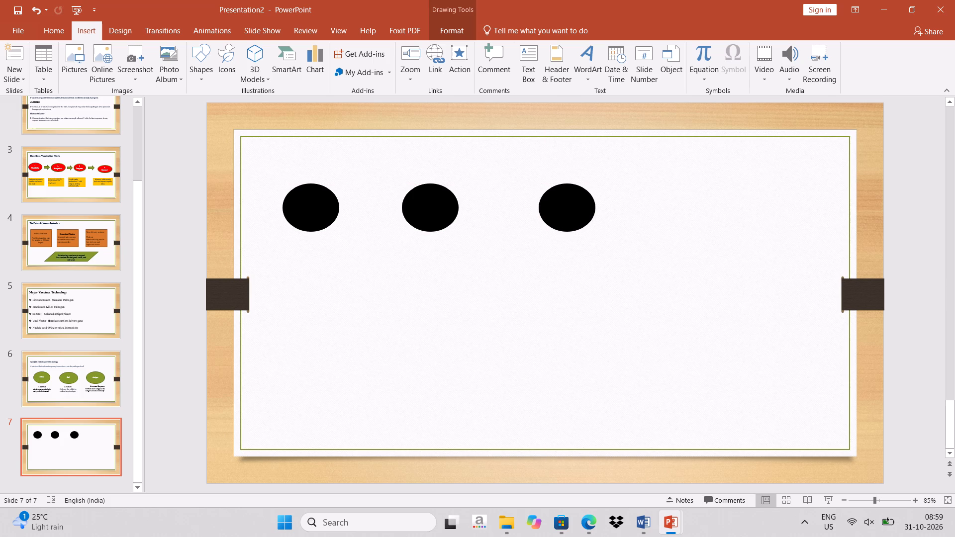
pyautogui.hotkey('ctrl', 'v')
pyautogui.moveTo(327, 213); pyautogui.dragTo(413, 201)
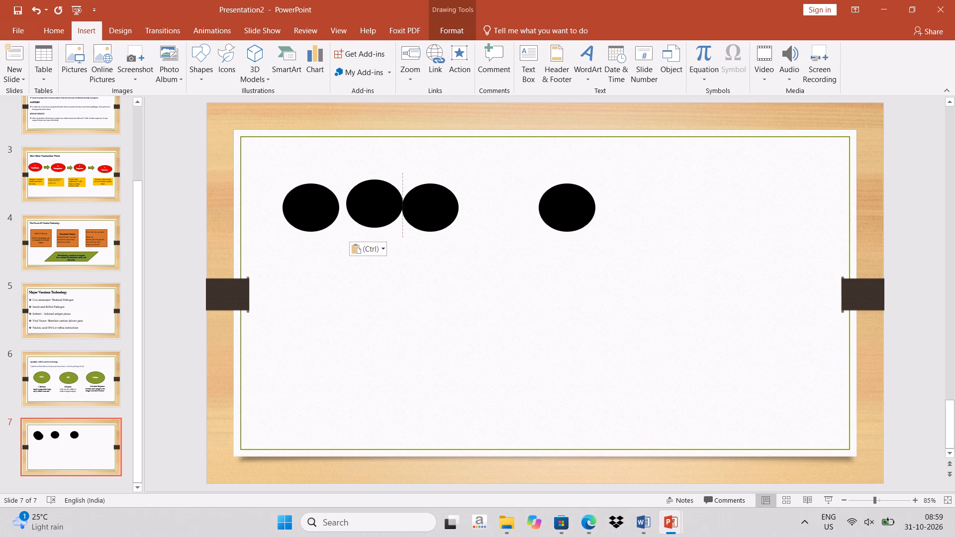
pyautogui.moveTo(413, 201); pyautogui.dragTo(747, 203)
# Number the four black ovals 1, 2, 3 and 4 from left to right.
pyautogui.click(313, 204)
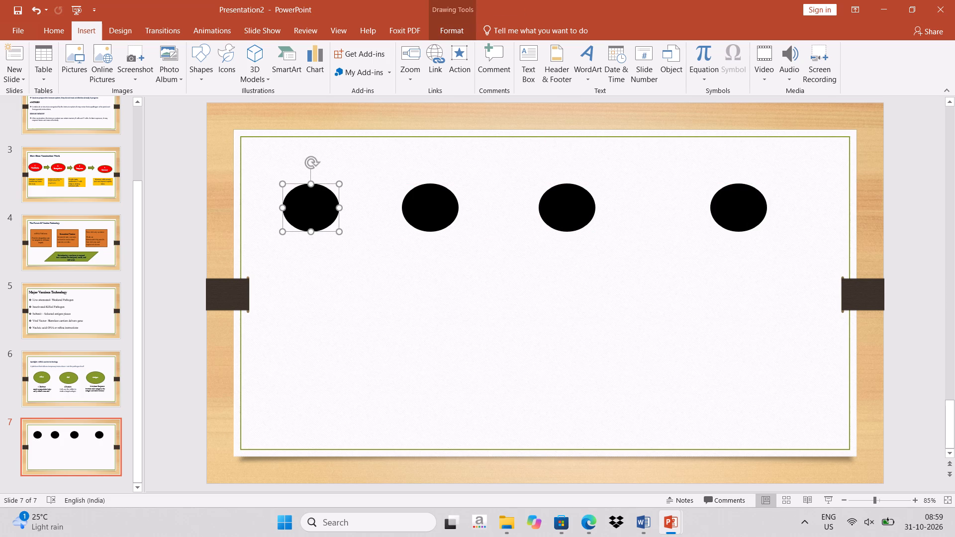
pyautogui.press('1')
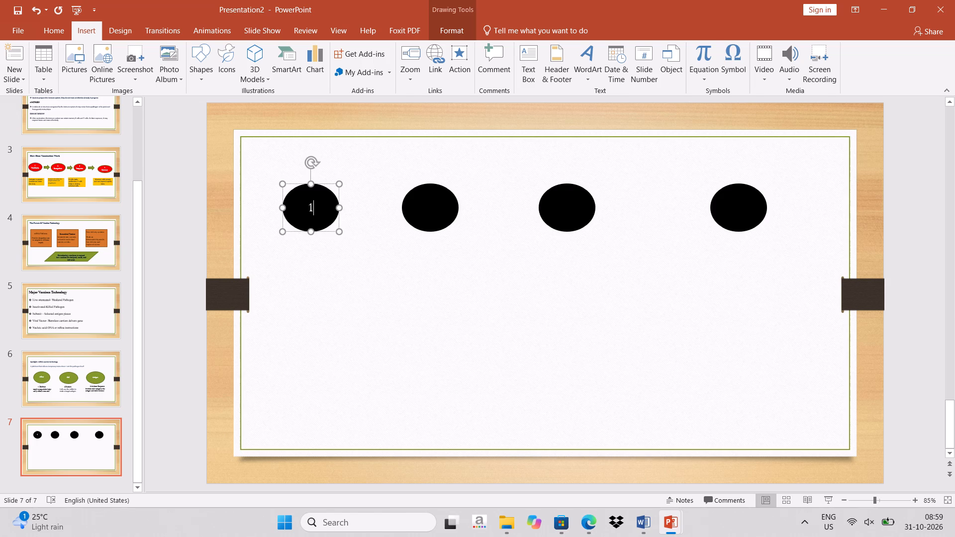
pyautogui.click(418, 208)
pyautogui.press('2')
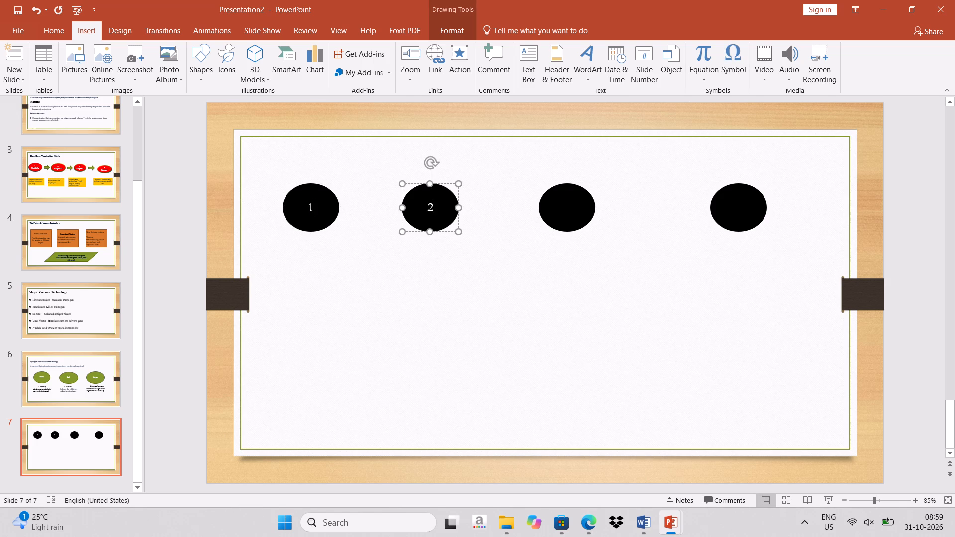
pyautogui.click(581, 205)
pyautogui.press('3')
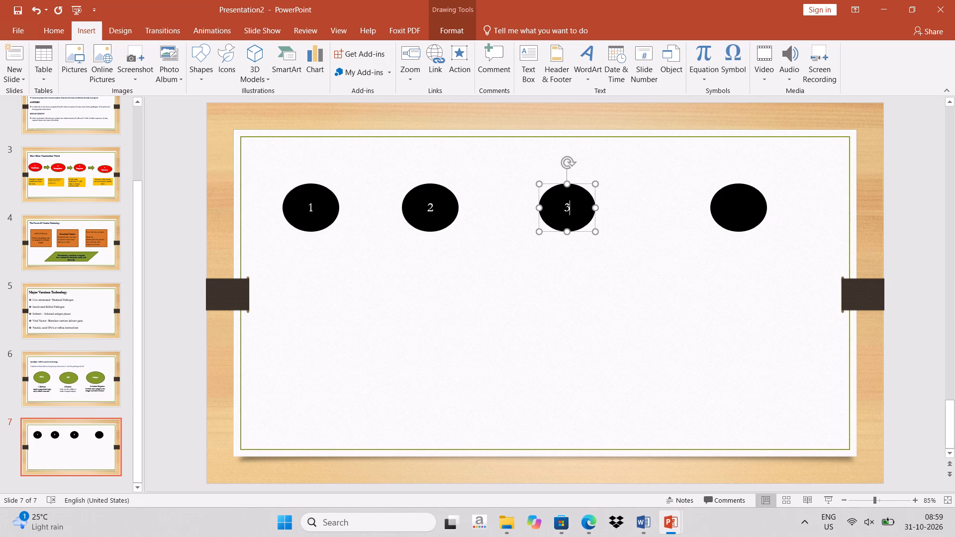
pyautogui.click(724, 209)
pyautogui.press('4')
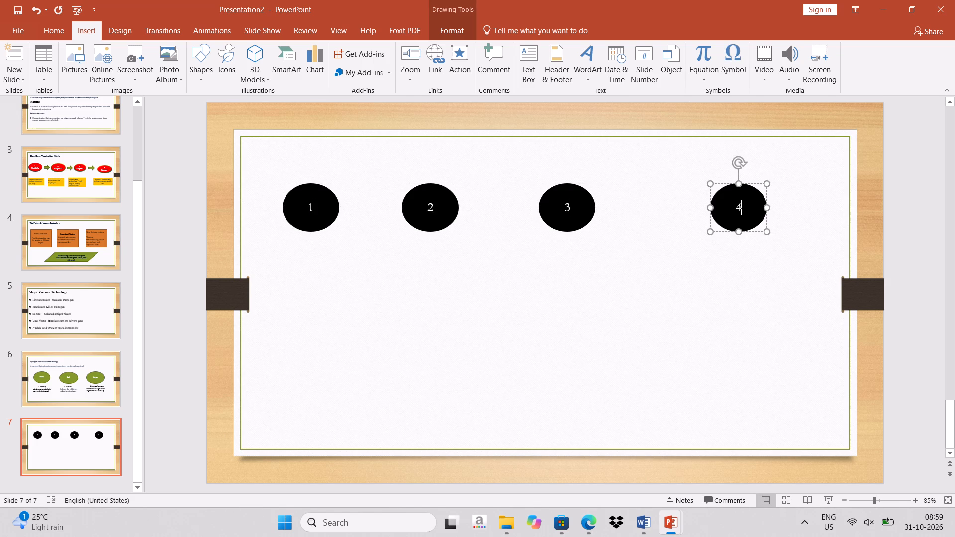
# Minimize Presentation2 and launch Kuro from the desktop.
pyautogui.click(896, 8)
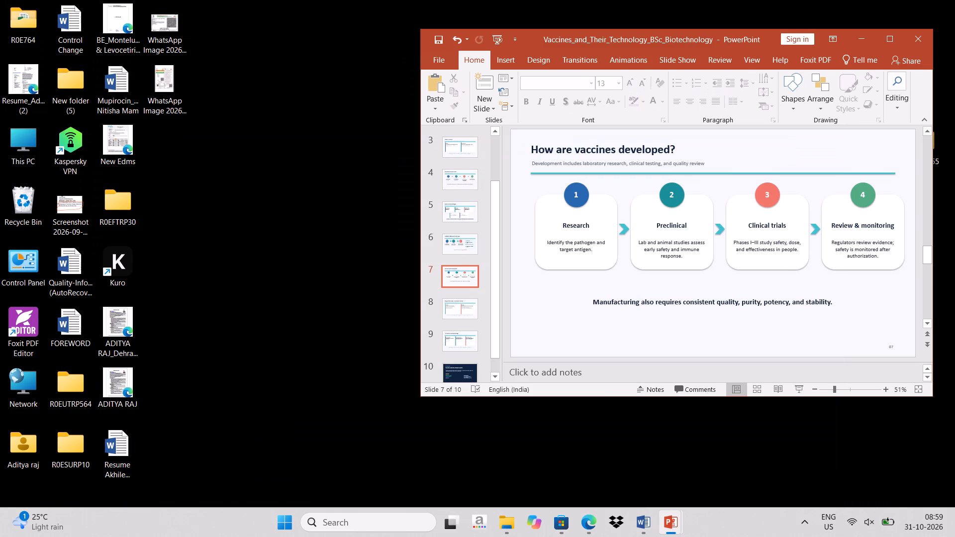
pyautogui.doubleClick(134, 252)
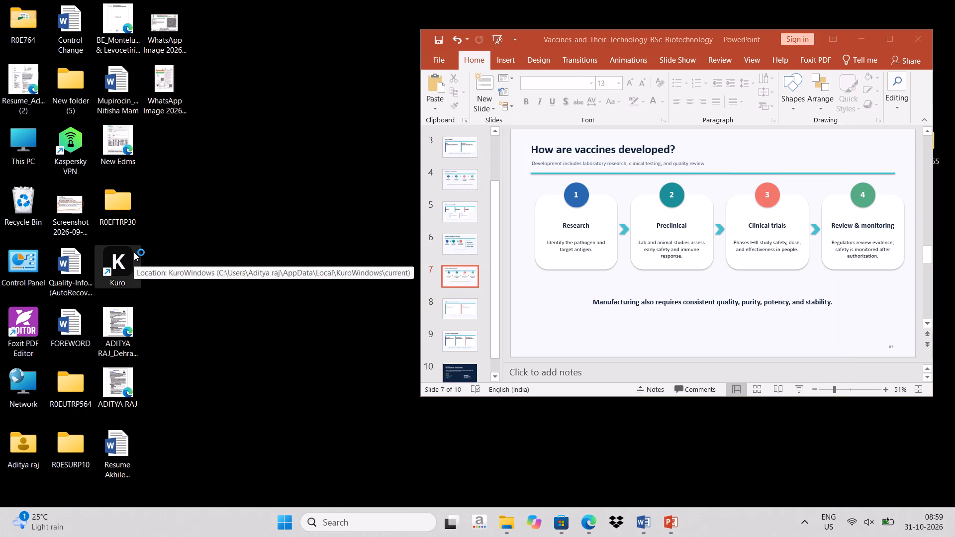
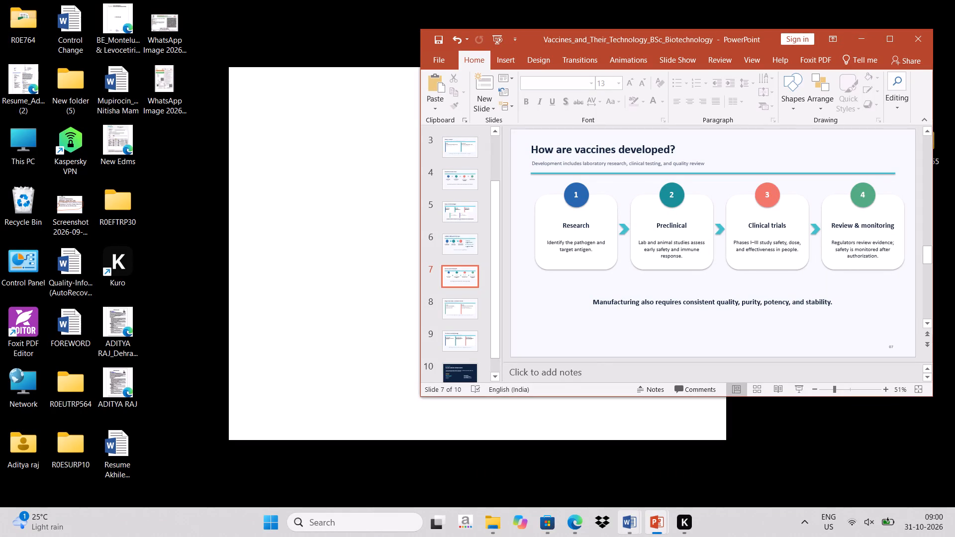
# Switch back to Presentation2 and respace the row of black ovals, moving ovals 2 and 3 slightly right and oval 1 slightly left.
pyautogui.click(619, 468)
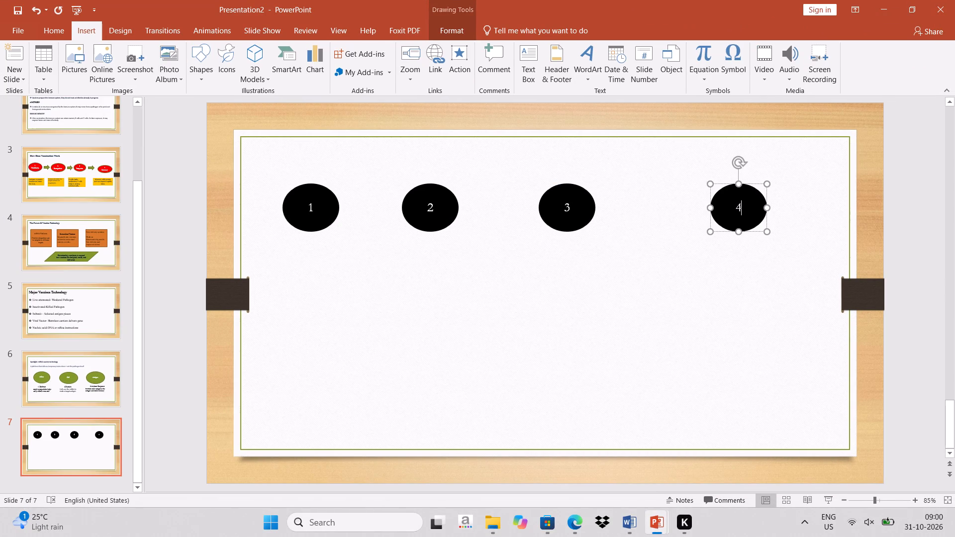
pyautogui.click(689, 289)
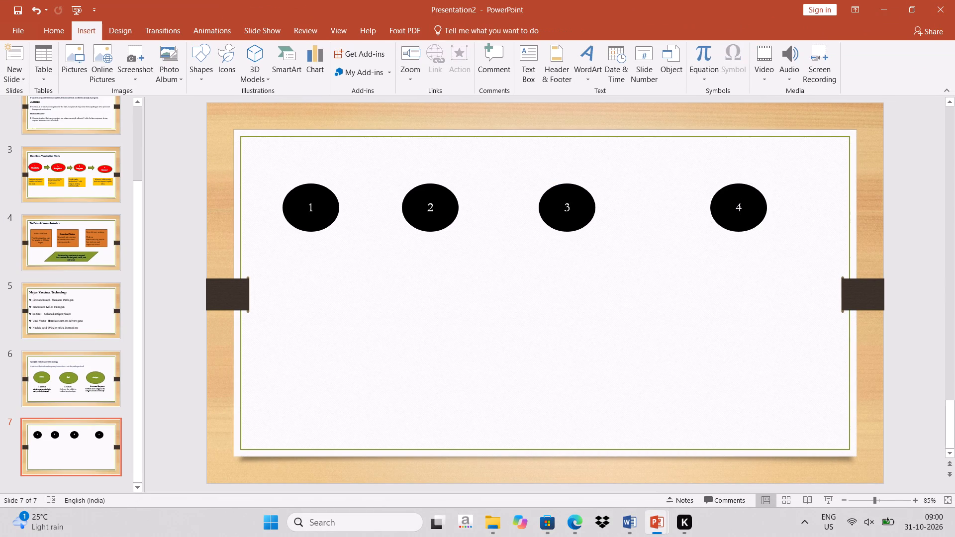
pyautogui.moveTo(560, 207); pyautogui.dragTo(572, 208)
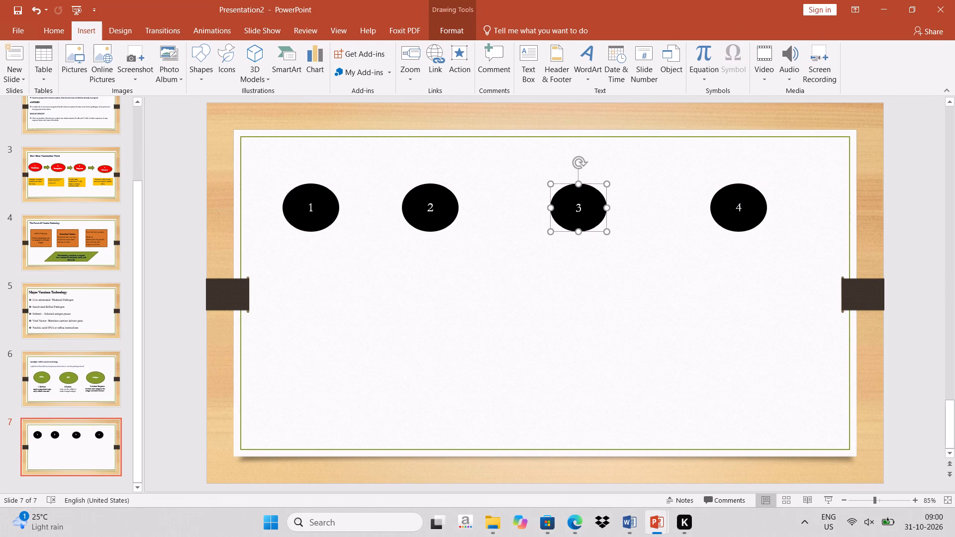
pyautogui.moveTo(424, 210); pyautogui.dragTo(431, 213)
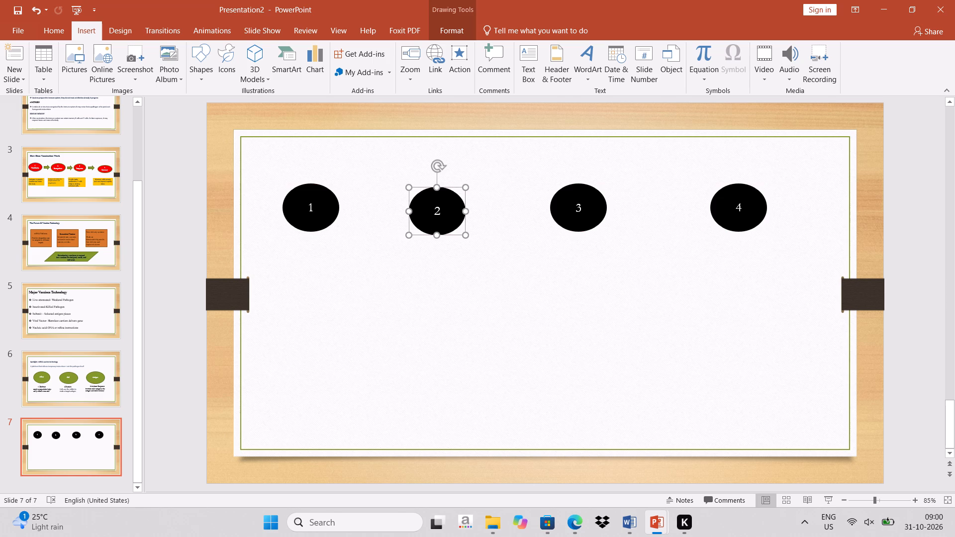
pyautogui.moveTo(307, 215); pyautogui.dragTo(298, 219)
pyautogui.click(303, 276)
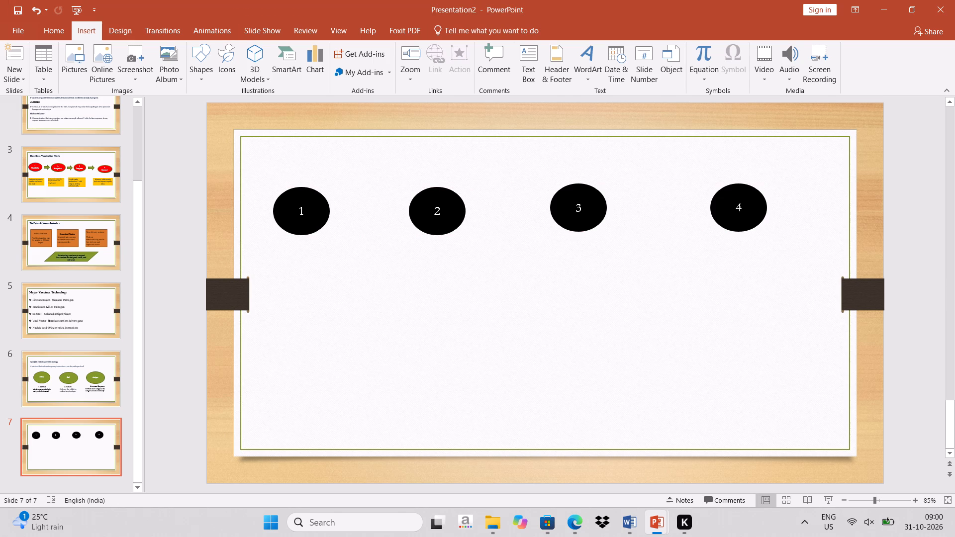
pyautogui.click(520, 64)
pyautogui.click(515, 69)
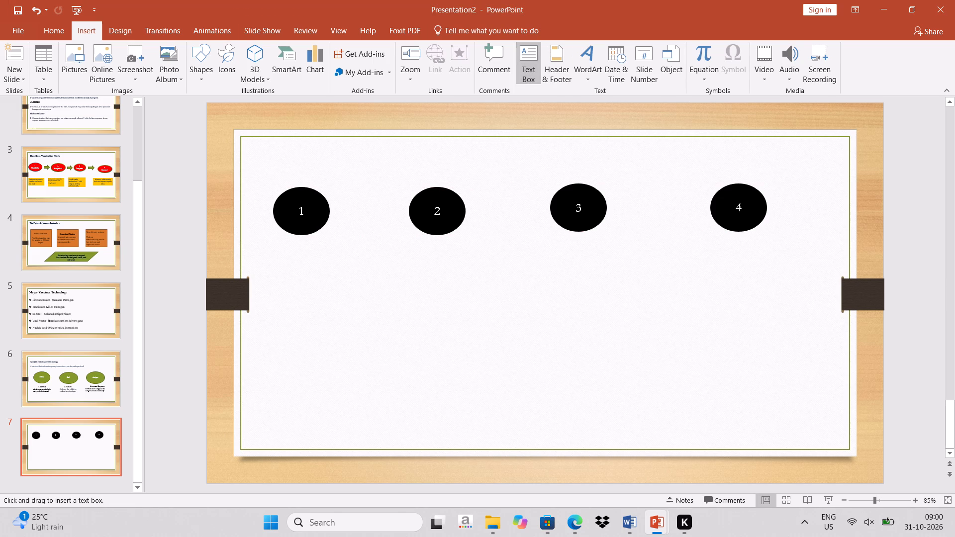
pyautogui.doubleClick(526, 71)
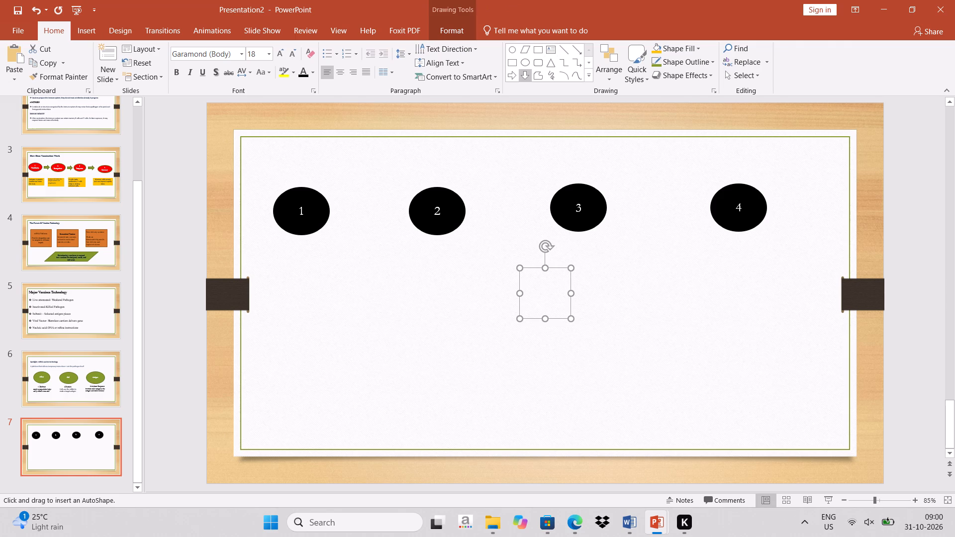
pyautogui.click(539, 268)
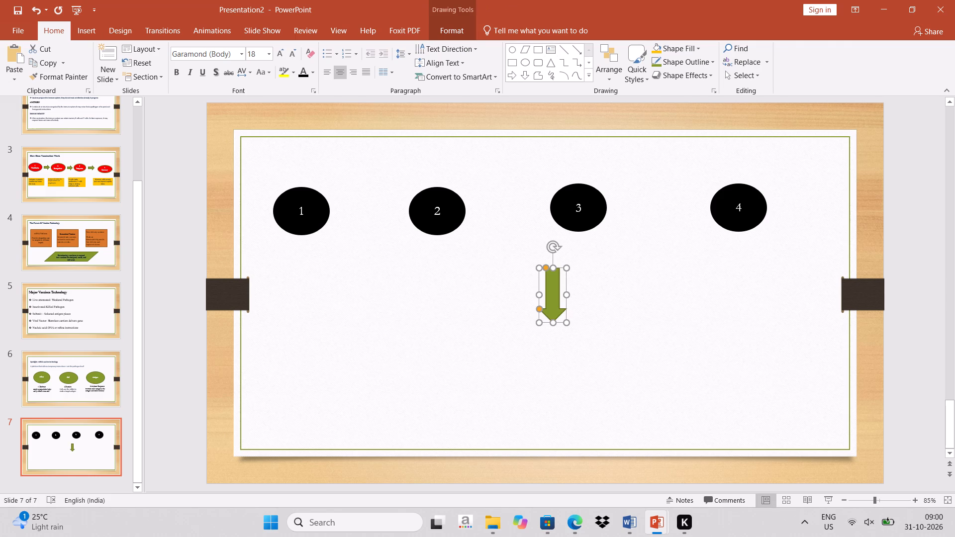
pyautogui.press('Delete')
# Insert a small text box on slide 7 and position it directly below oval 1.
pyautogui.click(87, 37)
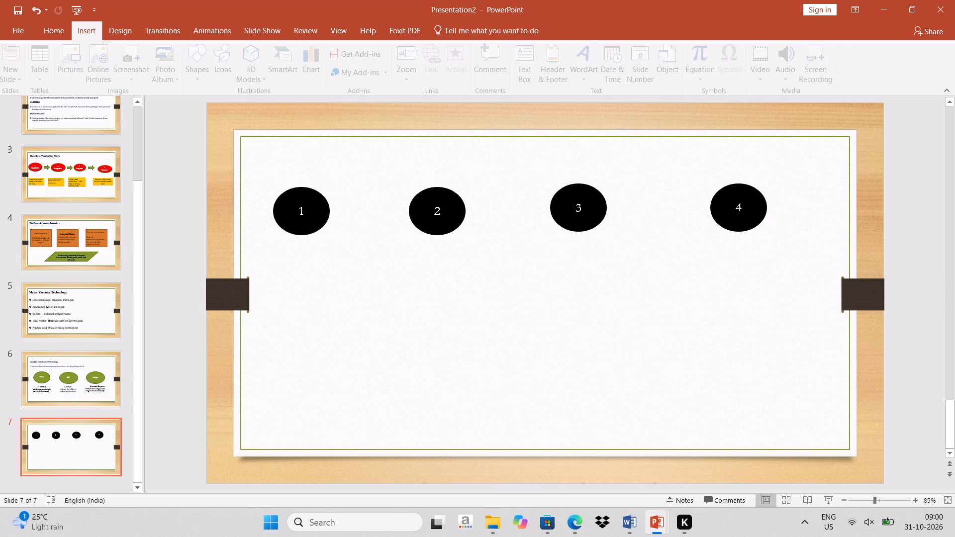
pyautogui.doubleClick(522, 75)
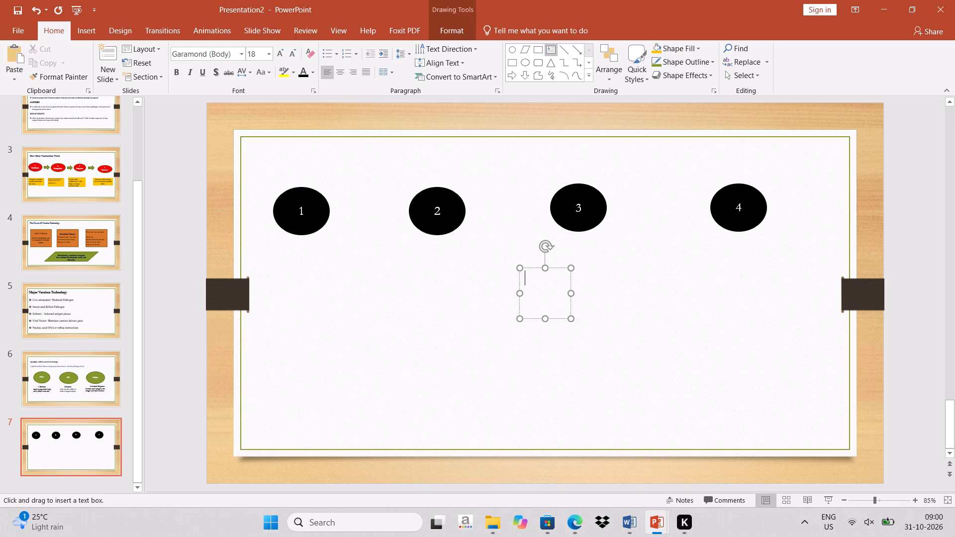
pyautogui.click(545, 268)
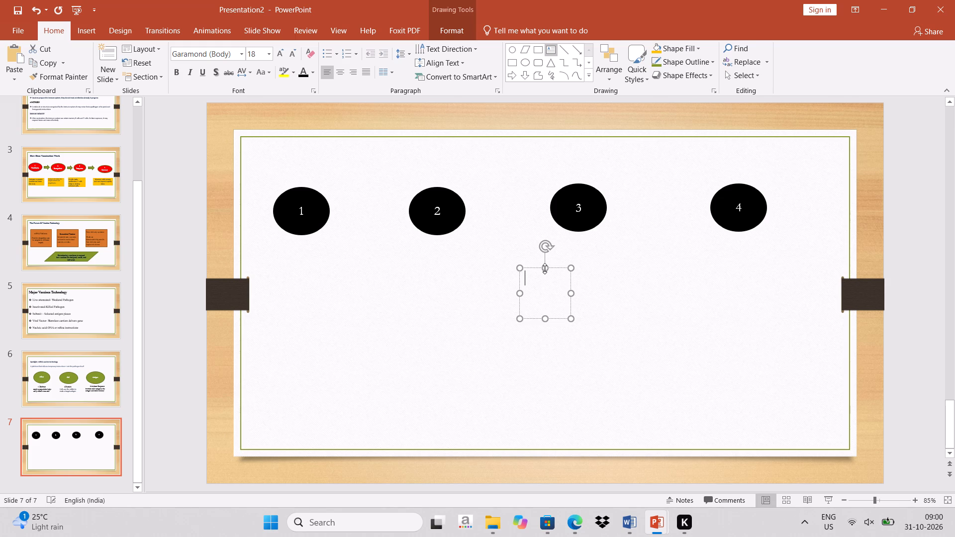
pyautogui.moveTo(533, 268); pyautogui.dragTo(281, 255)
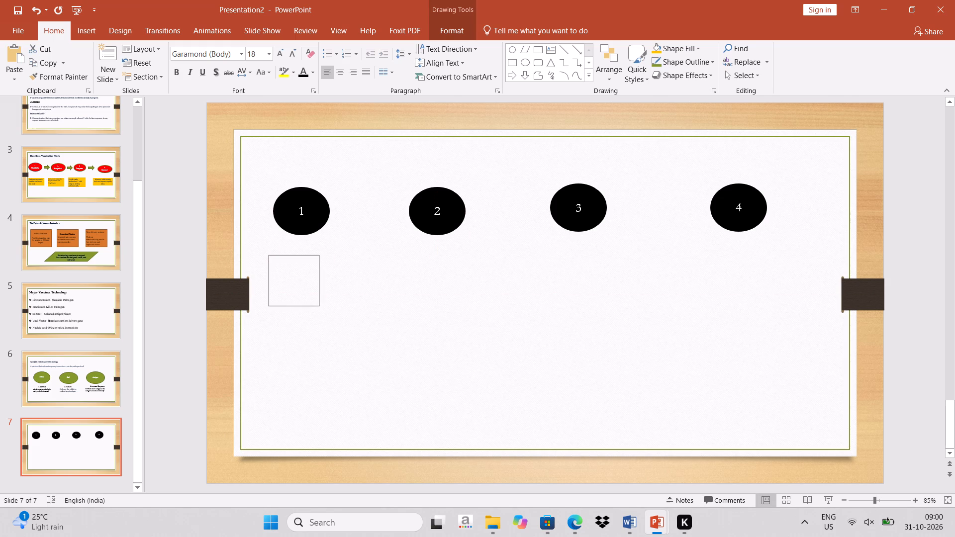
pyautogui.moveTo(281, 255); pyautogui.dragTo(289, 258)
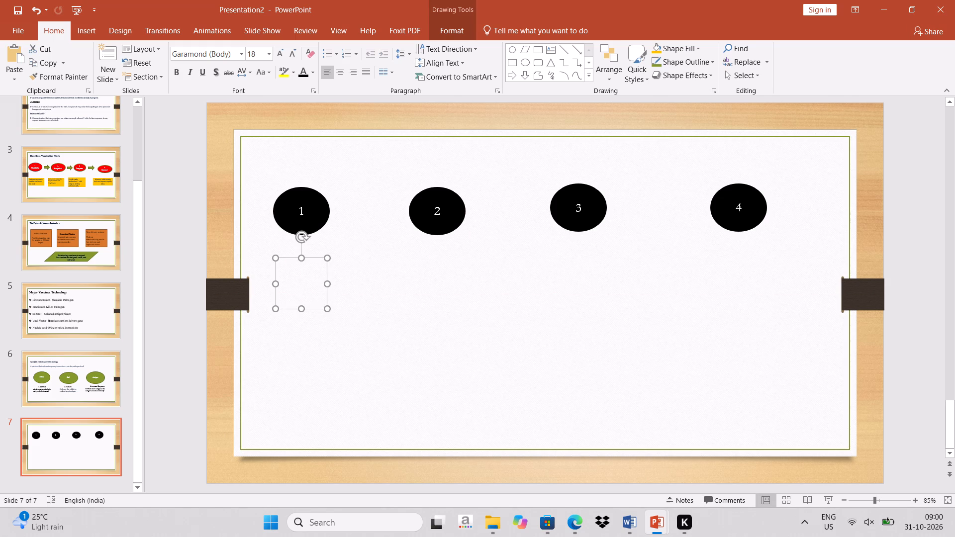
# Shrink the Presentation2 window to reveal the source slide and fill the text box with "Research" and, on a new line, "Identify the pathogen &target antigen".
pyautogui.click(914, 11)
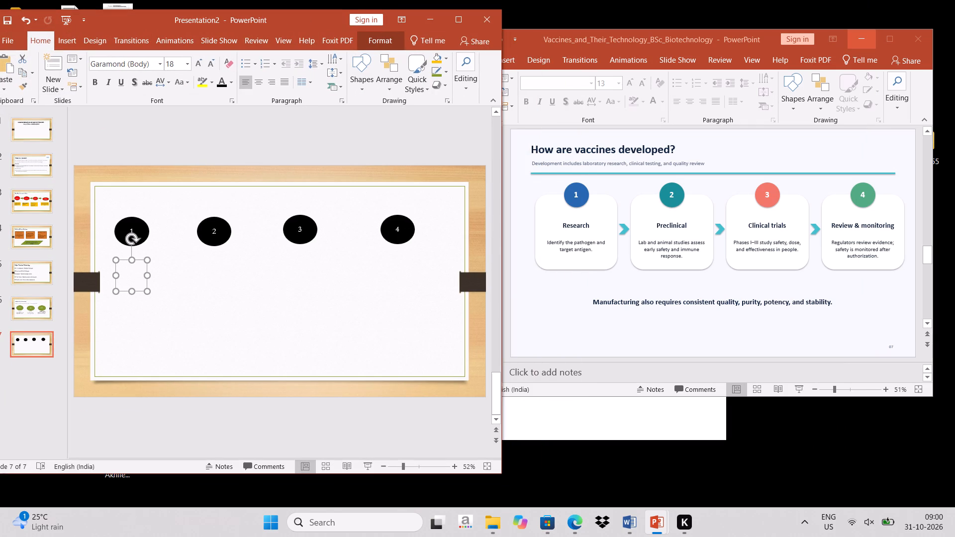
pyautogui.click(133, 271)
pyautogui.click(129, 267)
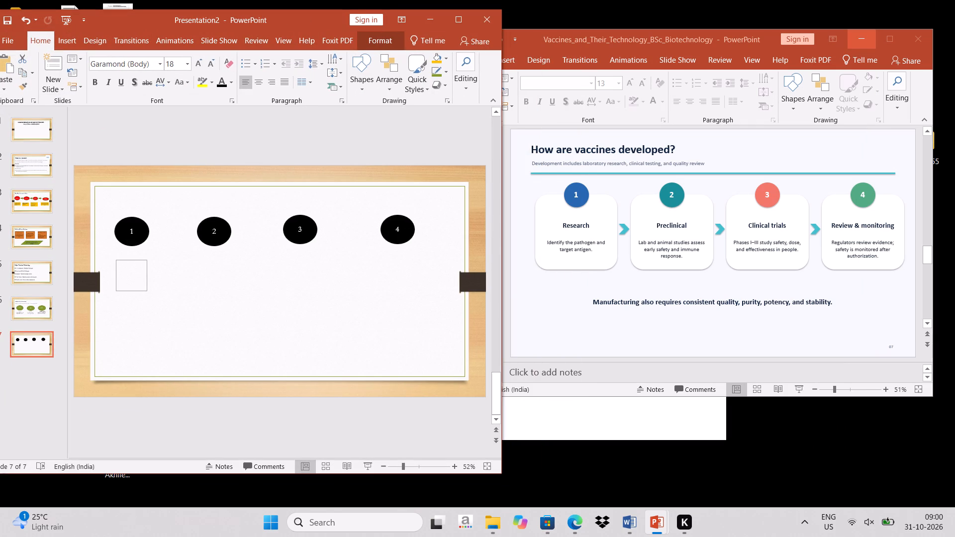
pyautogui.doubleClick(121, 271)
pyautogui.write('Rese')
pyautogui.write('arch')
pyautogui.press('Return')
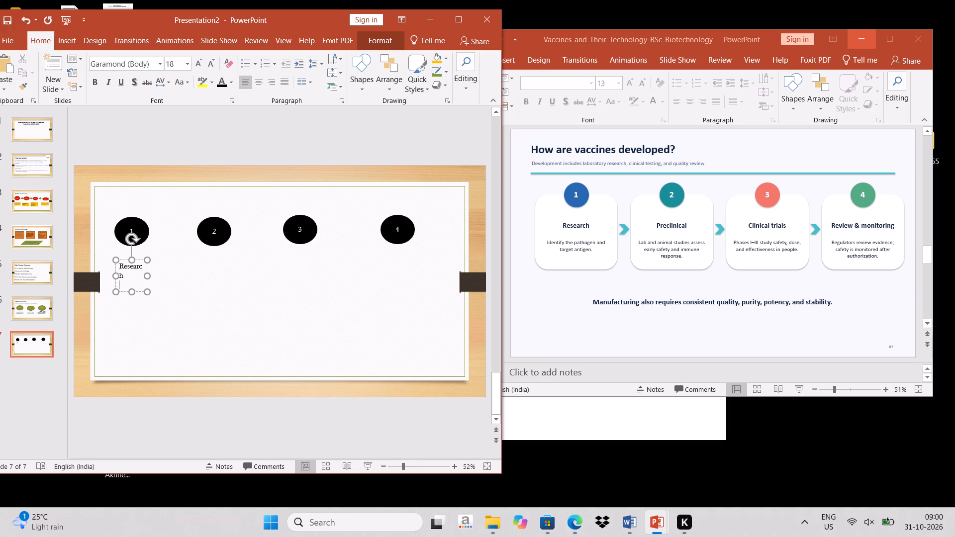
pyautogui.write('Identify the pa')
pyautogui.write('thogen')
pyautogui.press('space')
pyautogui.hotkey('shift', '&')
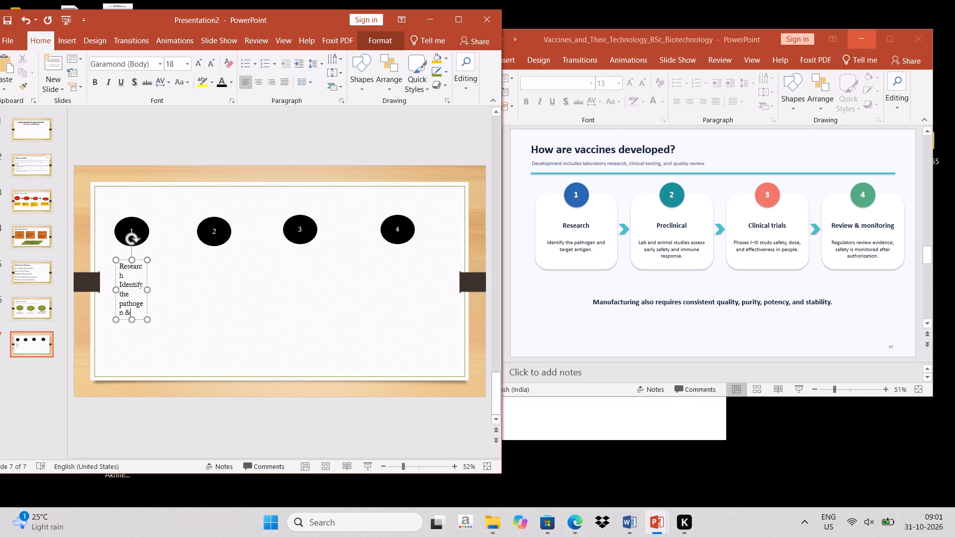
pyautogui.write('target antigen')
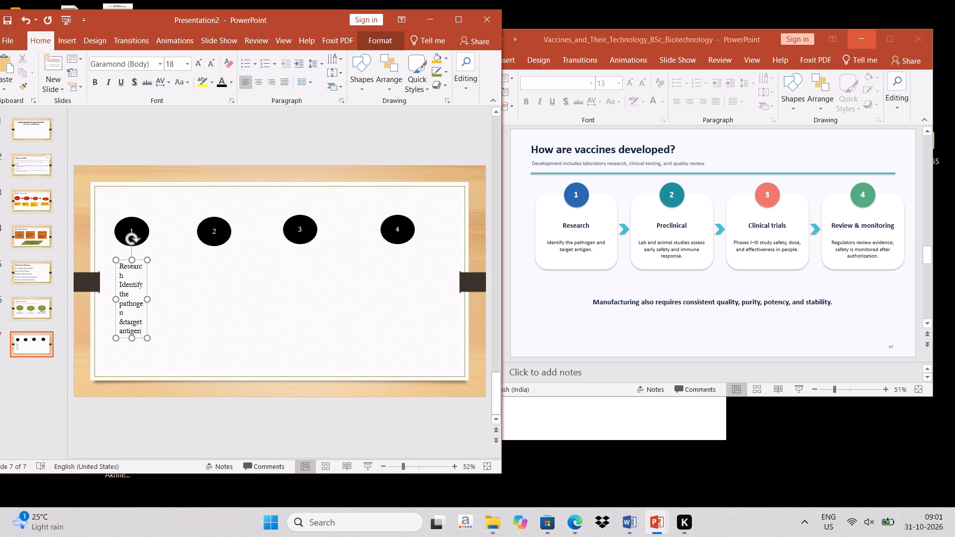
# Widen the Research text box on both sides so its description fits two lines, and indent the "Research" heading with spaces.
pyautogui.moveTo(147, 300); pyautogui.dragTo(187, 298)
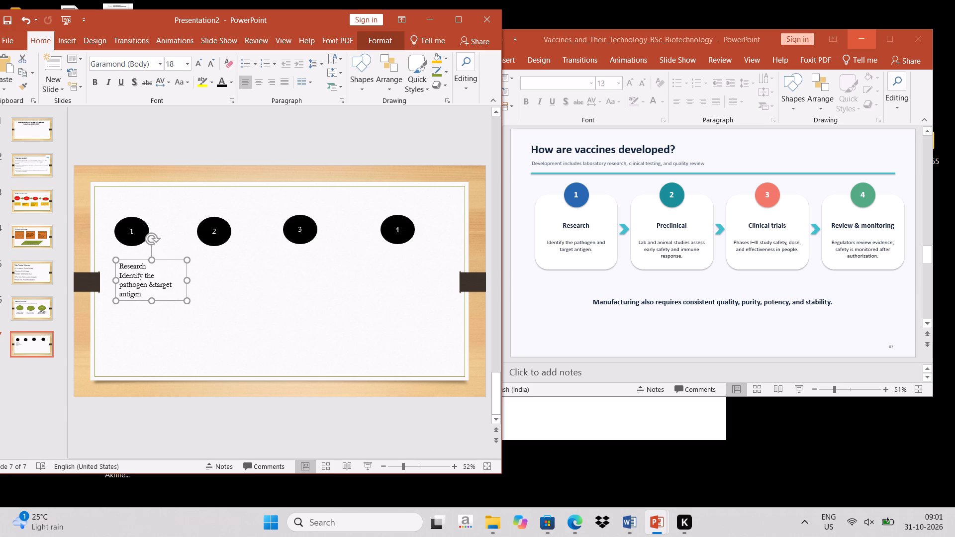
pyautogui.moveTo(116, 279); pyautogui.dragTo(104, 280)
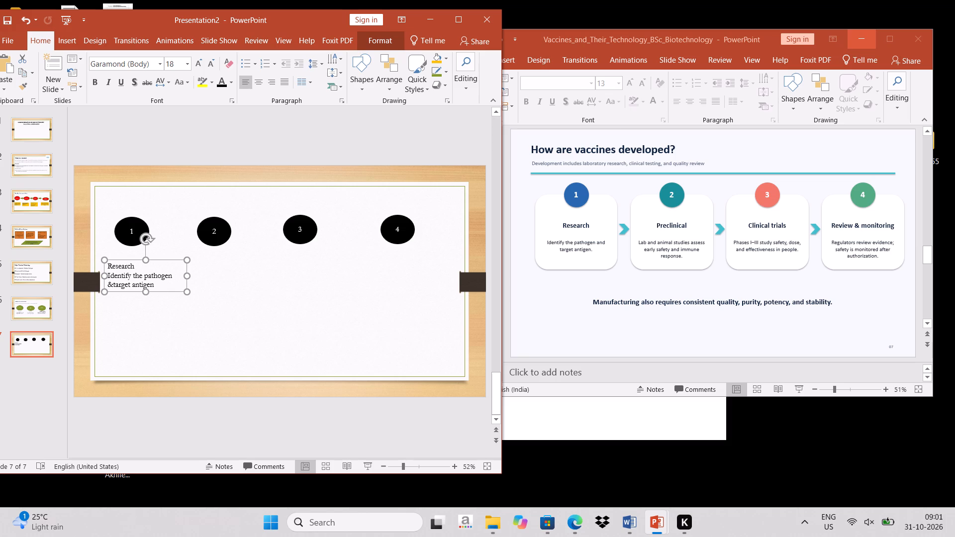
pyautogui.click(109, 264)
pyautogui.press('space')
pyautogui.press('space')
pyautogui.press('space')
pyautogui.press('space')
pyautogui.press('space')
pyautogui.press('space')
pyautogui.press('space')
# Shift oval 2 slightly to the right within the row.
pyautogui.moveTo(212, 235); pyautogui.dragTo(221, 235)
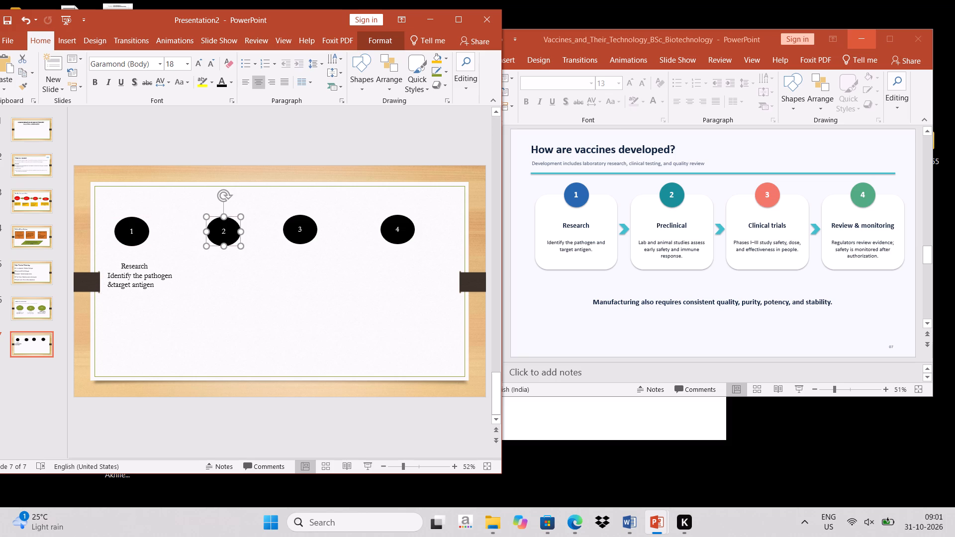
# Copy the Research text box and place the duplicate below oval 2, level with the original.
pyautogui.rightClick(246, 289)
pyautogui.click(112, 263)
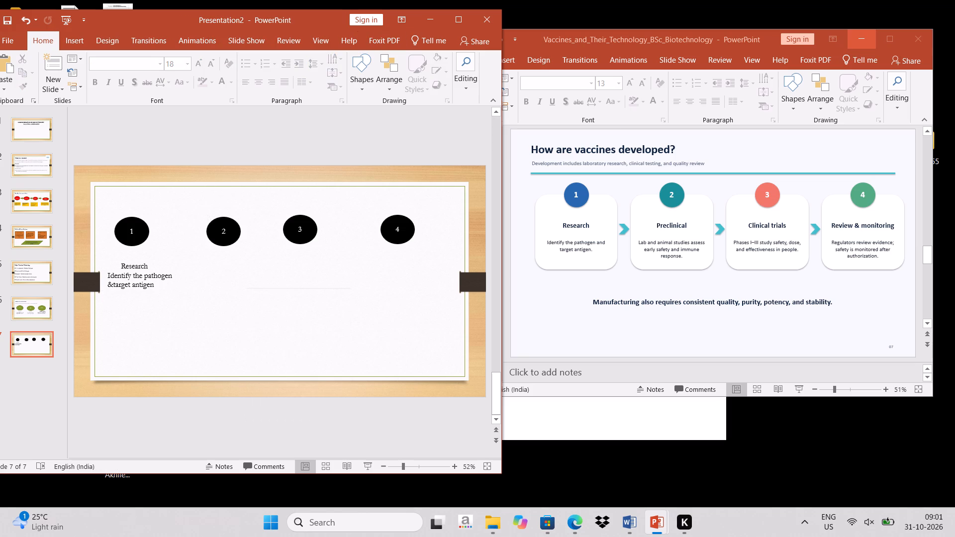
pyautogui.click(102, 260)
pyautogui.rightClick(108, 260)
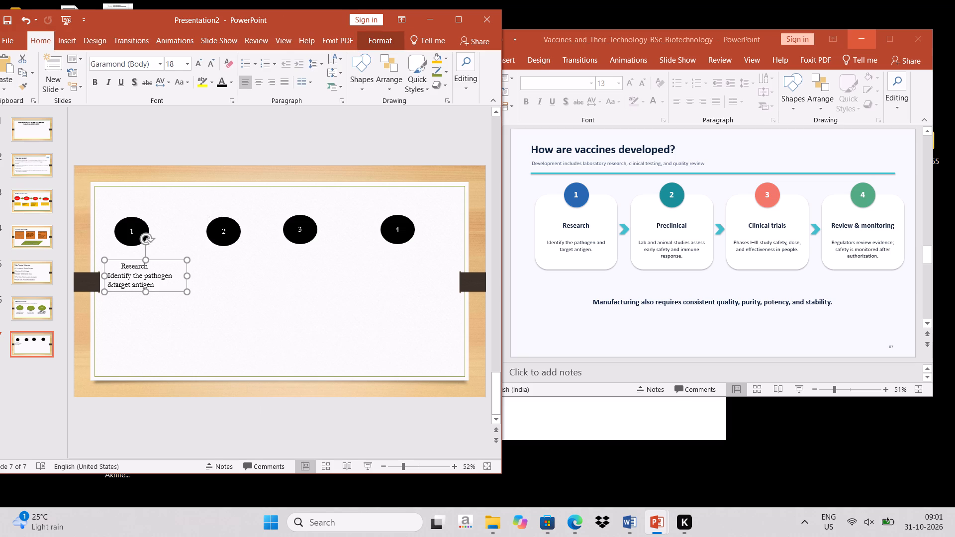
pyautogui.click(128, 248)
pyautogui.click(207, 263)
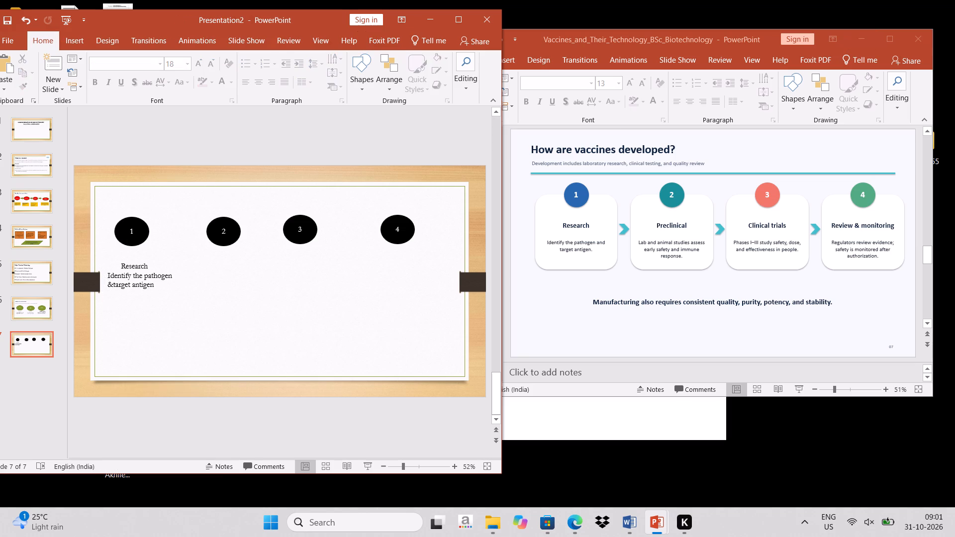
pyautogui.hotkey('ctrl', 'v')
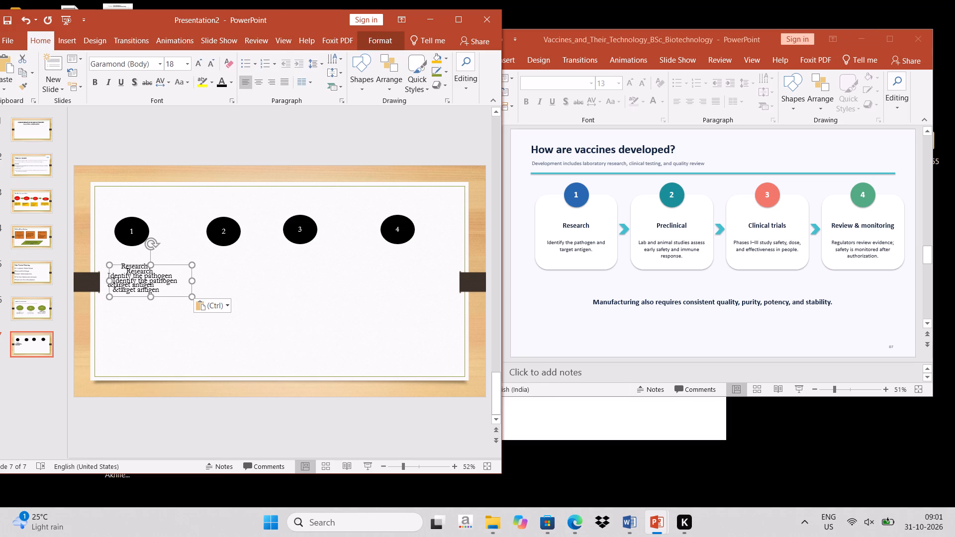
pyautogui.moveTo(164, 266); pyautogui.dragTo(252, 260)
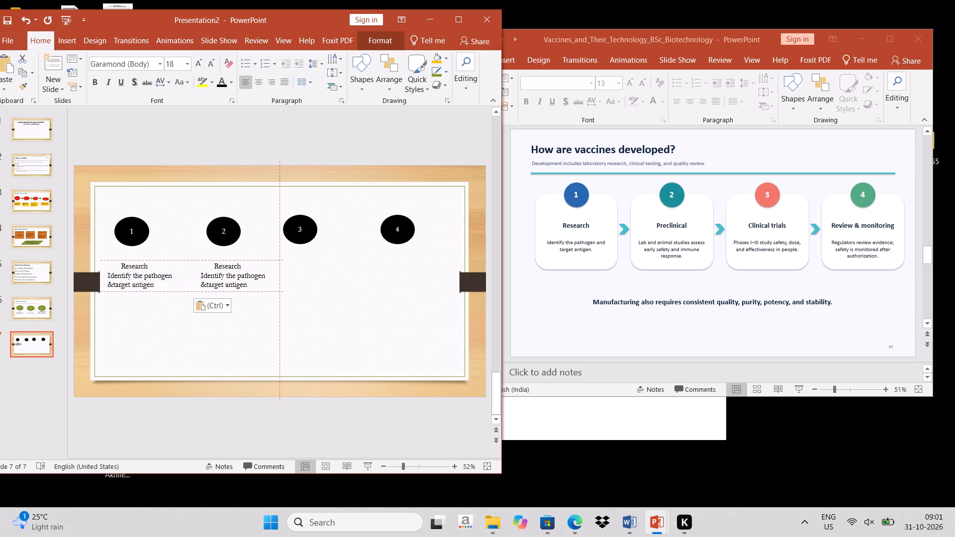
pyautogui.moveTo(252, 260); pyautogui.dragTo(248, 260)
# Replace the heading in the text box below oval 2 with "Preclinical".
pyautogui.click(237, 268)
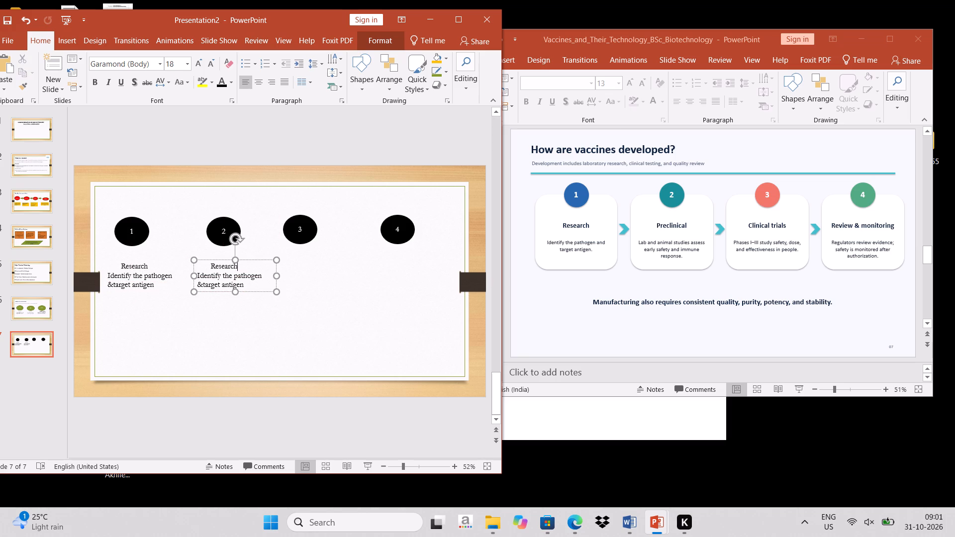
pyautogui.press('BackSpace')
pyautogui.press('BackSpace')
pyautogui.press('BackSpace')
pyautogui.press('BackSpace')
pyautogui.press('BackSpace')
pyautogui.press('BackSpace')
pyautogui.press('BackSpace')
pyautogui.press('BackSpace')
pyautogui.write('Preclinical')
# Delete the copied description text beneath the "Preclinical" heading.
pyautogui.press('Down')
pyautogui.press('Down')
pyautogui.press('Down')
pyautogui.press('Right')
pyautogui.press('BackSpace')
pyautogui.press('BackSpace')
pyautogui.press('BackSpace')
pyautogui.press('BackSpace')
pyautogui.press('BackSpace')
pyautogui.press('BackSpace')
pyautogui.press('BackSpace')
pyautogui.press('BackSpace')
pyautogui.press('BackSpace')
pyautogui.press('BackSpace')
pyautogui.press('BackSpace')
pyautogui.press('BackSpace')
pyautogui.press('BackSpace')
pyautogui.press('BackSpace')
pyautogui.press('BackSpace')
pyautogui.press('BackSpace')
pyautogui.press('BackSpace')
pyautogui.press('BackSpace')
pyautogui.press('BackSpace')
pyautogui.press('BackSpace')
pyautogui.press('BackSpace')
pyautogui.press('BackSpace')
pyautogui.press('BackSpace')
pyautogui.press('BackSpace')
pyautogui.press('BackSpace')
pyautogui.press('BackSpace')
pyautogui.press('BackSpace')
pyautogui.press('BackSpace')
pyautogui.press('BackSpace')
pyautogui.press('BackSpace')
pyautogui.press('BackSpace')
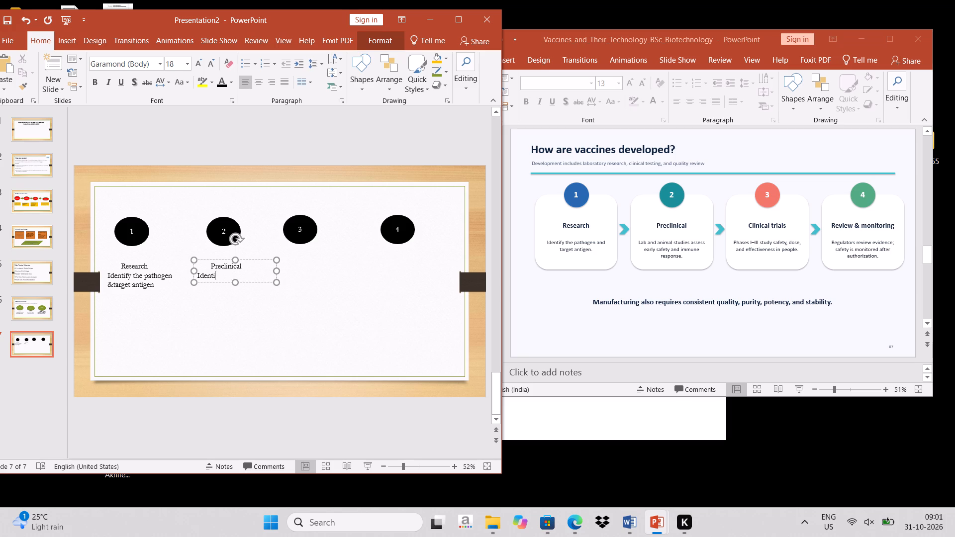
pyautogui.press('BackSpace')
pyautogui.press('BackSpace')
pyautogui.press('BackSpace')
pyautogui.press('BackSpace')
pyautogui.press('BackSpace')
pyautogui.press('BackSpace')
# Enter "Lab and animal studied assess early safety and immune response" as the description under the "Preclinical" heading.
pyautogui.write('Lab and animal')
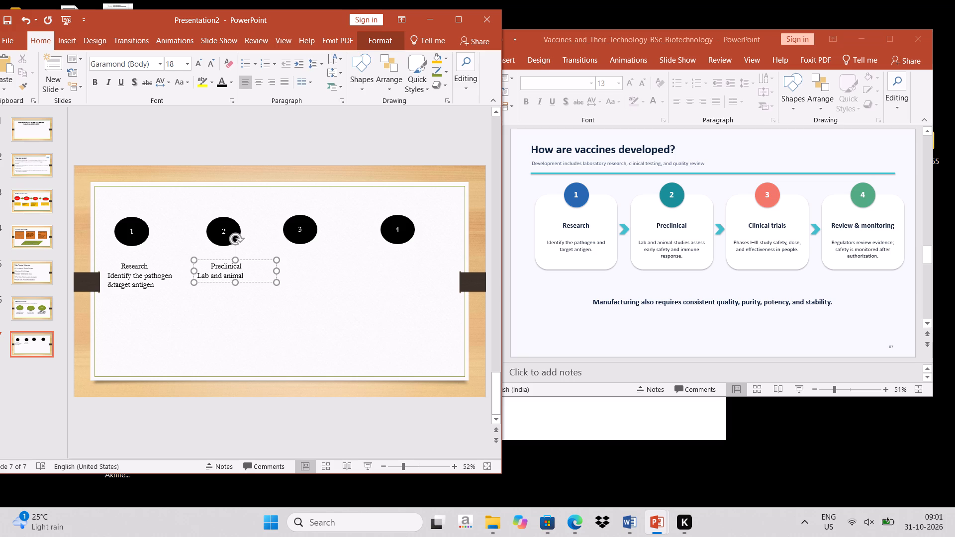
pyautogui.press('space')
pyautogui.write('studied a')
pyautogui.write('sse')
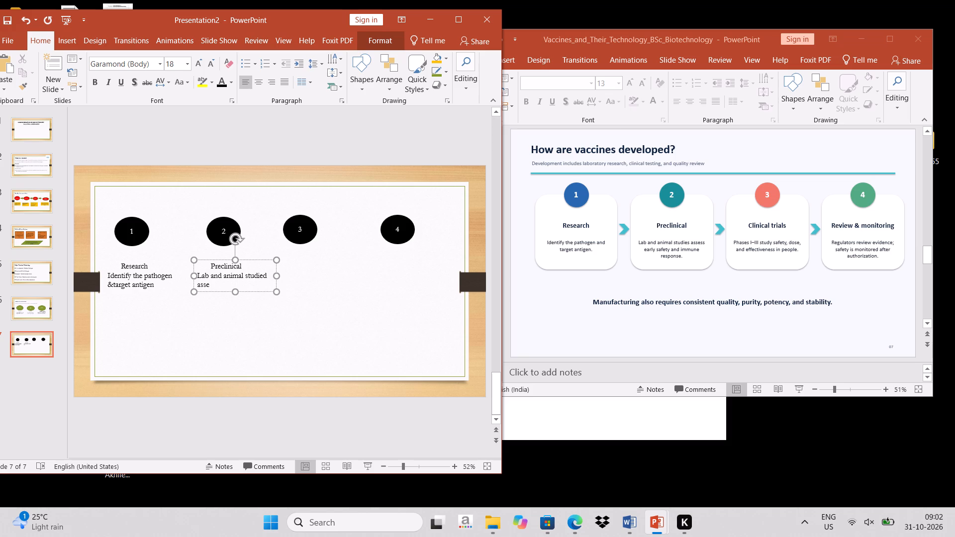
pyautogui.write('ss early safety')
pyautogui.press('space')
pyautogui.write('and immune respom')
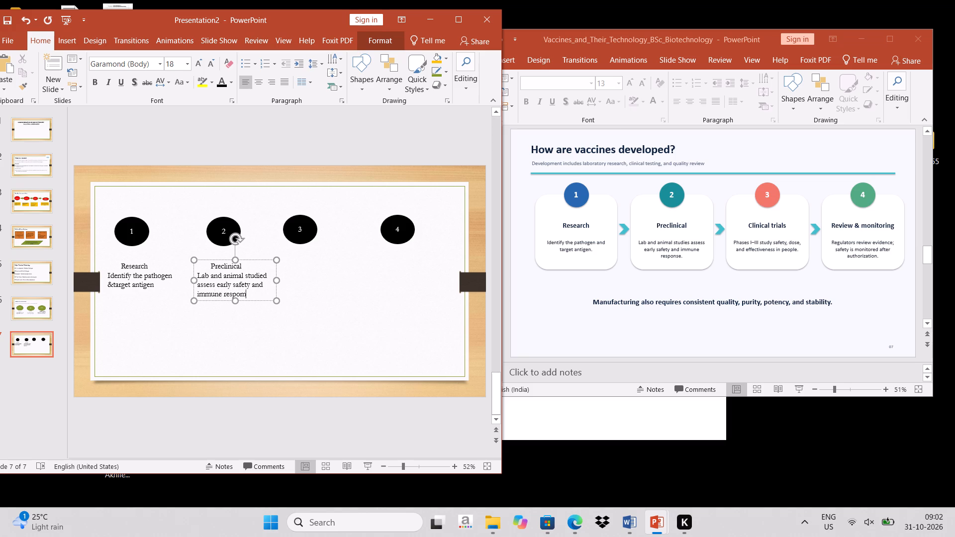
pyautogui.press('BackSpace')
pyautogui.write('nse')
# Paste another copy of the Research text box and place it below oval 3.
pyautogui.rightClick(298, 266)
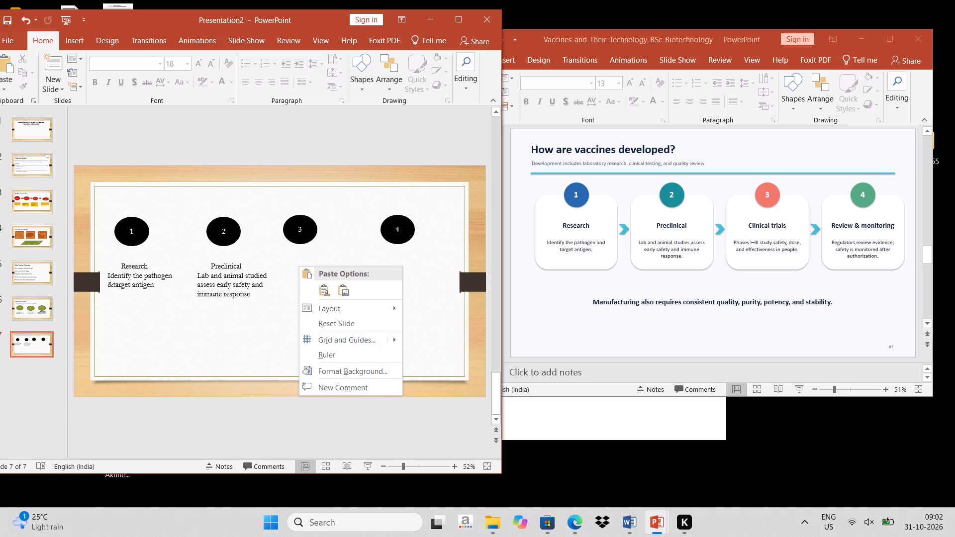
pyautogui.click(286, 257)
pyautogui.hotkey('ctrl', 'v')
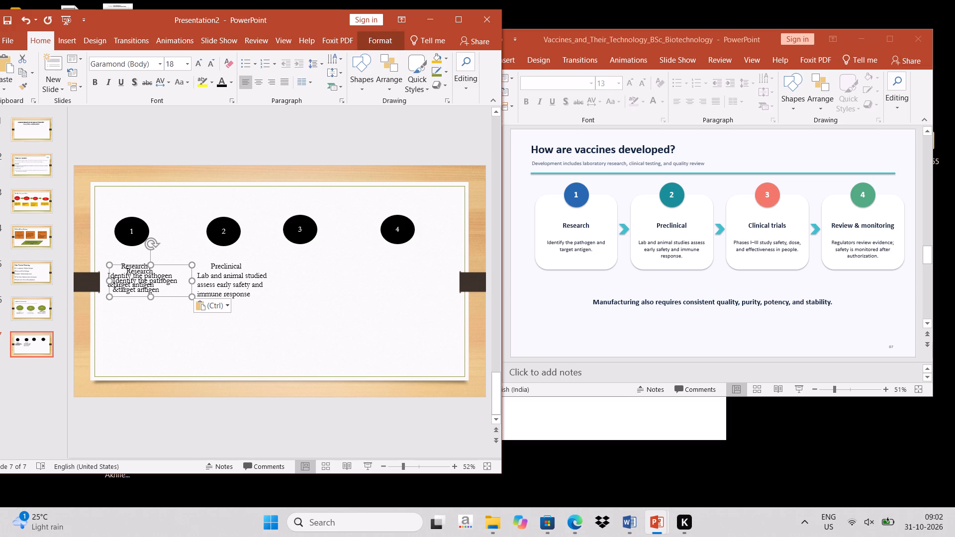
pyautogui.moveTo(164, 265); pyautogui.dragTo(339, 271)
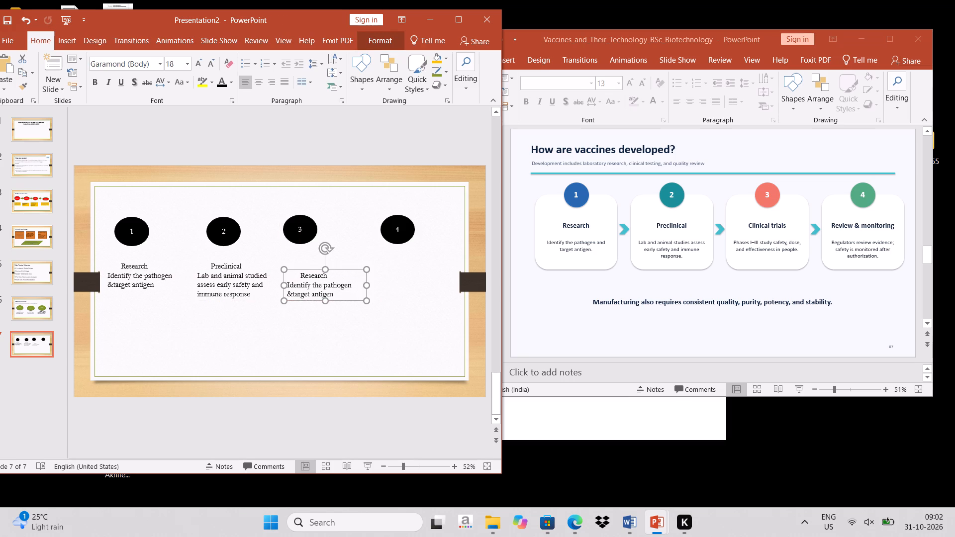
# Replace the "Research" heading in the text box below oval 3 with "Clinical Trial;s".
pyautogui.click(332, 273)
pyautogui.press('BackSpace')
pyautogui.press('BackSpace')
pyautogui.press('BackSpace')
pyautogui.press('BackSpace')
pyautogui.press('BackSpace')
pyautogui.press('BackSpace')
pyautogui.press('BackSpace')
pyautogui.press('BackSpace')
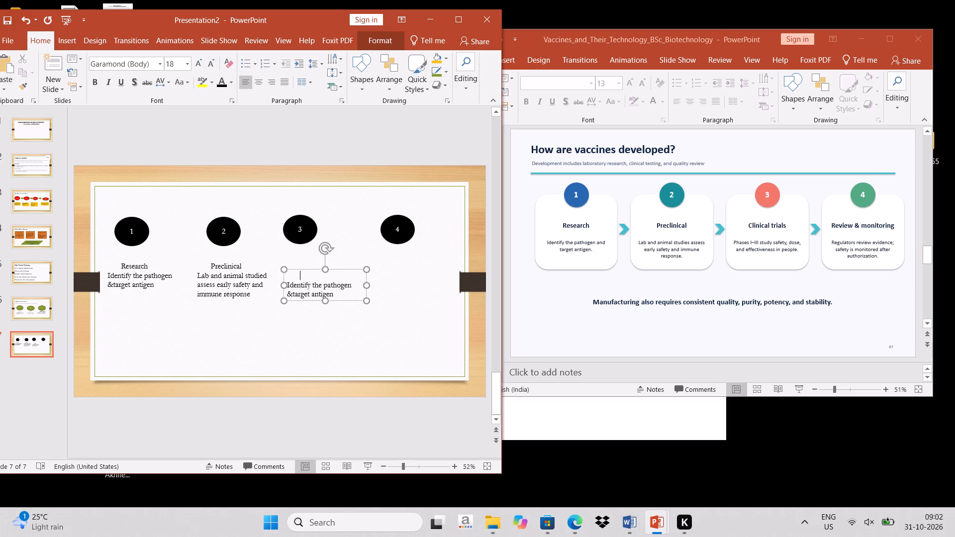
pyautogui.write('Clinical Trial;s')
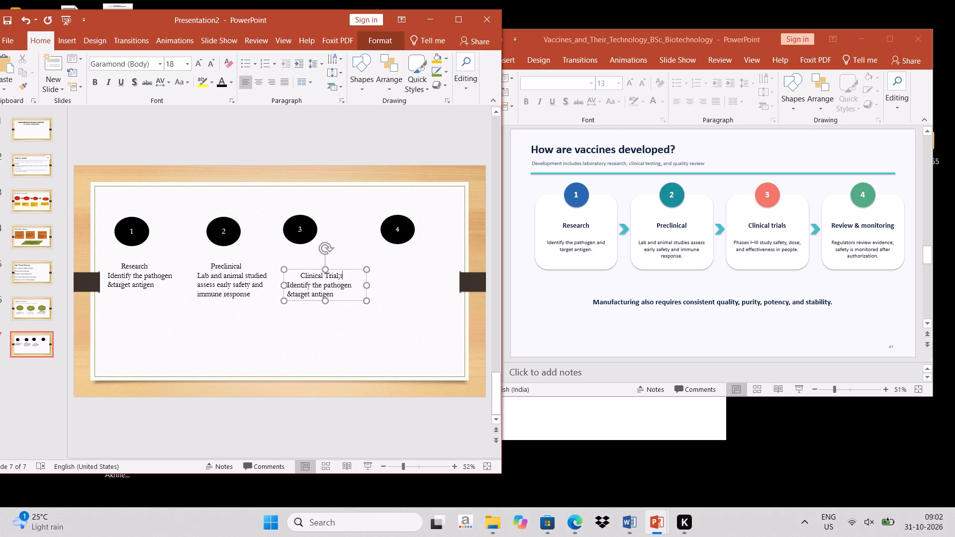
# Replace the copied description below oval 3's heading with "Phase 1-III study safety,dose and effectiveness in people".
pyautogui.click(336, 295)
pyautogui.moveTo(336, 295); pyautogui.dragTo(331, 293)
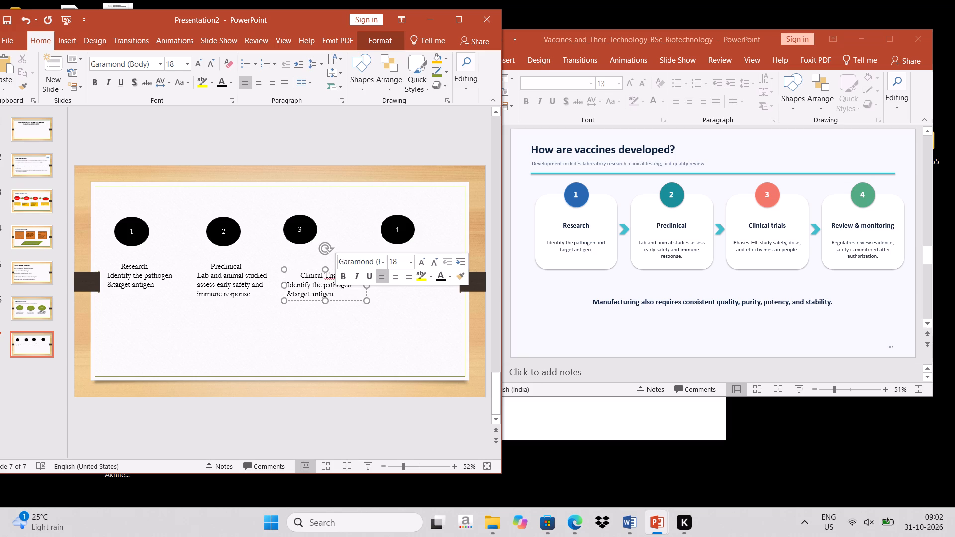
pyautogui.moveTo(331, 293); pyautogui.dragTo(301, 288)
pyautogui.press('BackSpace')
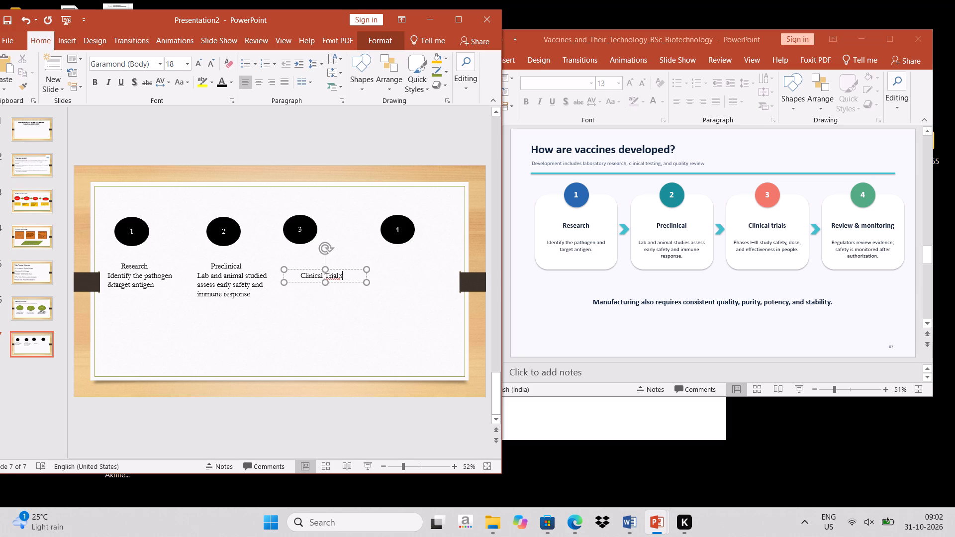
pyautogui.press('Return')
pyautogui.write('Phase')
pyautogui.press('space')
pyautogui.write('1-')
pyautogui.write('III')
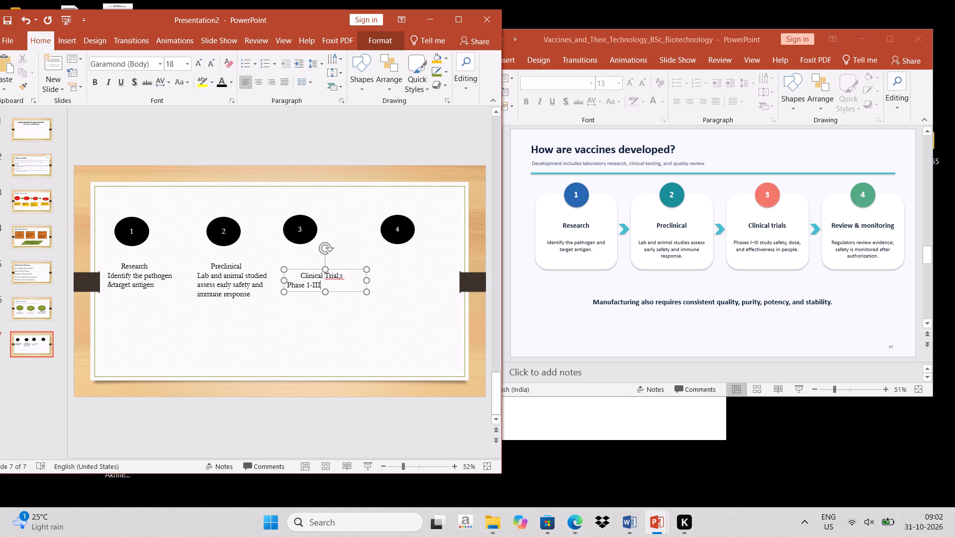
pyautogui.press('space')
pyautogui.write('study safety')
pyautogui.press('space')
pyautogui.press('BackSpace')
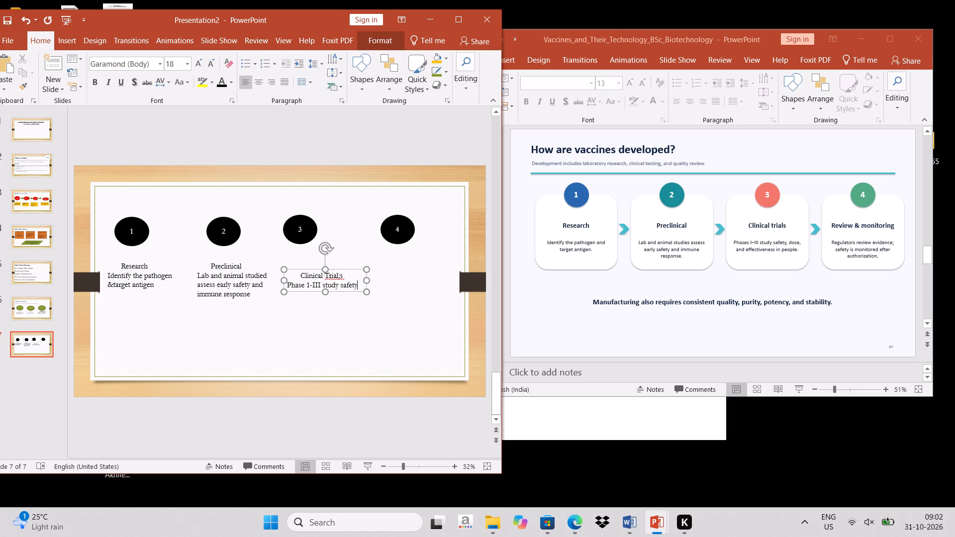
pyautogui.write(',dose and effectiveness')
pyautogui.press('space')
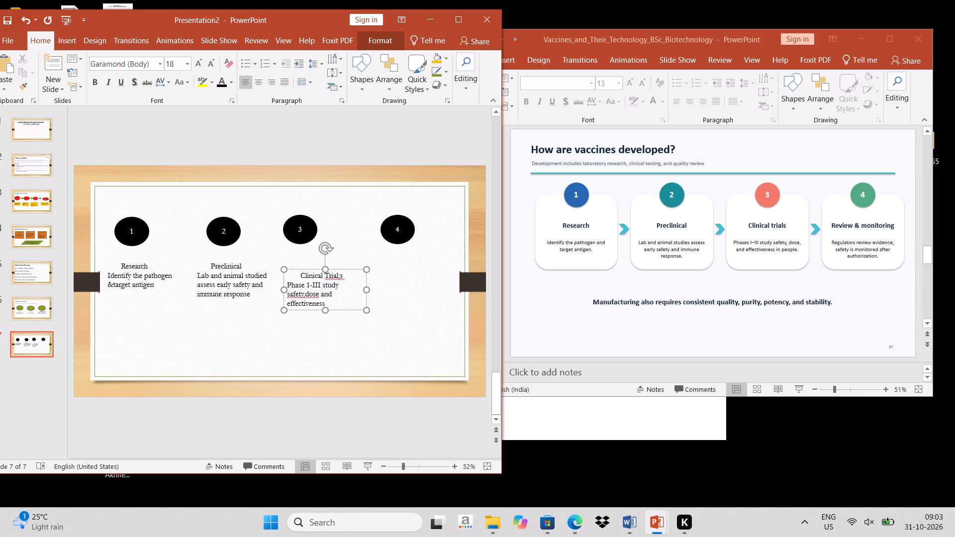
pyautogui.write('im')
pyautogui.press('BackSpace')
pyautogui.write('n people')
# Paste another copy of the Research text box and place it below oval 4.
pyautogui.rightClick(391, 263)
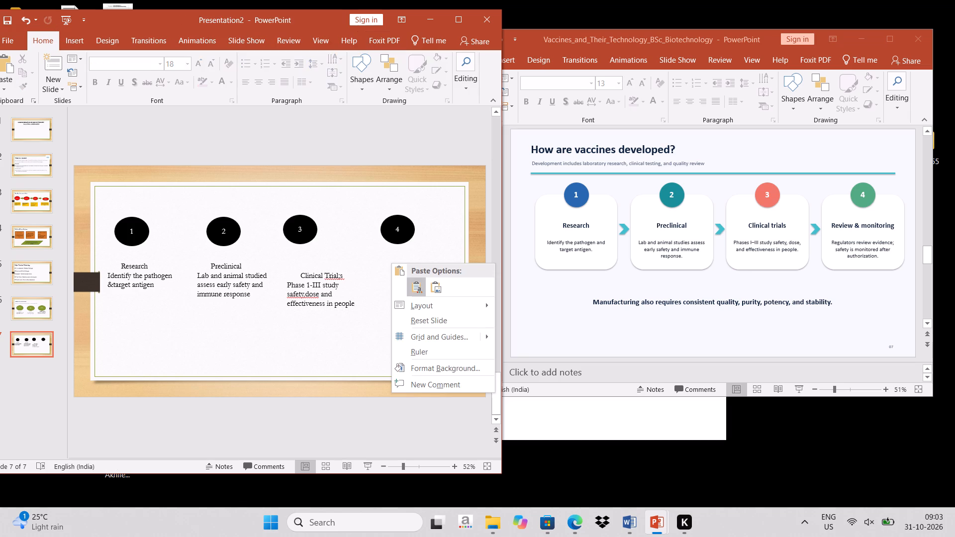
pyautogui.rightClick(359, 256)
pyautogui.click(330, 338)
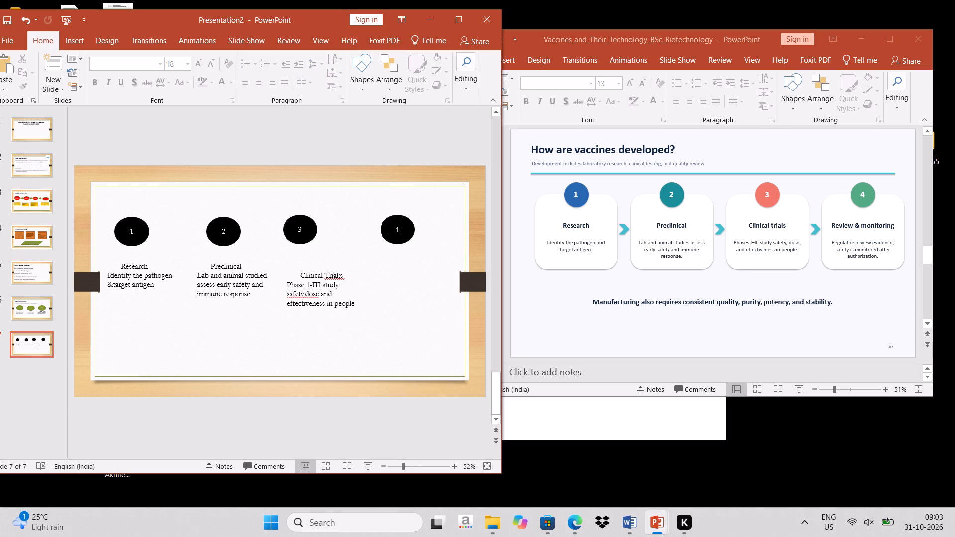
pyautogui.click(389, 291)
pyautogui.hotkey('ctrl', 'v')
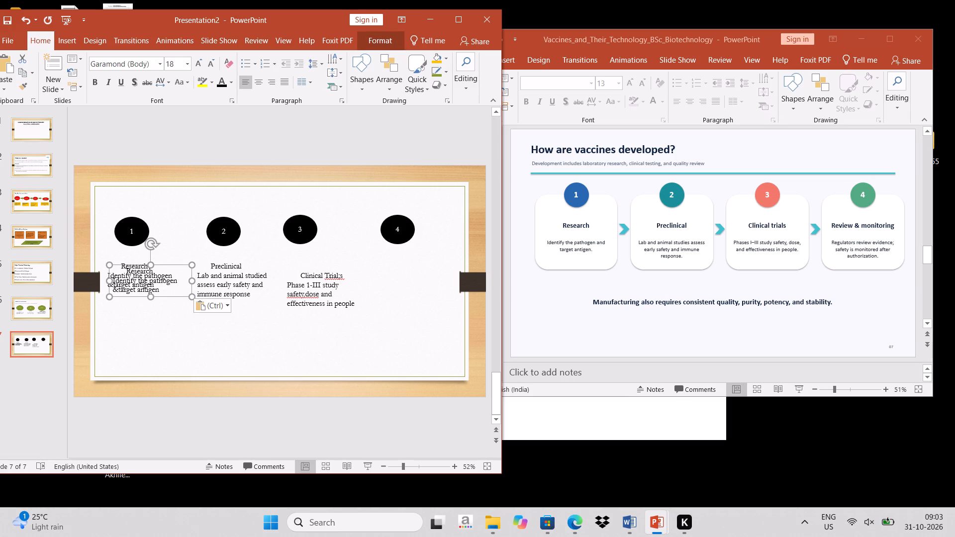
pyautogui.moveTo(165, 265); pyautogui.dragTo(418, 271)
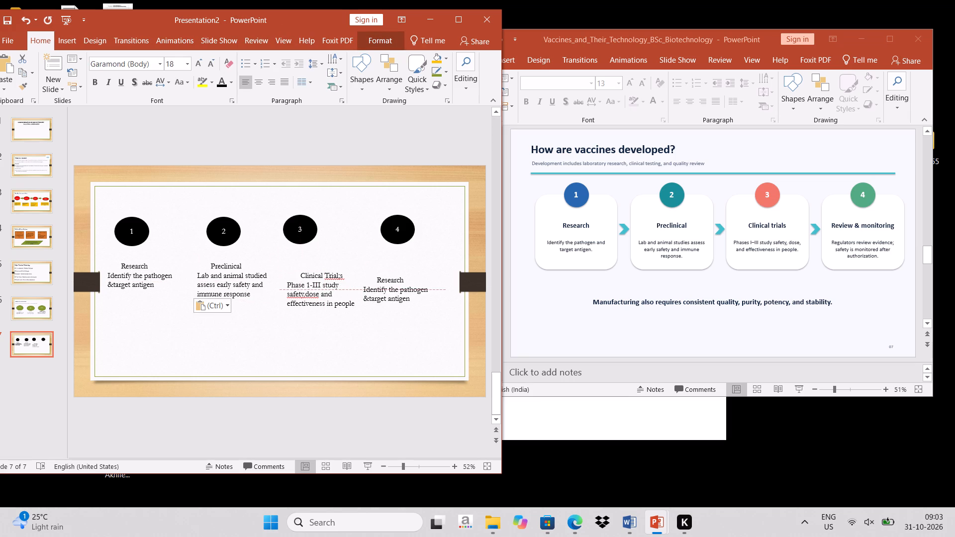
pyautogui.moveTo(418, 271); pyautogui.dragTo(426, 275)
# Change the "Research" heading in the text box below oval 4 to "Review & Monitoring".
pyautogui.click(424, 284)
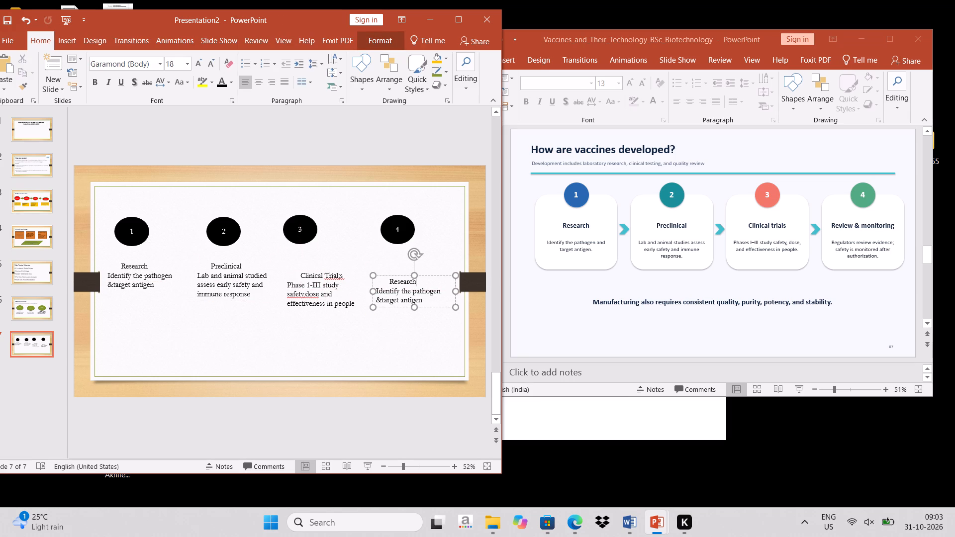
pyautogui.press('BackSpace')
pyautogui.press('BackSpace')
pyautogui.press('BackSpace')
pyautogui.press('BackSpace')
pyautogui.press('BackSpace')
pyautogui.press('BackSpace')
pyautogui.write('view & Monitoring')
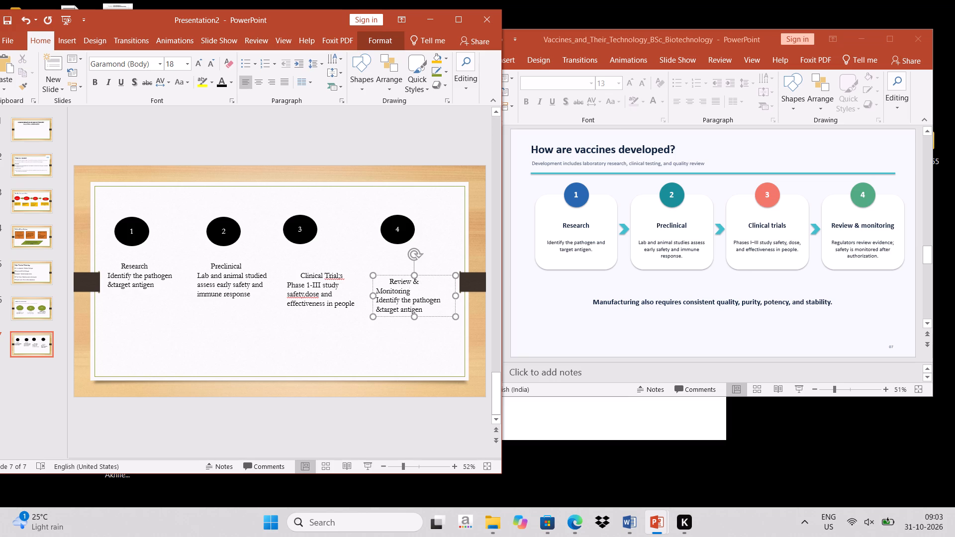
# Replace the copied description under "Review & Monitoring" with "Regulators review evidence,safety is monitored after authorization".
pyautogui.moveTo(377, 301); pyautogui.dragTo(426, 310)
pyautogui.press('BackSpace')
pyautogui.press('Return')
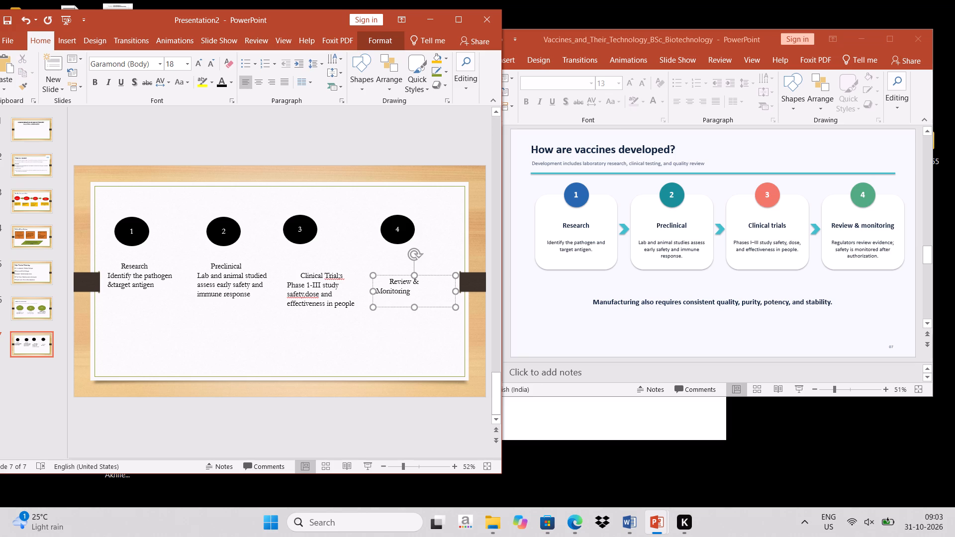
pyautogui.write('Regulators review')
pyautogui.press('space')
pyautogui.write('evidence')
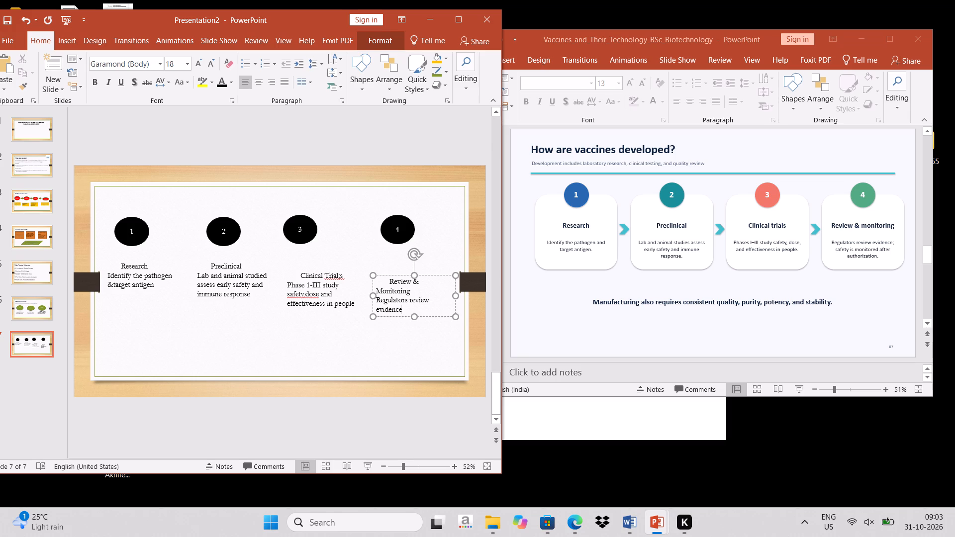
pyautogui.press(',')
pyautogui.press('a')
pyautogui.press('BackSpace')
pyautogui.write('safety is moniti')
pyautogui.press('BackSpace')
pyautogui.write('ored')
pyautogui.press('space')
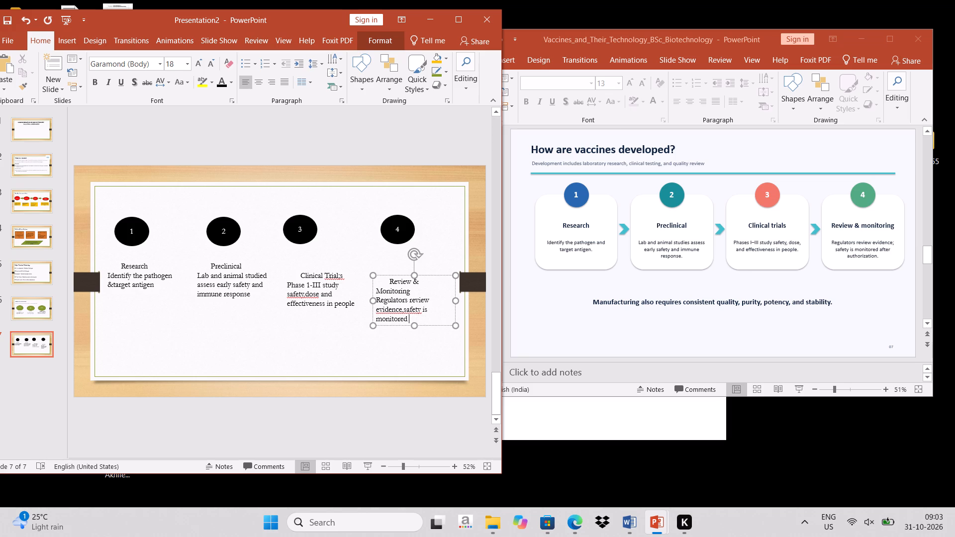
pyautogui.write('after authorization')
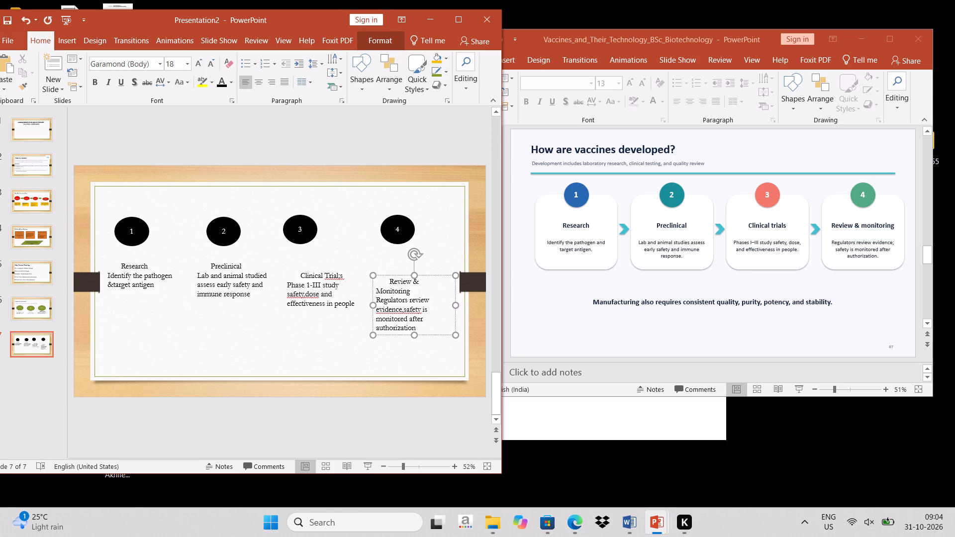
# Maximize the Presentation2 window and move the "Review & Monitoring" text box up, closer to oval 4.
pyautogui.click(466, 17)
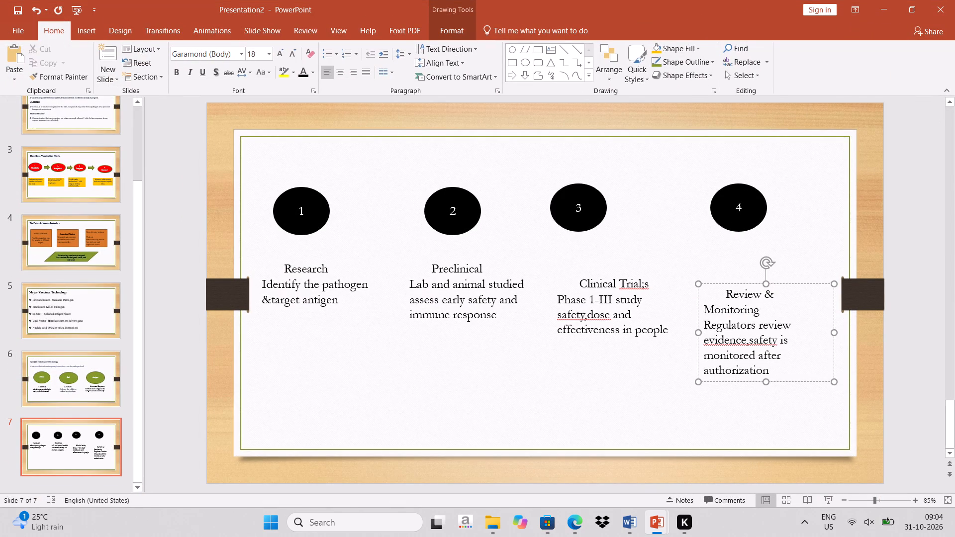
pyautogui.moveTo(776, 284); pyautogui.dragTo(776, 259)
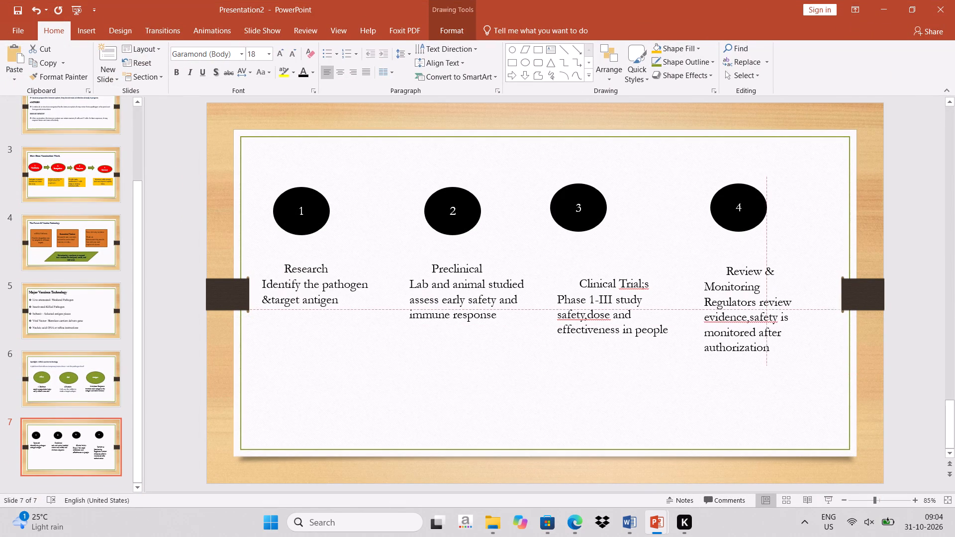
# Widen the "Review & Monitoring" text box toward the Clinical Trials caption so its heading fits on one line.
pyautogui.moveTo(776, 259); pyautogui.dragTo(780, 259)
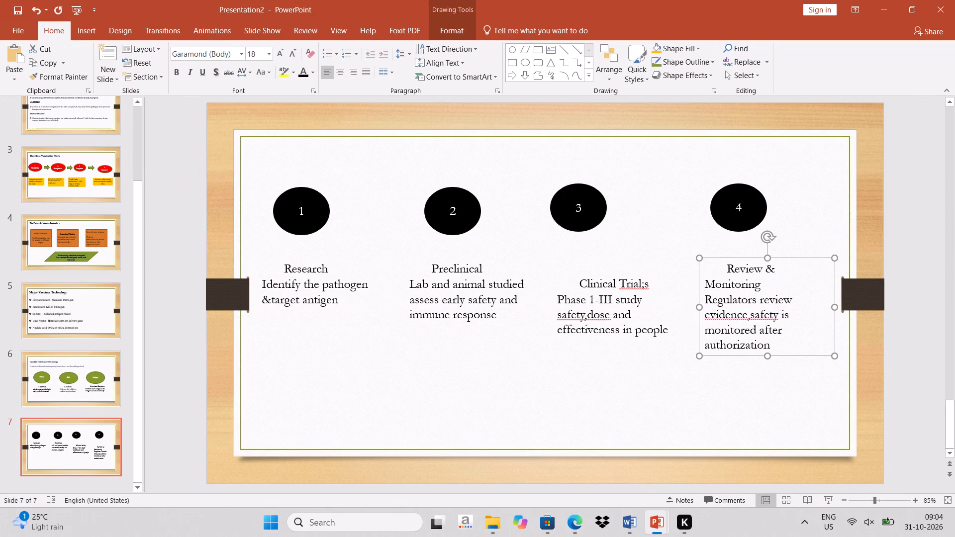
pyautogui.moveTo(768, 355); pyautogui.dragTo(771, 330)
pyautogui.moveTo(698, 307); pyautogui.dragTo(693, 309)
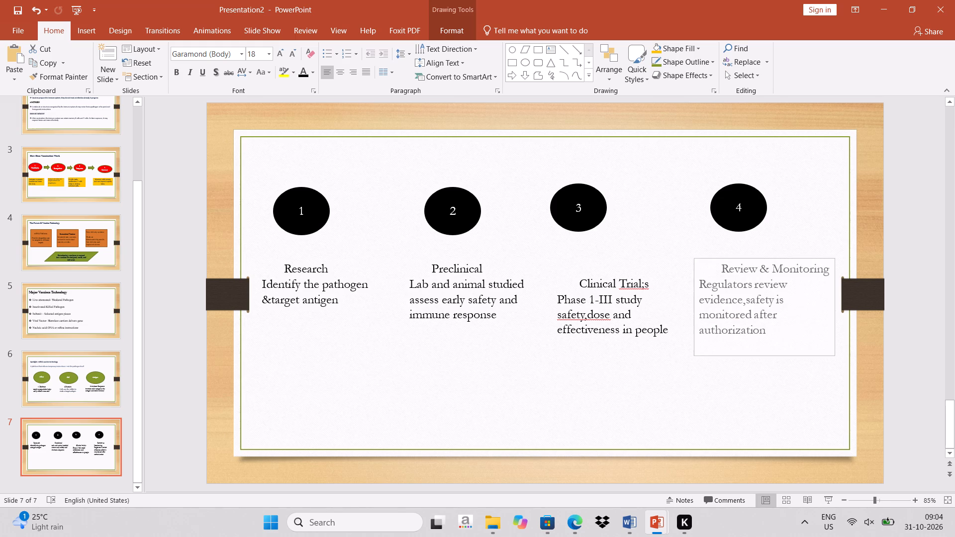
pyautogui.moveTo(693, 309); pyautogui.dragTo(686, 308)
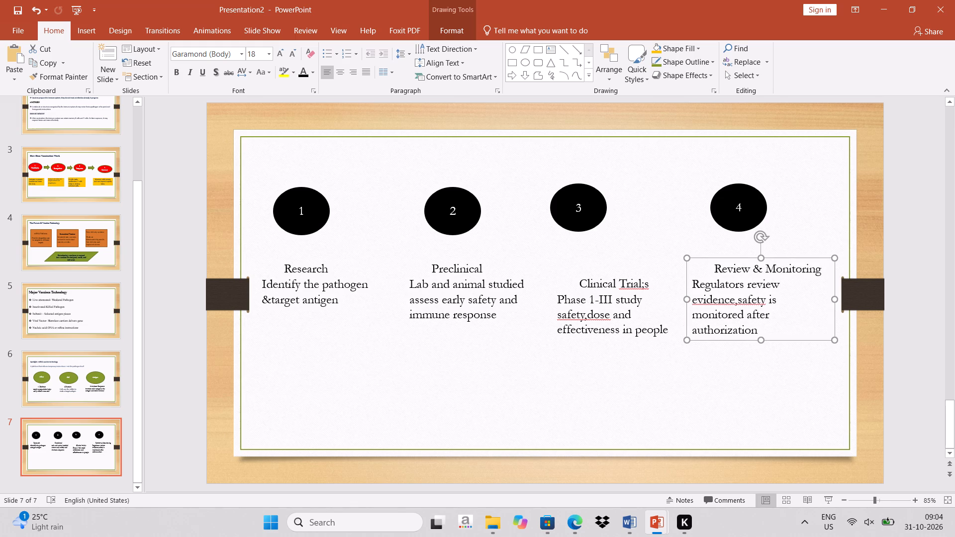
# Center-align the description under "Review & Monitoring" and all the text in the Clinical Trials text box.
pyautogui.moveTo(694, 285); pyautogui.dragTo(765, 332)
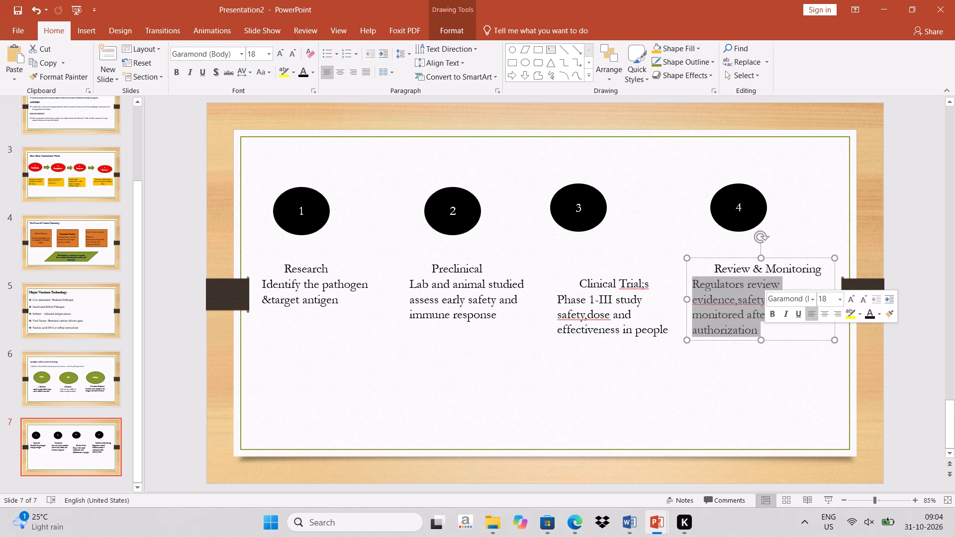
pyautogui.click(823, 313)
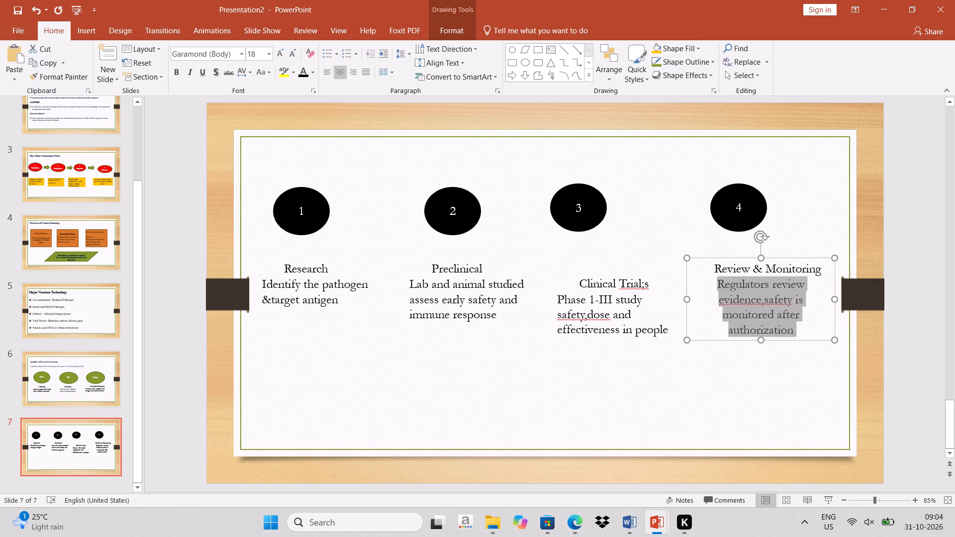
pyautogui.click(789, 380)
pyautogui.moveTo(579, 283); pyautogui.dragTo(621, 312)
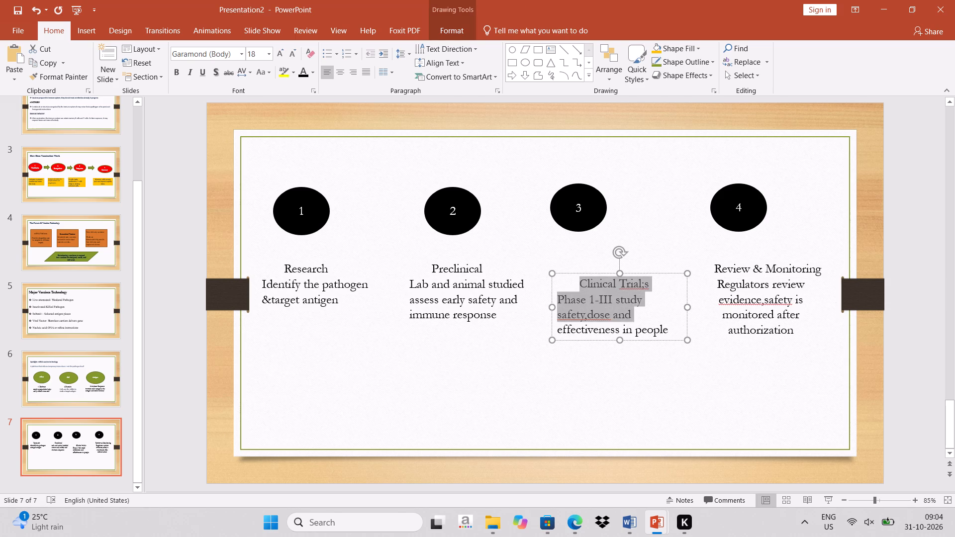
pyautogui.moveTo(621, 312); pyautogui.dragTo(667, 334)
pyautogui.click(724, 319)
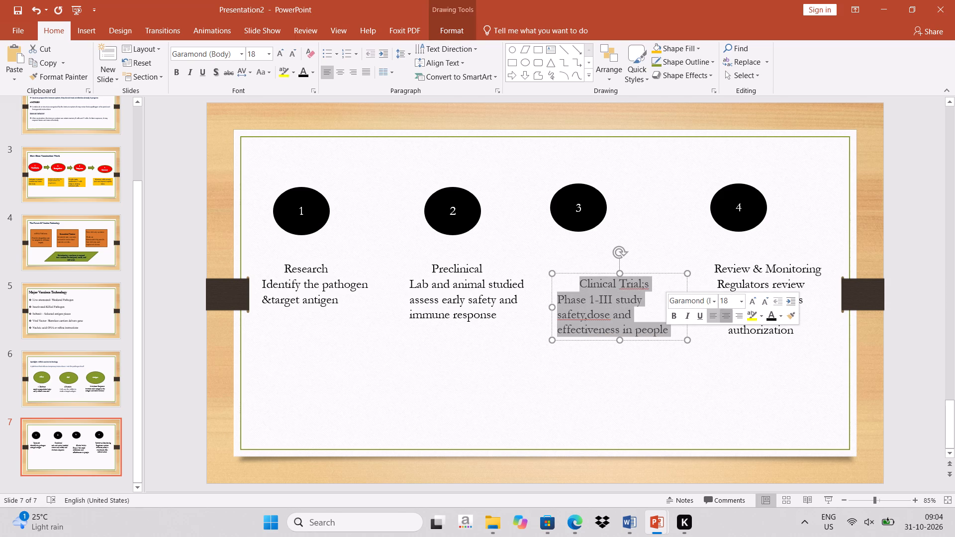
pyautogui.click(578, 377)
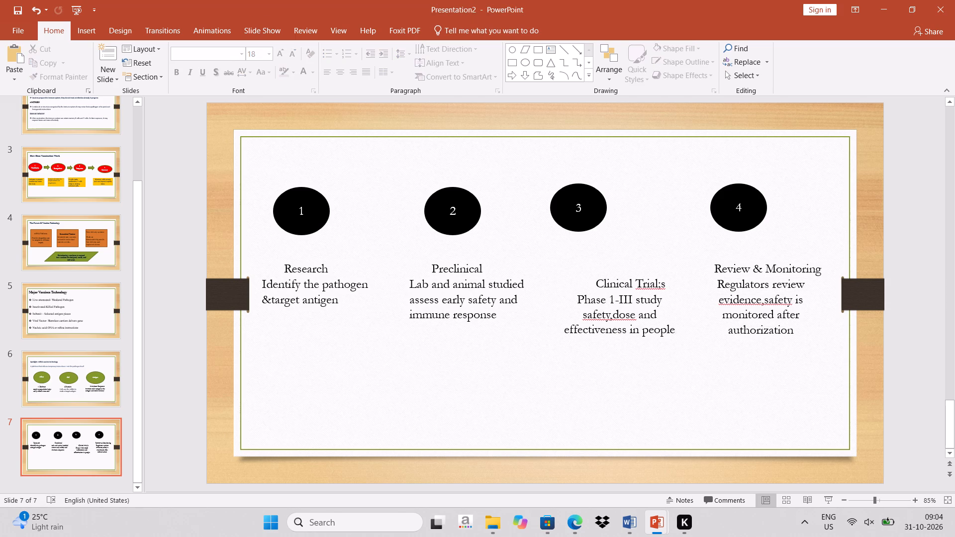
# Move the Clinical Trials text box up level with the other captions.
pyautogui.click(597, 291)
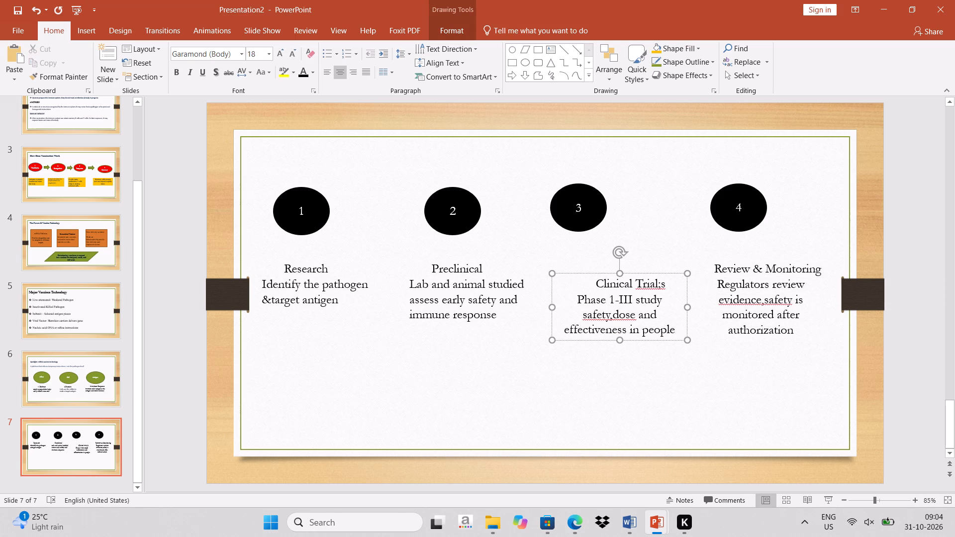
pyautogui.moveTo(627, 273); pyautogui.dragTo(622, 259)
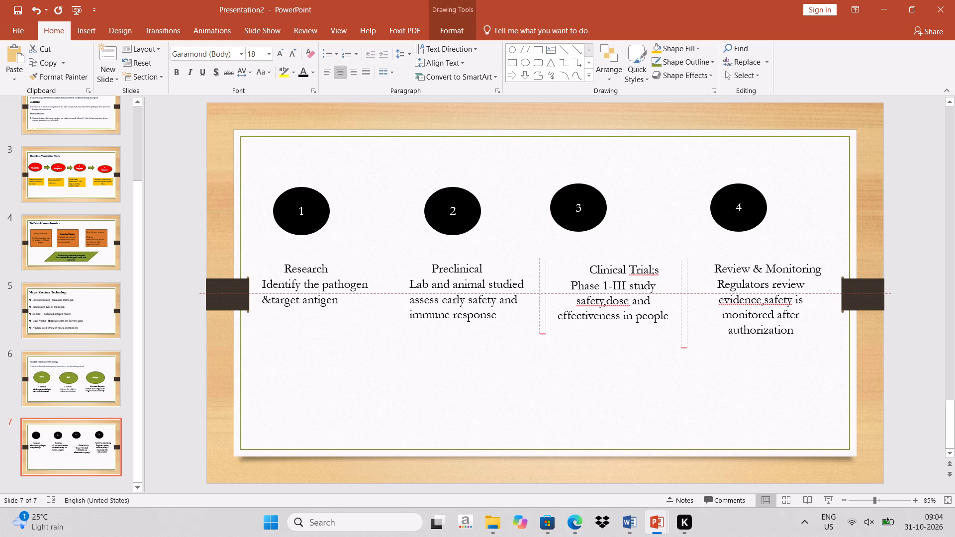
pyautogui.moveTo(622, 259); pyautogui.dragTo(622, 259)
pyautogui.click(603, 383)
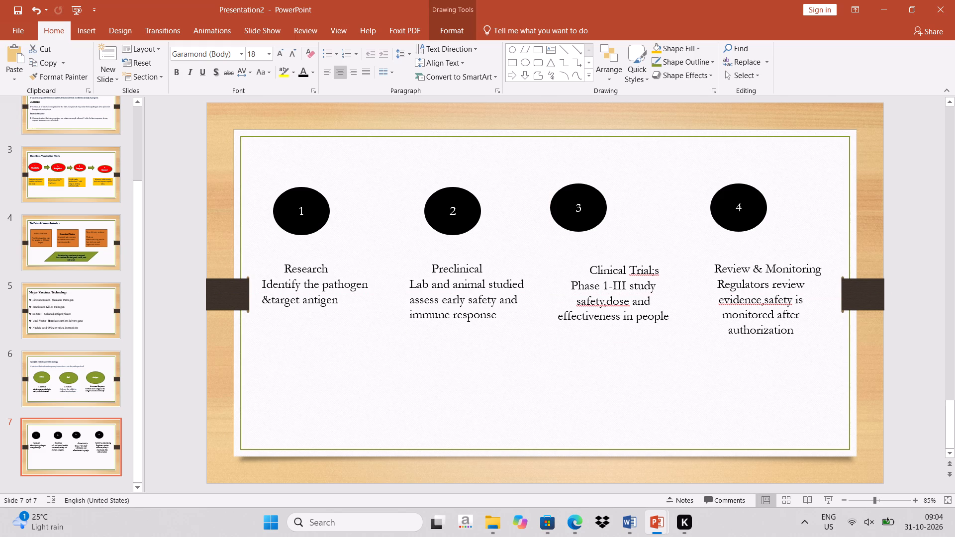
# Move the Research, Preclinical, Clinical Trials and Review & Monitoring text boxes down into a lower row on slide 7.
pyautogui.click(297, 275)
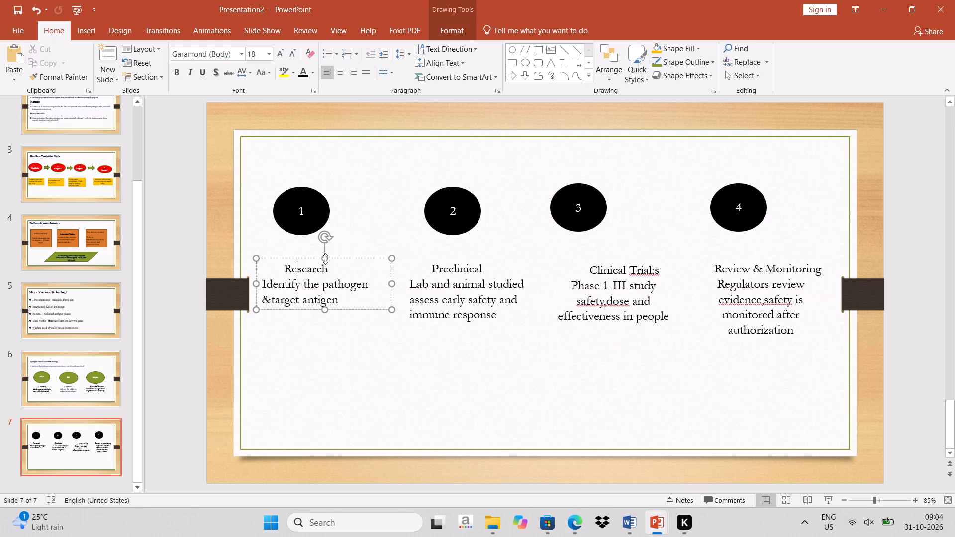
pyautogui.moveTo(314, 255); pyautogui.dragTo(309, 303)
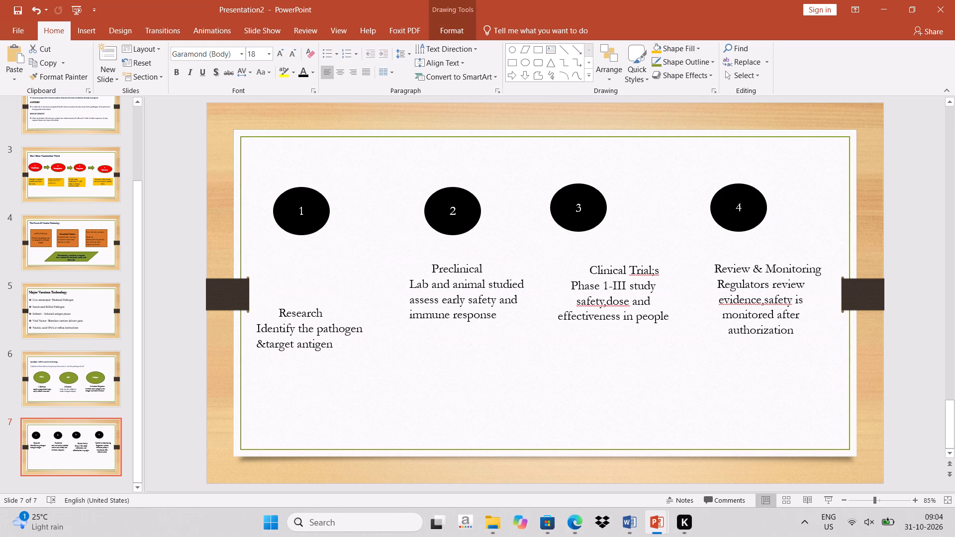
pyautogui.moveTo(309, 303); pyautogui.dragTo(309, 316)
pyautogui.click(486, 279)
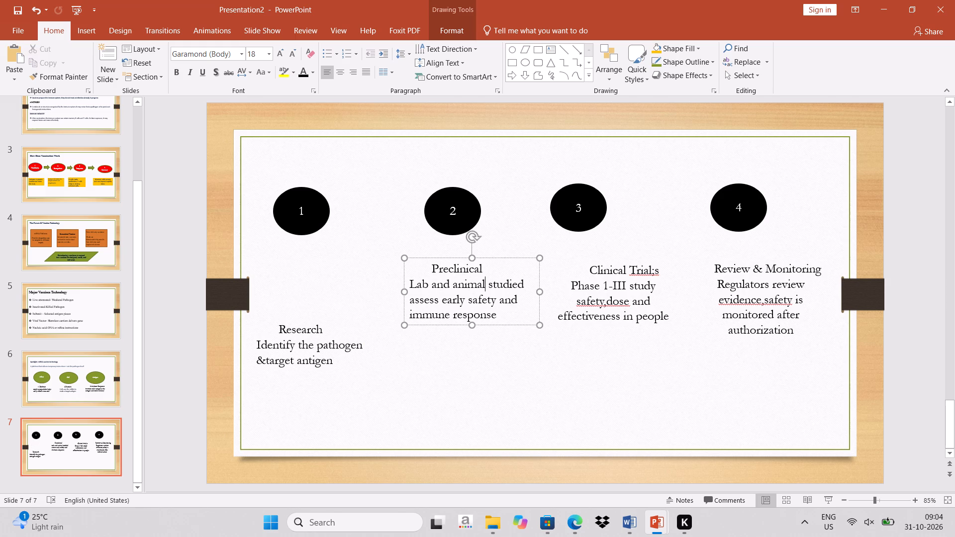
pyautogui.moveTo(445, 257); pyautogui.dragTo(444, 315)
pyautogui.click(603, 294)
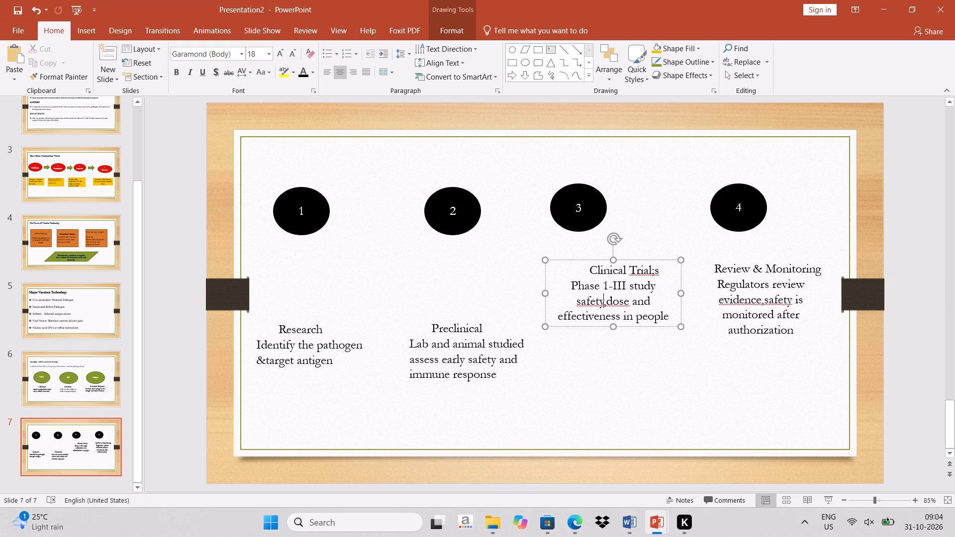
pyautogui.moveTo(599, 260); pyautogui.dragTo(611, 310)
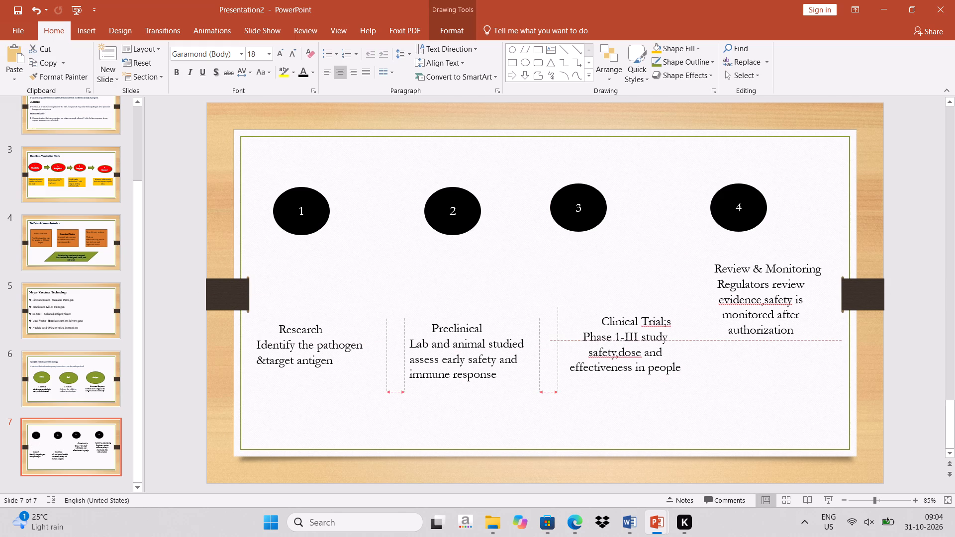
pyautogui.moveTo(611, 310); pyautogui.dragTo(611, 318)
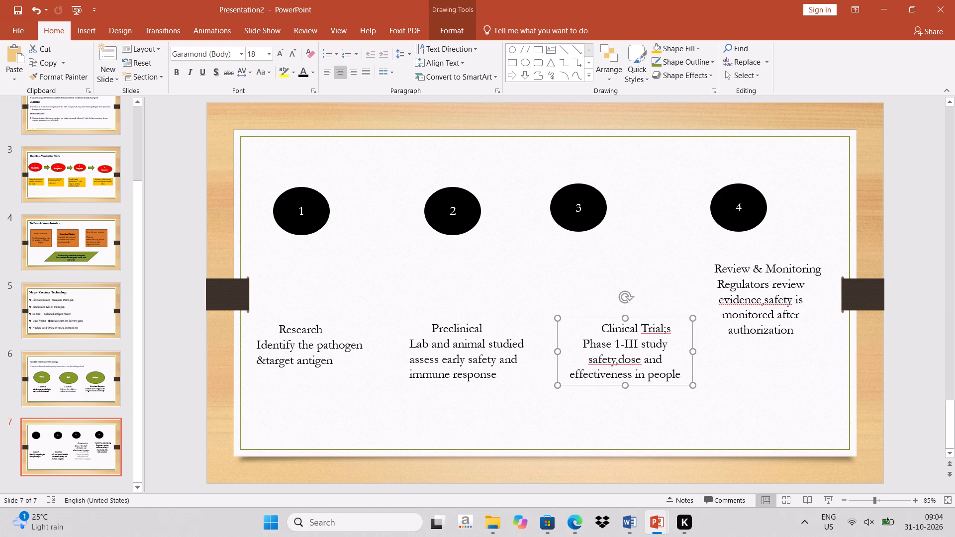
pyautogui.click(747, 306)
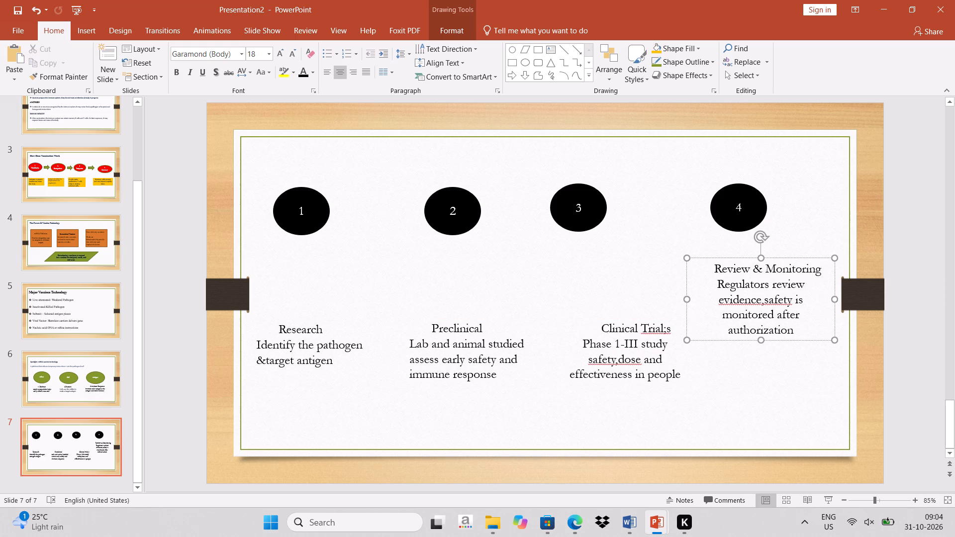
pyautogui.moveTo(739, 259); pyautogui.dragTo(745, 315)
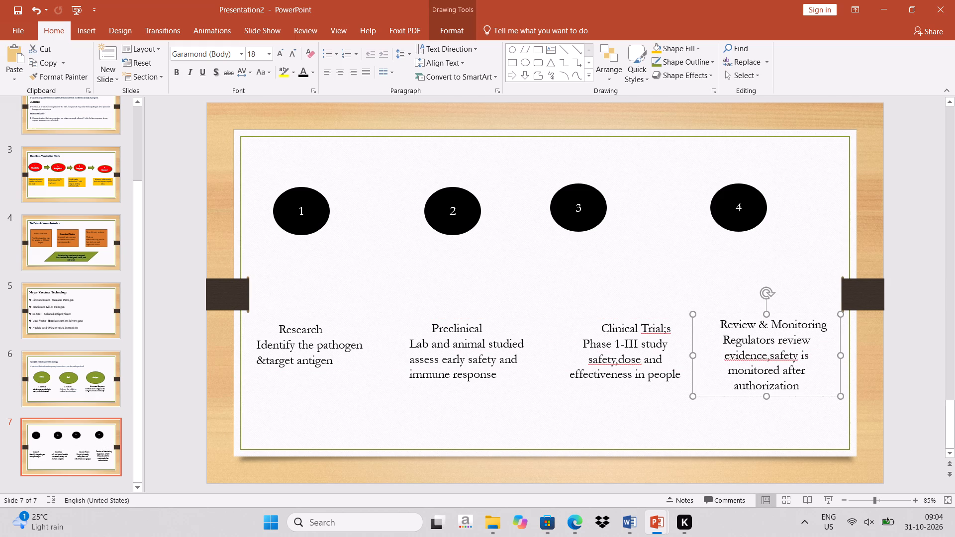
# Move ovals 4, 3, 2 and 1 down closer to their captions, shifting oval 3 over its Clinical Trials text.
pyautogui.moveTo(742, 214); pyautogui.dragTo(751, 238)
pyautogui.moveTo(588, 208); pyautogui.dragTo(628, 239)
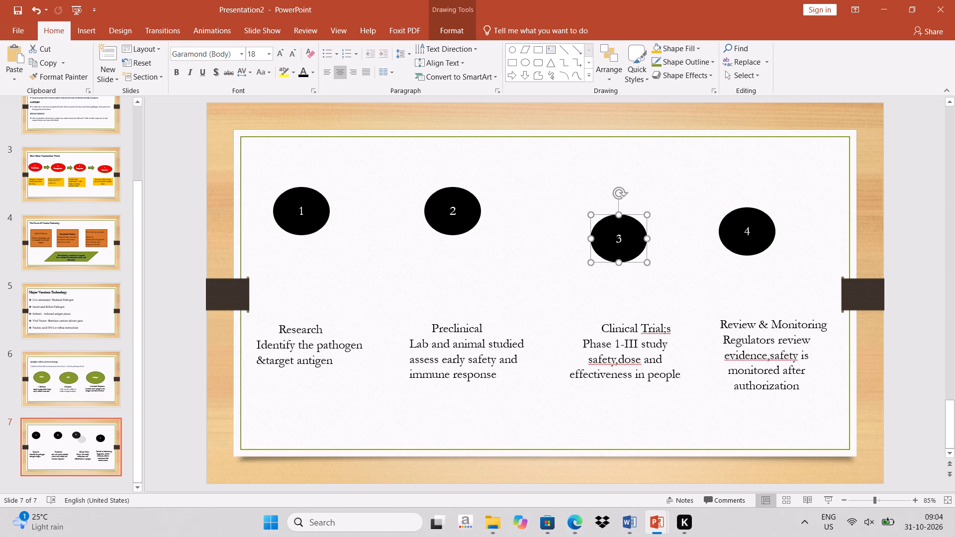
pyautogui.moveTo(474, 216); pyautogui.dragTo(472, 244)
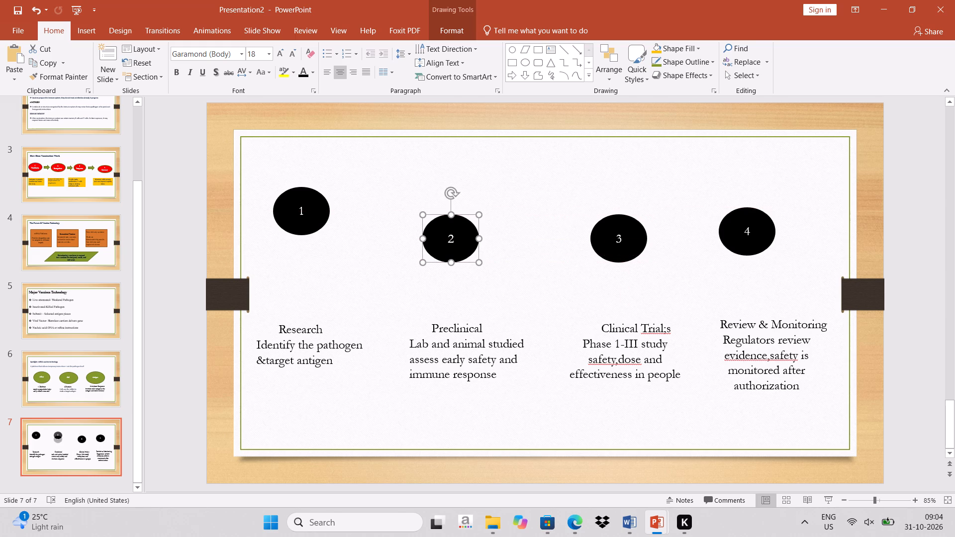
pyautogui.moveTo(303, 211); pyautogui.dragTo(306, 252)
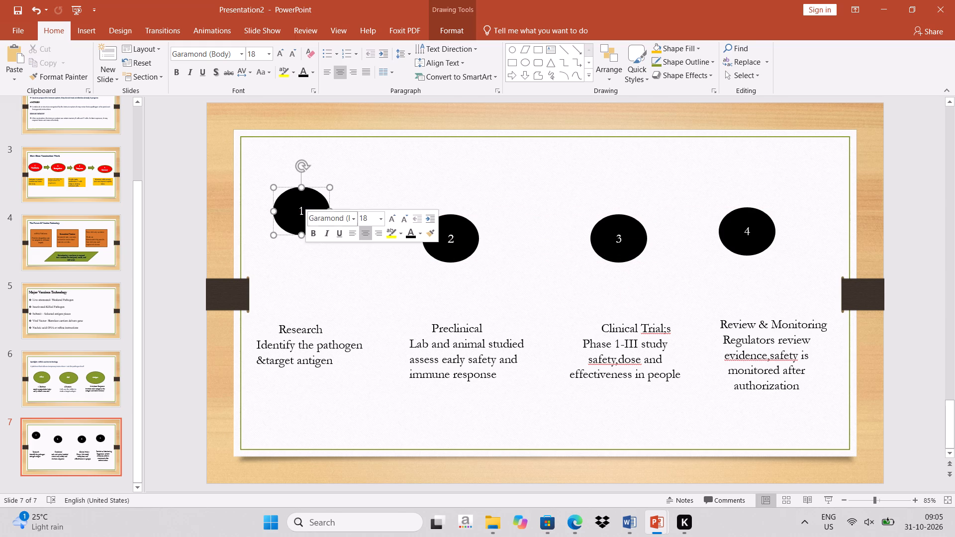
pyautogui.moveTo(294, 208); pyautogui.dragTo(297, 239)
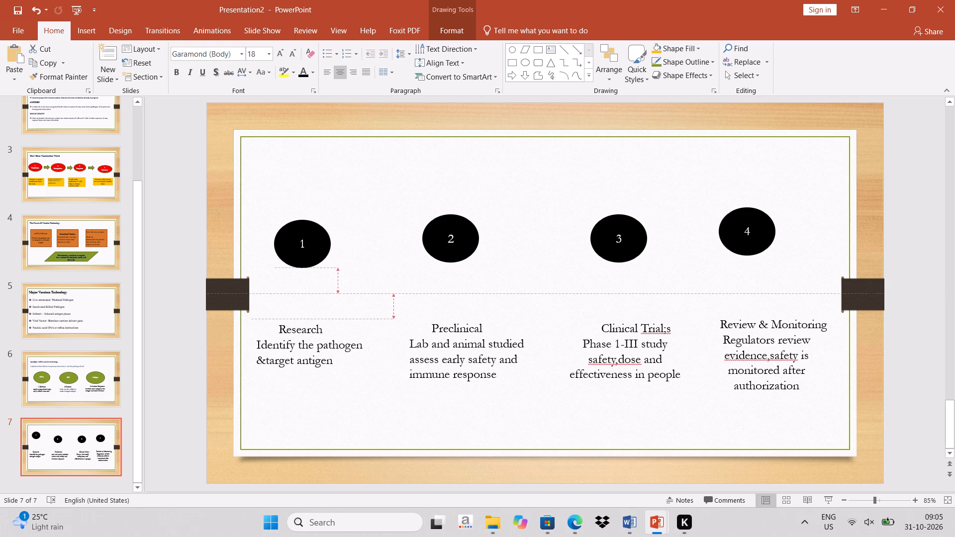
pyautogui.moveTo(297, 239); pyautogui.dragTo(301, 237)
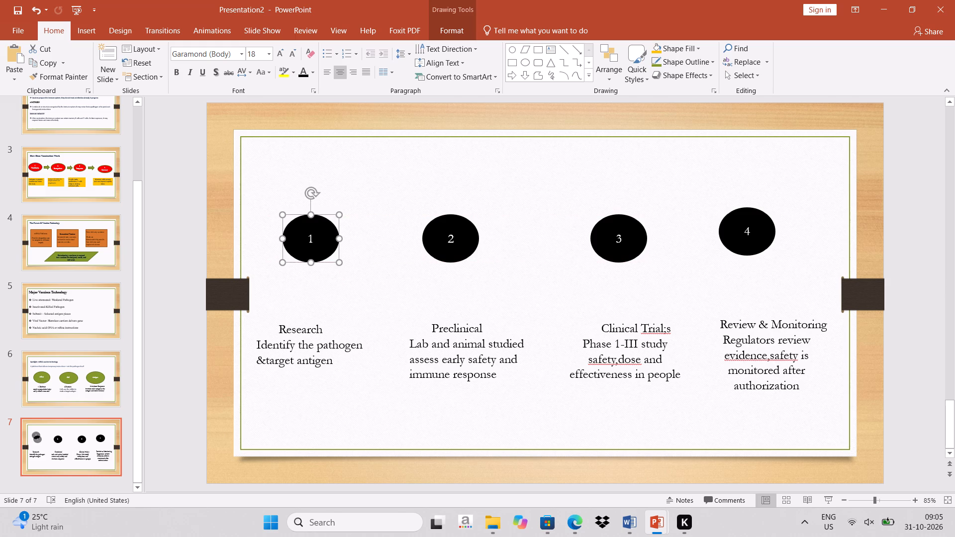
pyautogui.click(319, 155)
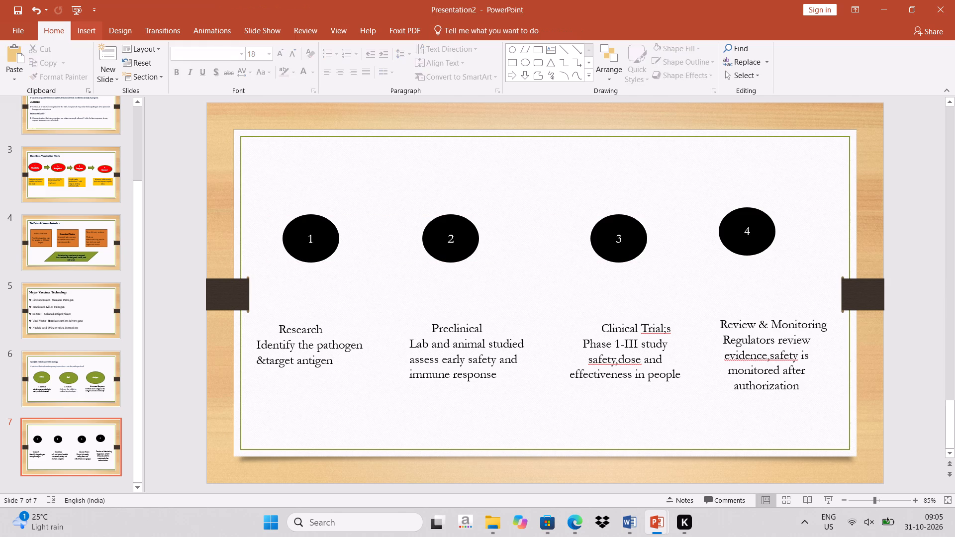
# Insert a text box above oval 1 and, with Presentation2 restored beside the source presentation, widen it to just past oval 3.
pyautogui.click(92, 33)
pyautogui.doubleClick(520, 56)
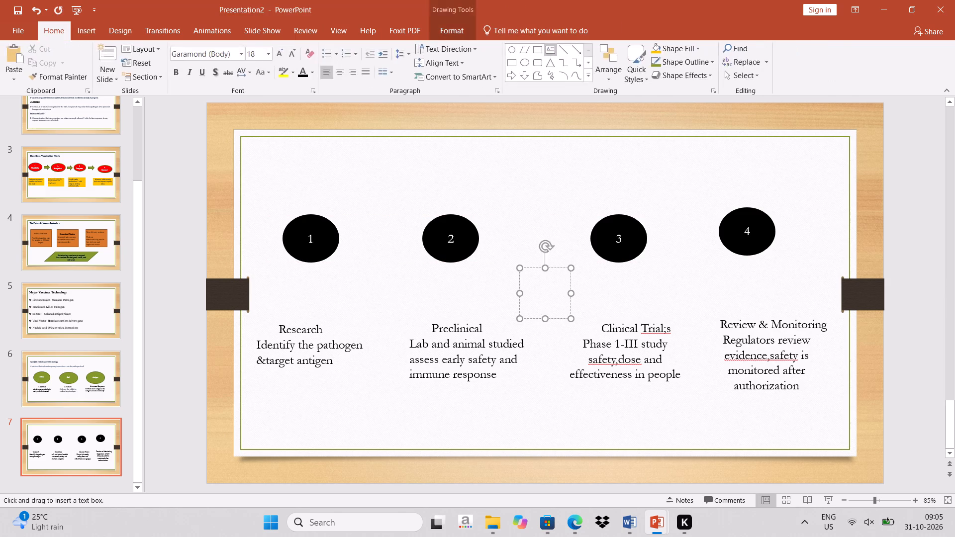
pyautogui.click(539, 268)
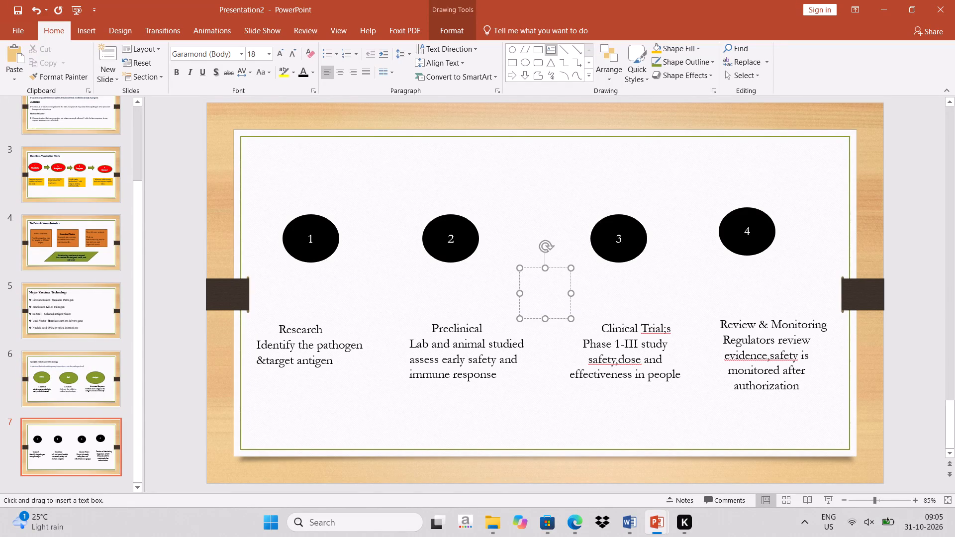
pyautogui.moveTo(531, 269); pyautogui.dragTo(318, 130)
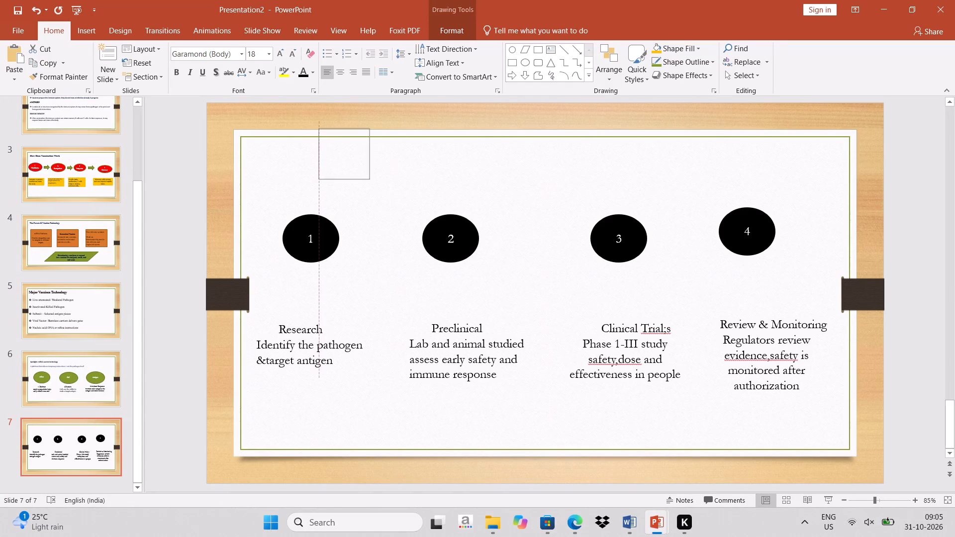
pyautogui.moveTo(318, 130); pyautogui.dragTo(293, 149)
pyautogui.click(910, 10)
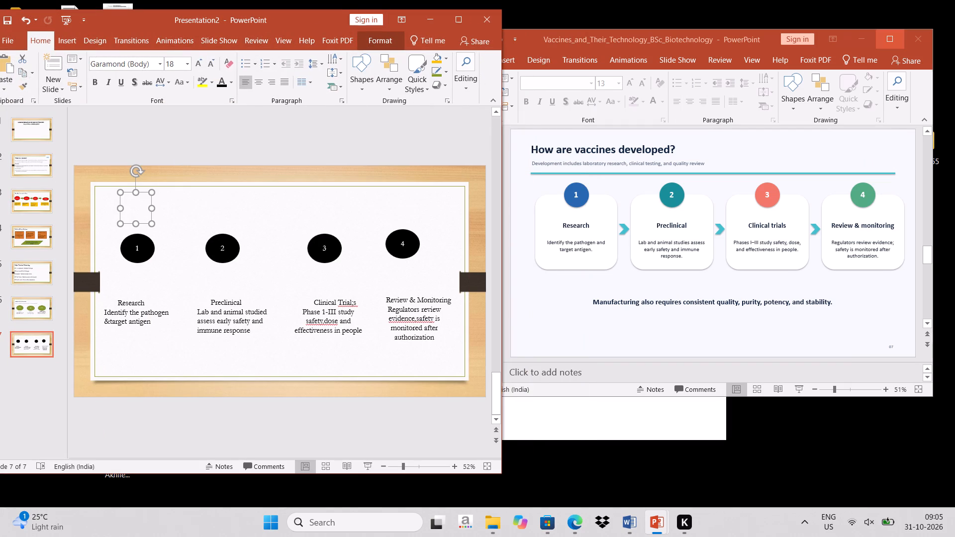
pyautogui.moveTo(152, 207); pyautogui.dragTo(365, 210)
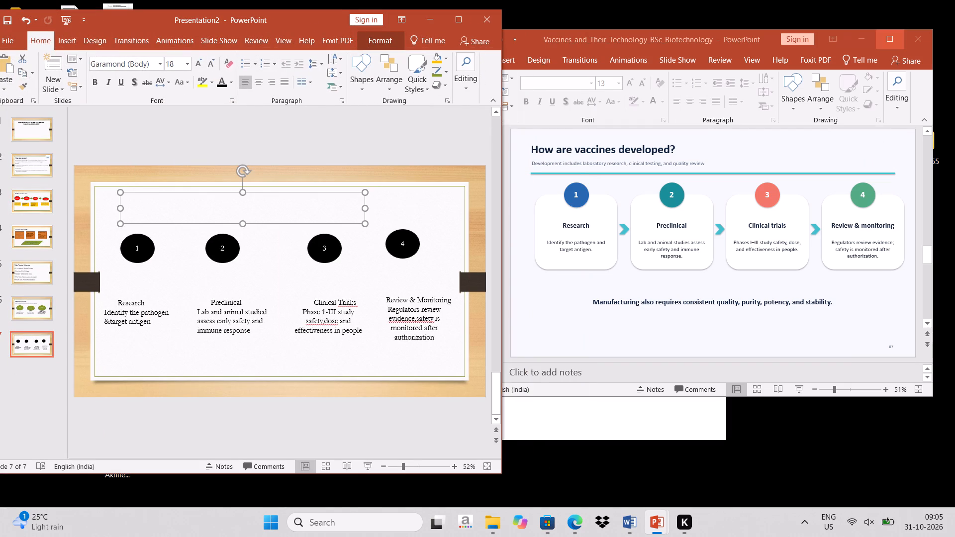
# Enter the heading "How are vaccines developed" in the new text box and maximize the Presentation2 window.
pyautogui.hotkey('shift', 'h')
pyautogui.write('ow arte')
pyautogui.press('space')
pyautogui.press('BackSpace')
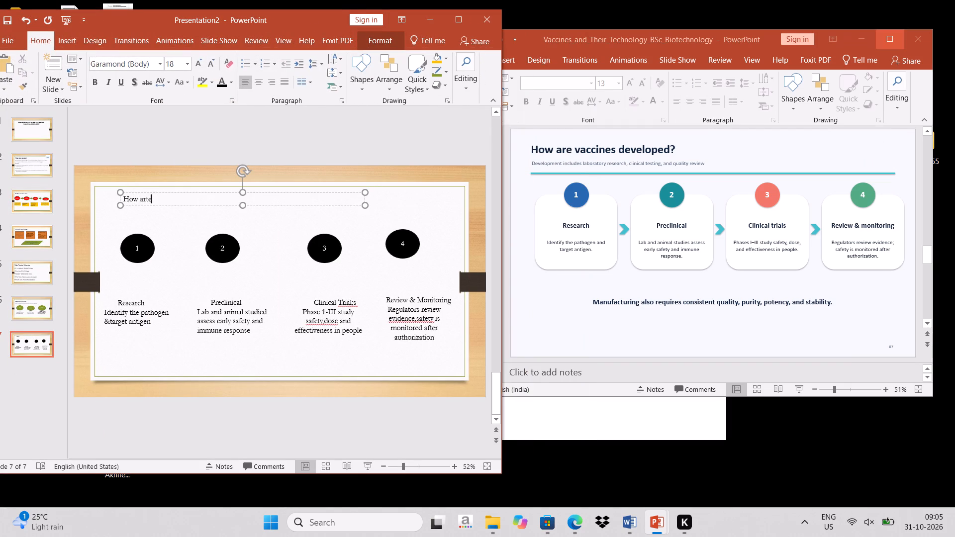
pyautogui.press('BackSpace')
pyautogui.press('BackSpace')
pyautogui.write('e')
pyautogui.press('space')
pyautogui.write('va')
pyautogui.write('cc')
pyautogui.write('ines developed')
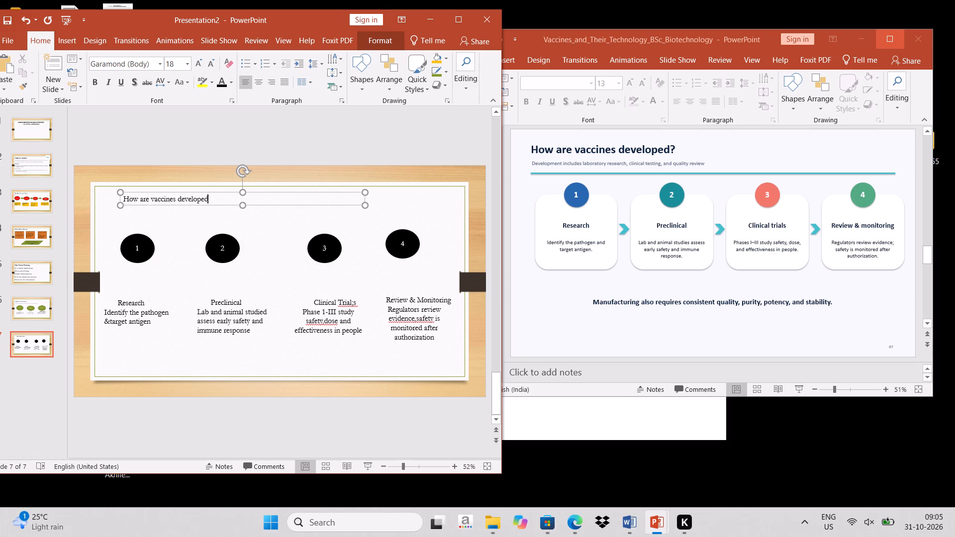
pyautogui.click(465, 18)
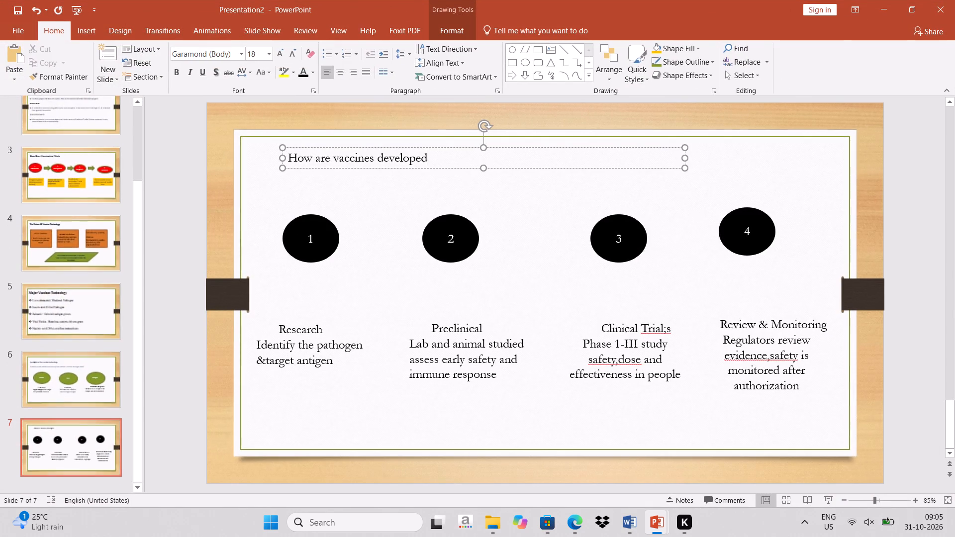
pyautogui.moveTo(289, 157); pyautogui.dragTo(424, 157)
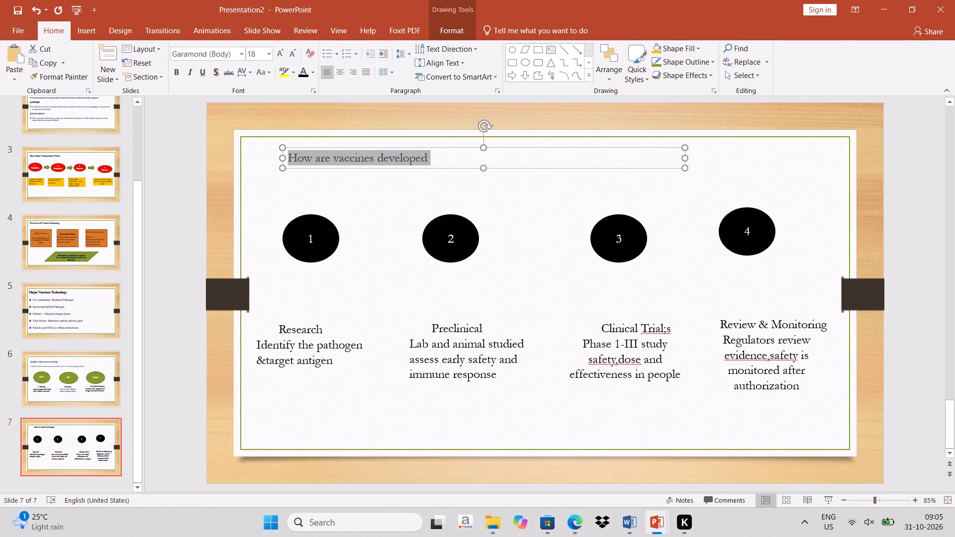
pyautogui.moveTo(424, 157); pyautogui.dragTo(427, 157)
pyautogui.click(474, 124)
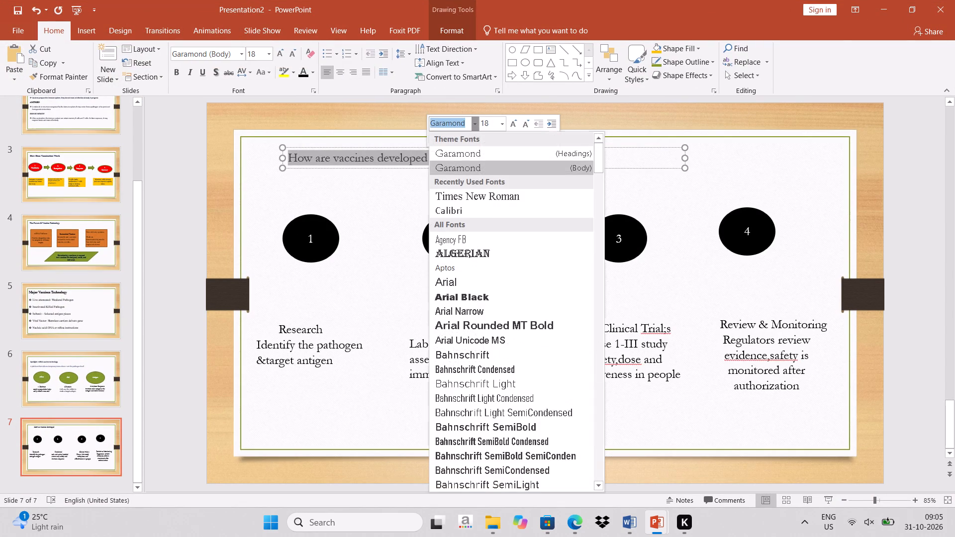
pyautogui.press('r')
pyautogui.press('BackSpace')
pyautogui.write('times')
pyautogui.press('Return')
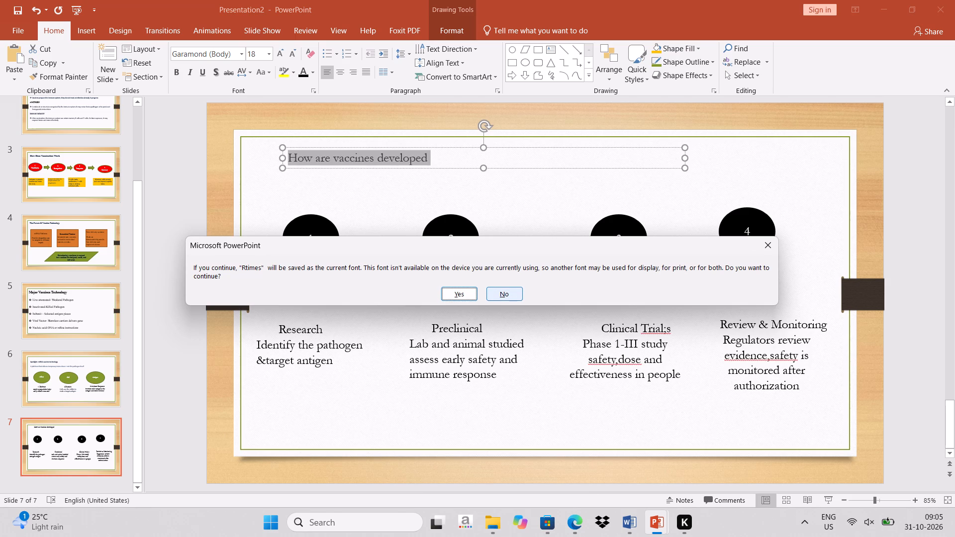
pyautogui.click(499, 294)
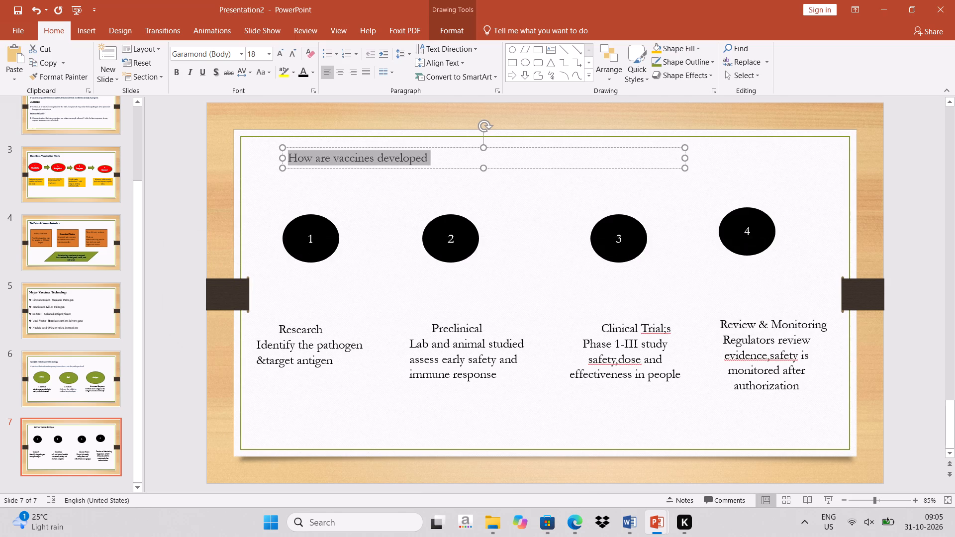
# Set slide 7's heading "How are vaccines developed" to Times New Roman, size 28.
pyautogui.rightClick(369, 155)
pyautogui.click(416, 121)
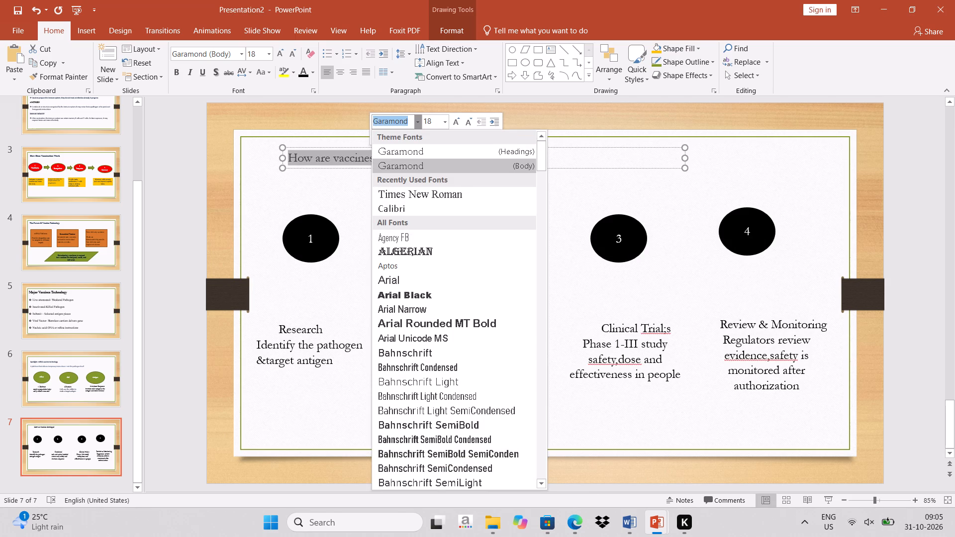
pyautogui.write('tim')
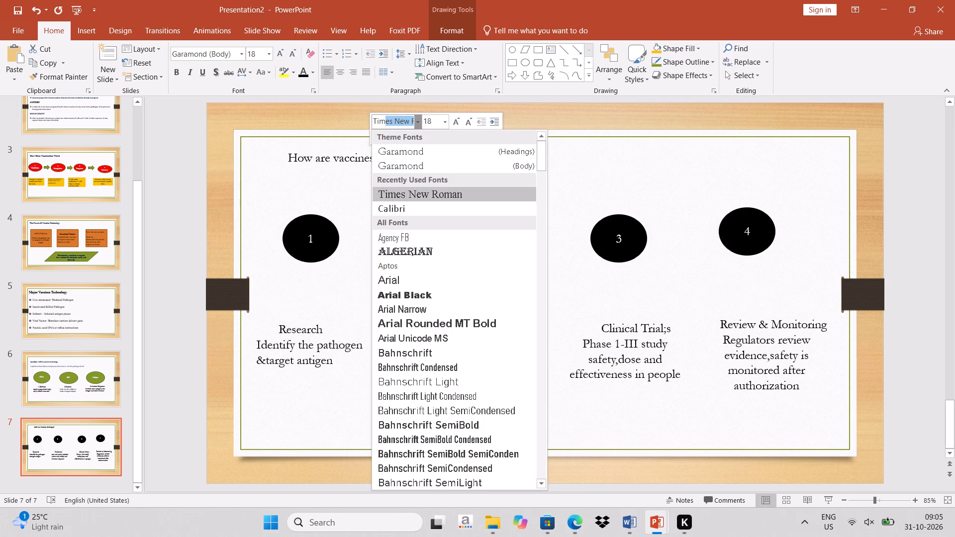
pyautogui.click(436, 196)
pyautogui.click(444, 124)
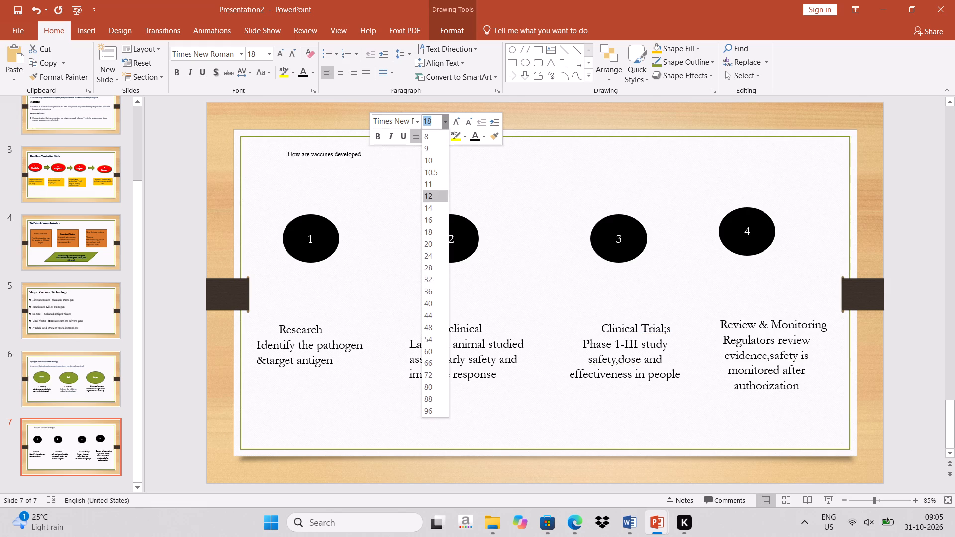
pyautogui.moveTo(430, 251); pyautogui.dragTo(430, 262)
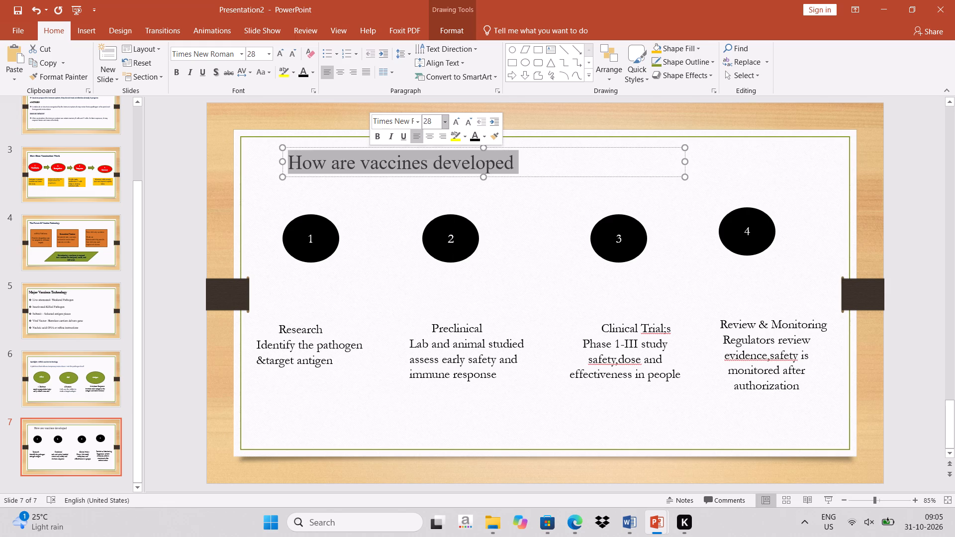
pyautogui.click(479, 193)
# Make the entire "How are vaccines developed" heading bold.
pyautogui.click(317, 154)
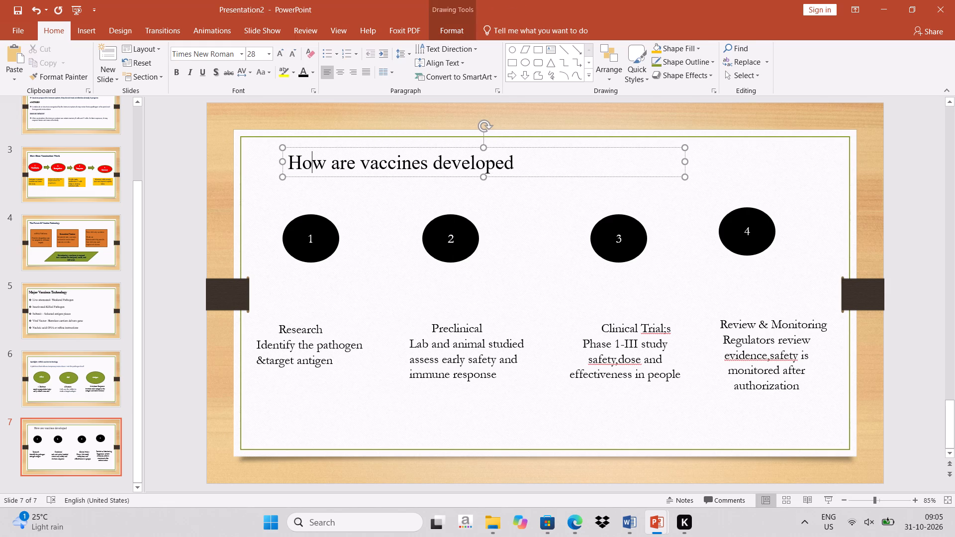
pyautogui.moveTo(292, 164); pyautogui.dragTo(555, 155)
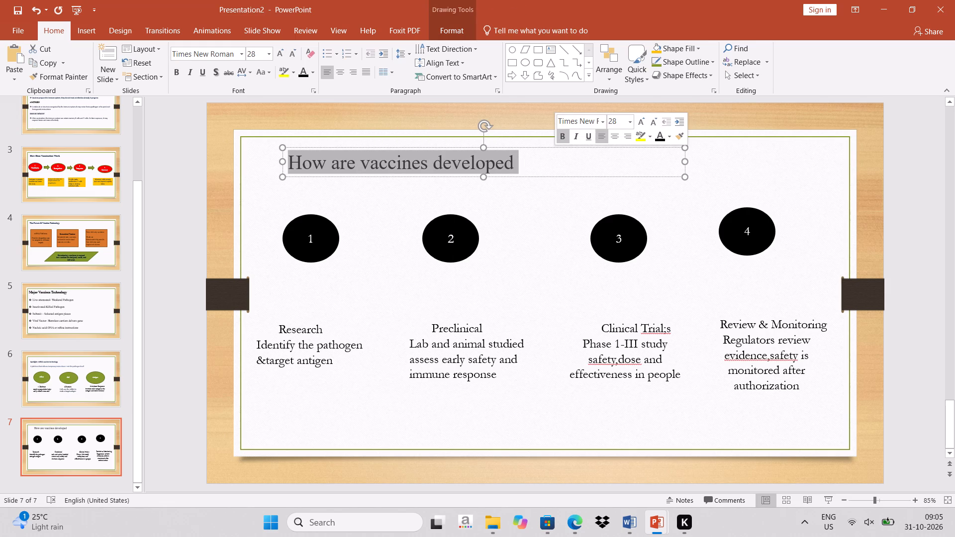
pyautogui.click(560, 135)
pyautogui.click(453, 193)
# Move the heading text box toward the slide's left border, so the heading starts roughly above the Research caption.
pyautogui.click(447, 151)
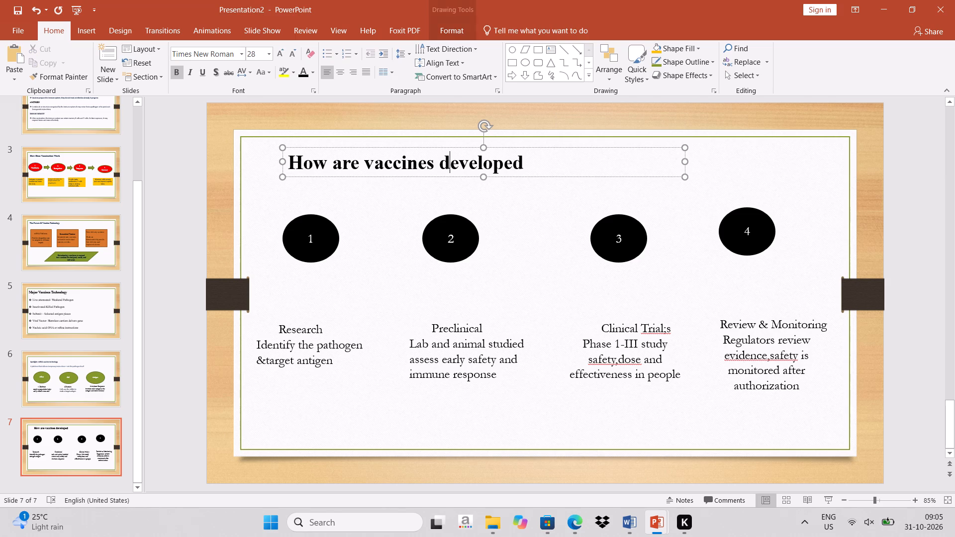
pyautogui.moveTo(462, 145); pyautogui.dragTo(432, 148)
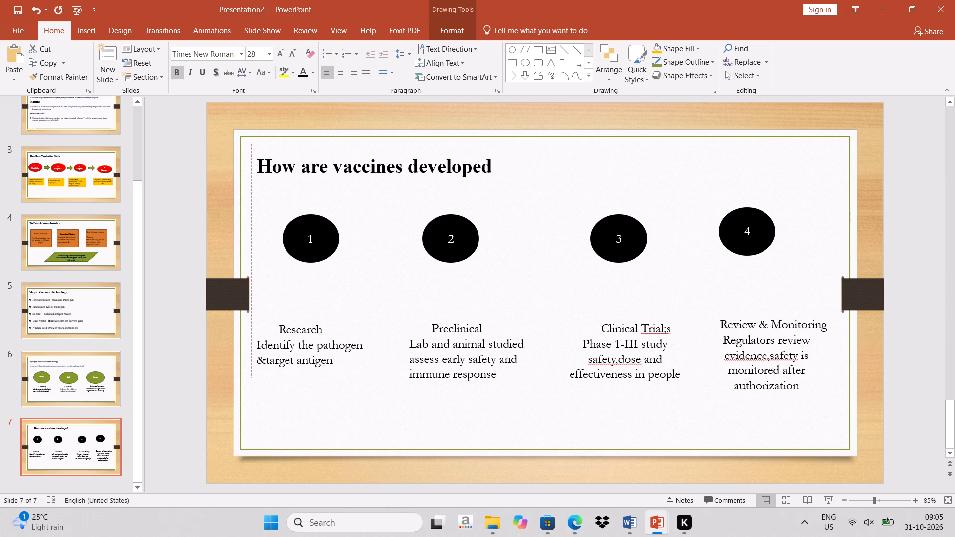
pyautogui.moveTo(432, 148); pyautogui.dragTo(435, 146)
pyautogui.click(315, 399)
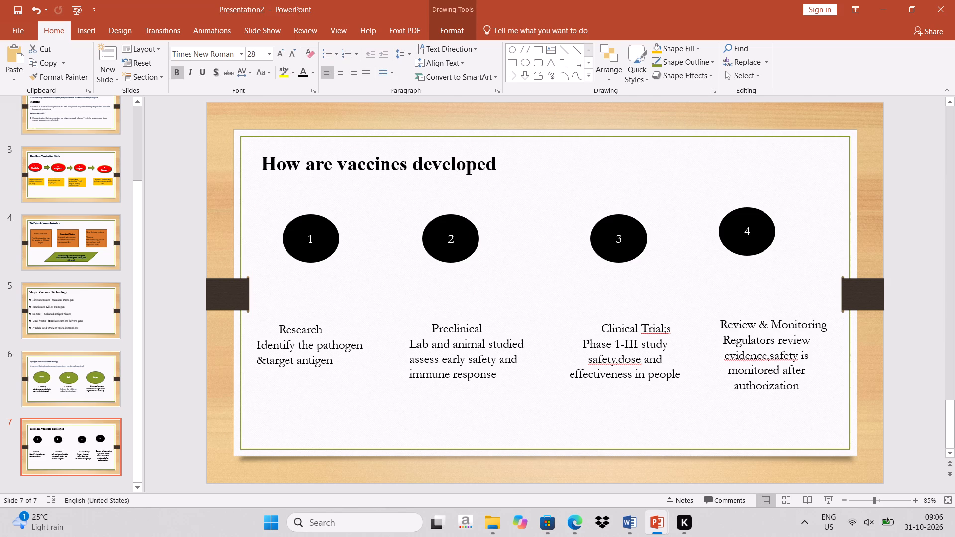
# Restore Presentation2 beside the source presentation and look through the source slides that follow "How are vaccines developed?".
pyautogui.click(910, 0)
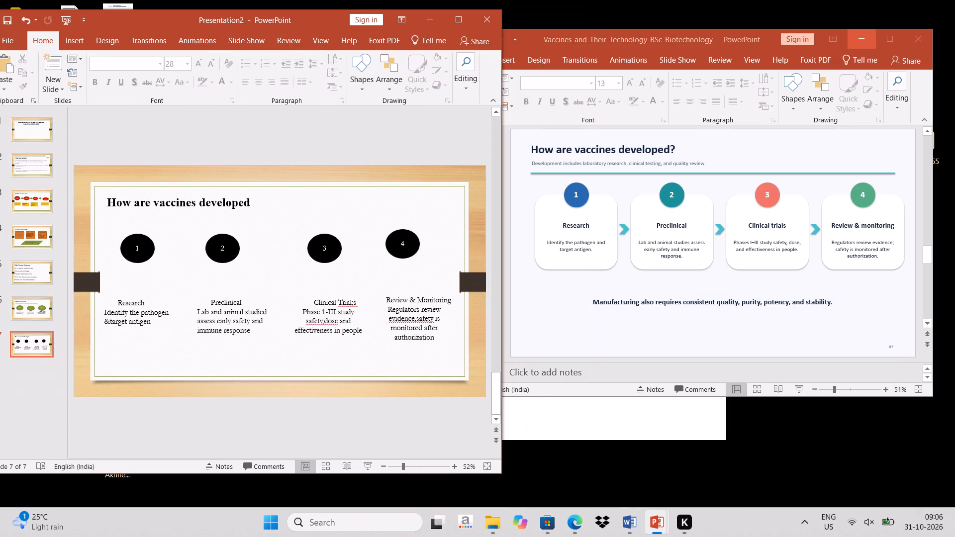
pyautogui.scroll(-2, 574, 250)
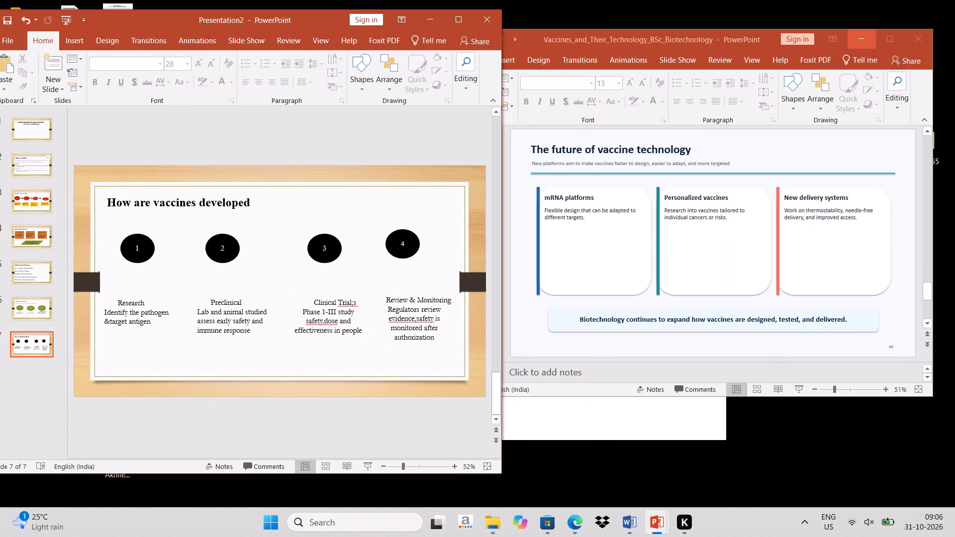
pyautogui.scroll(-3, 577, 249)
pyautogui.scroll(1, 577, 249)
pyautogui.scroll(-3, 577, 249)
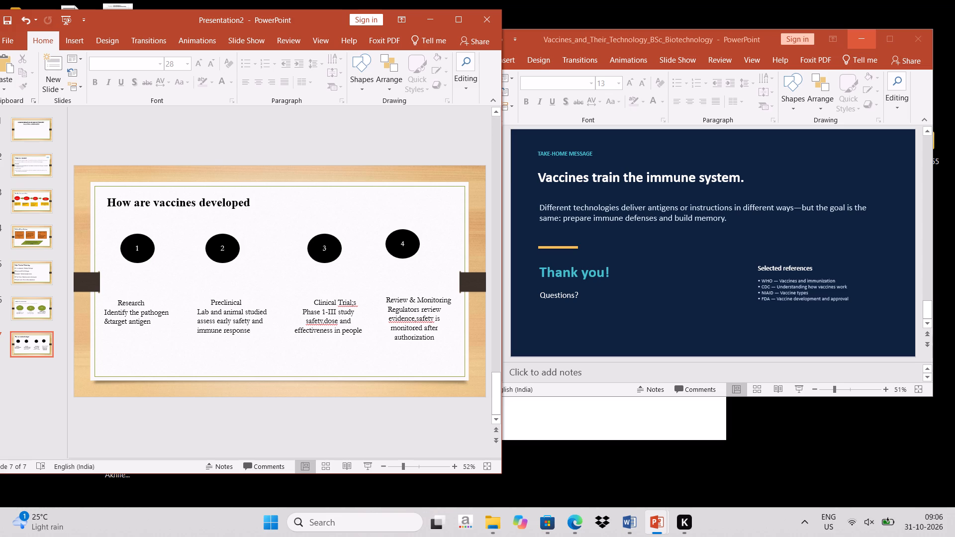
pyautogui.scroll(2, 586, 243)
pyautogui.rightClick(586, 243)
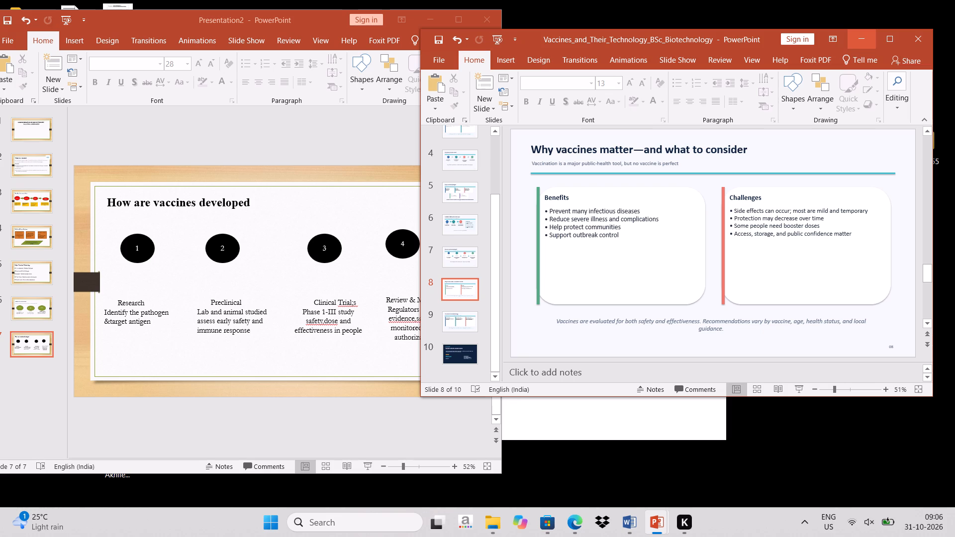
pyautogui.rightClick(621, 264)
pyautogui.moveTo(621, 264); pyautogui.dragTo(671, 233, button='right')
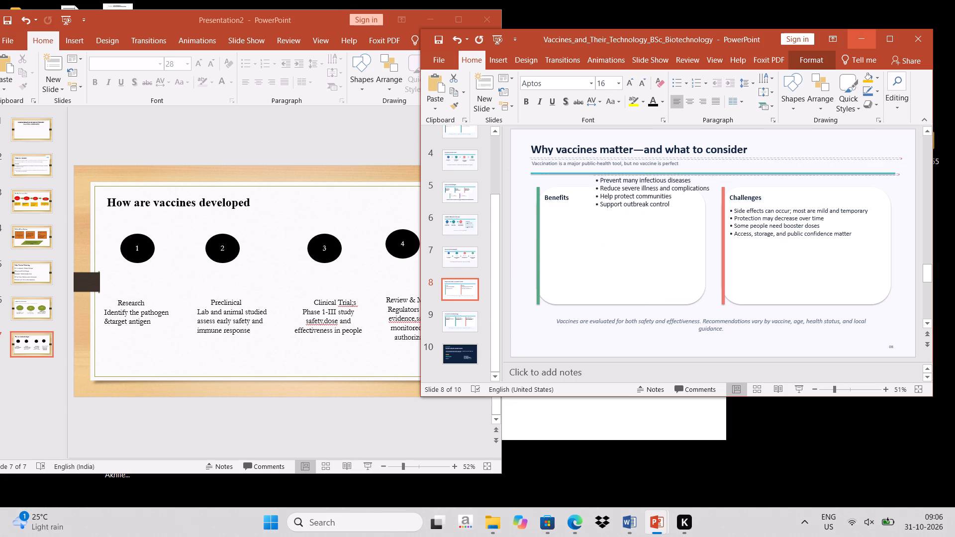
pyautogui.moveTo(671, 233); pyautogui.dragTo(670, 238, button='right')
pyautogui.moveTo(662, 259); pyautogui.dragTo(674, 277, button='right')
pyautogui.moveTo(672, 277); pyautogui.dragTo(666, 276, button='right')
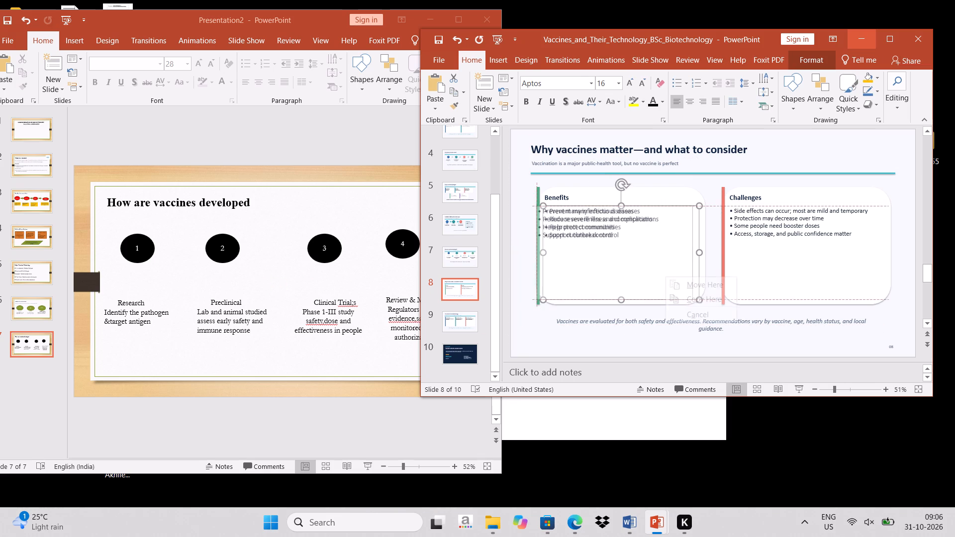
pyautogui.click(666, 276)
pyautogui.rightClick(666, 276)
# Maximize Presentation2 and review its slides from the first through slide 7.
pyautogui.click(454, 19)
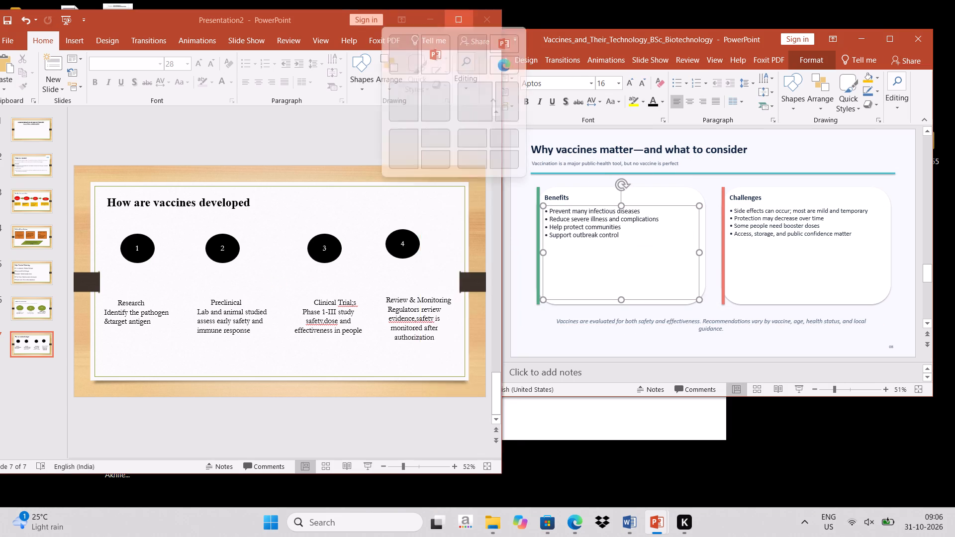
pyautogui.scroll(-4, 199, 288)
pyautogui.scroll(14, 197, 292)
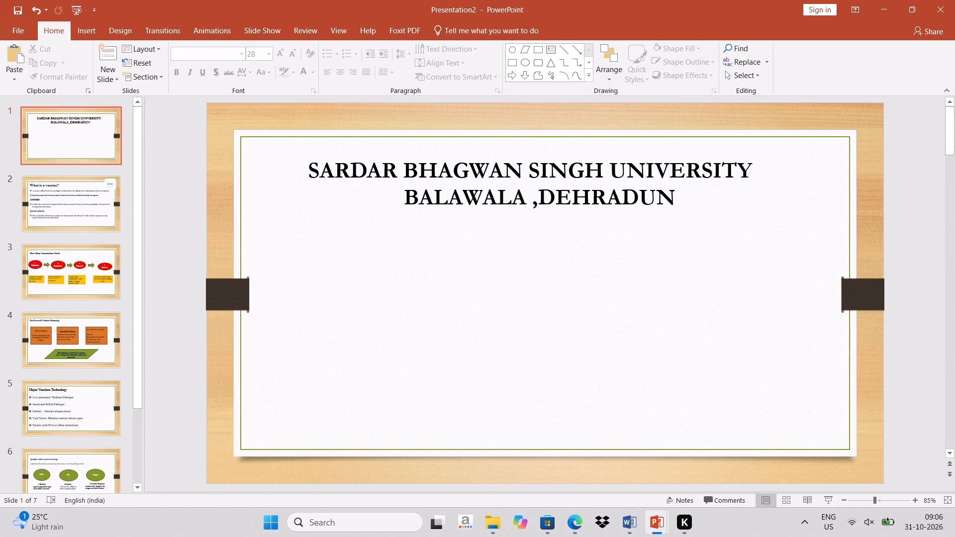
pyautogui.click(94, 218)
pyautogui.press('Down')
pyautogui.press('Down')
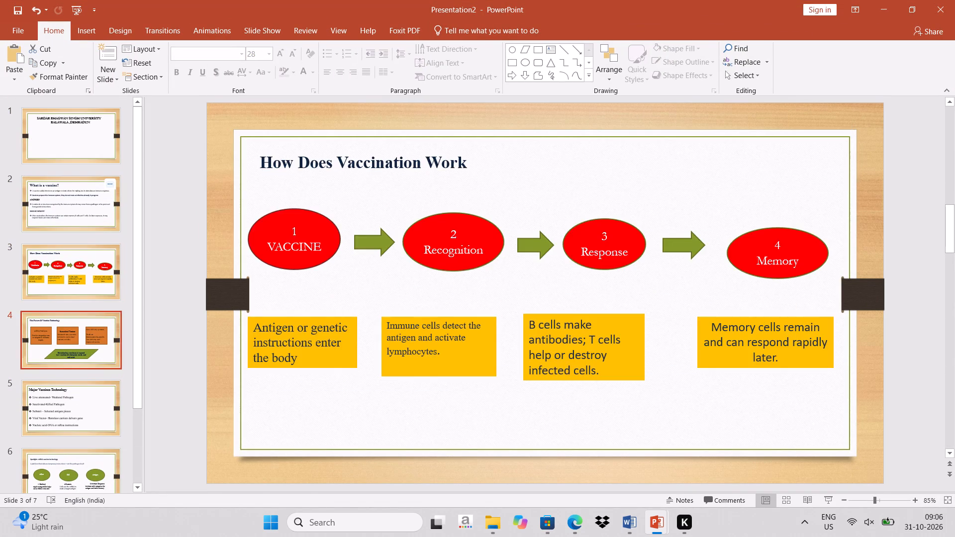
pyautogui.press('Down')
pyautogui.press('Down')
pyautogui.press('Down')
pyautogui.press('Down')
pyautogui.press('Down')
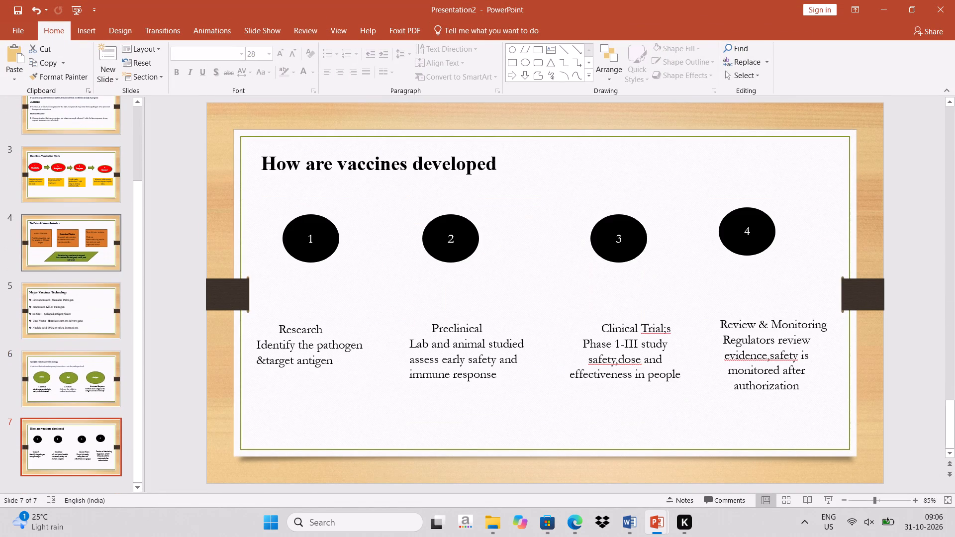
pyautogui.press('Down')
# Add a new slide with the Blank layout after slide 7.
pyautogui.click(58, 433)
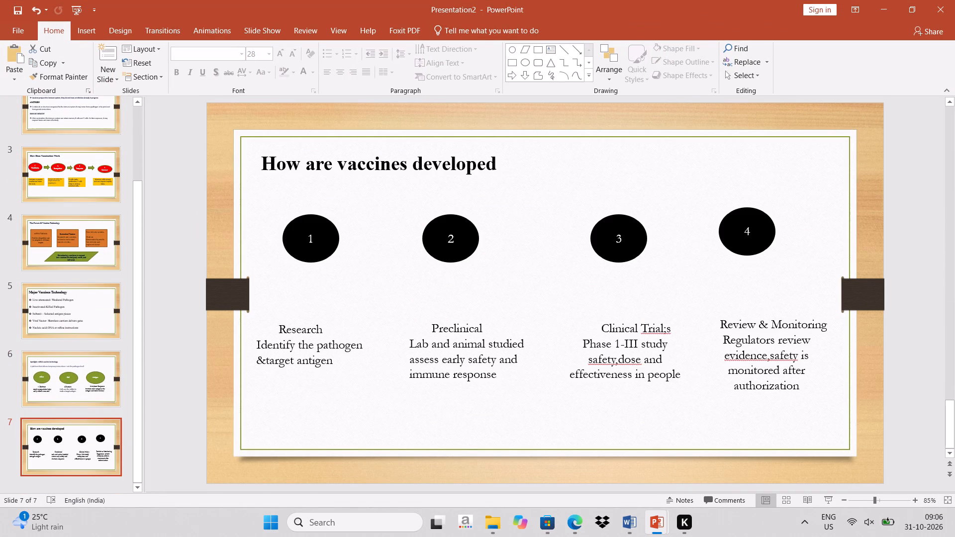
pyautogui.click(110, 77)
pyautogui.click(123, 247)
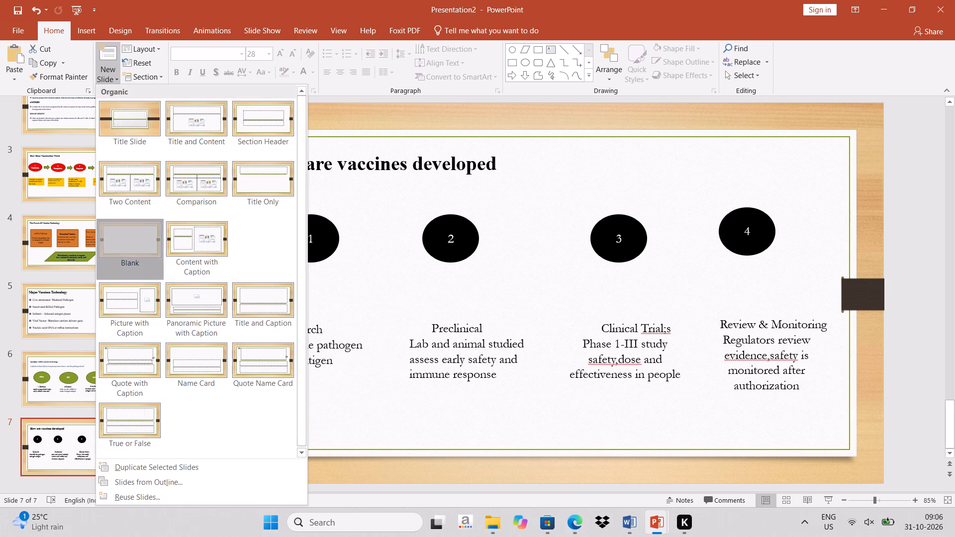
# Insert a text box on slide 8 and, with the source presentation alongside, enter the heading "Why vaccines matter & what to consider".
pyautogui.click(87, 36)
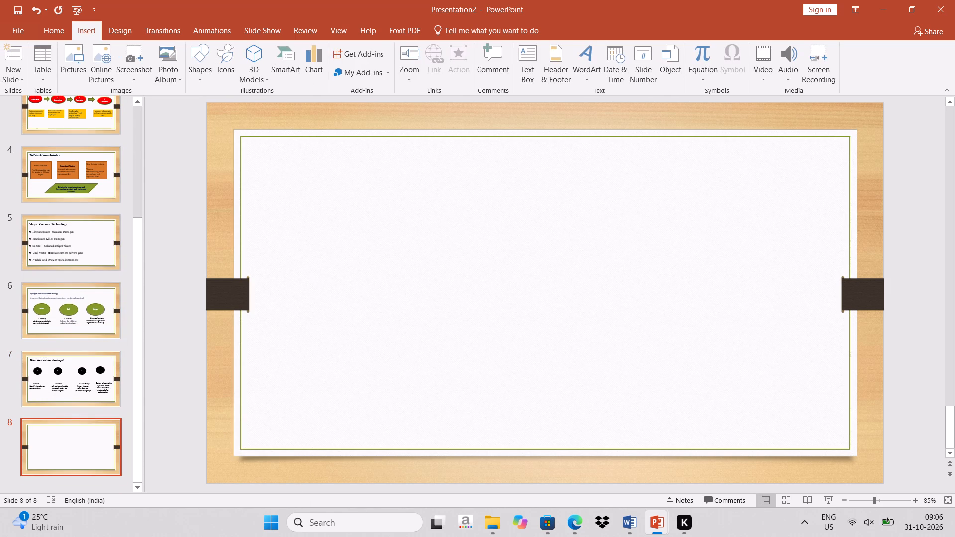
pyautogui.doubleClick(535, 53)
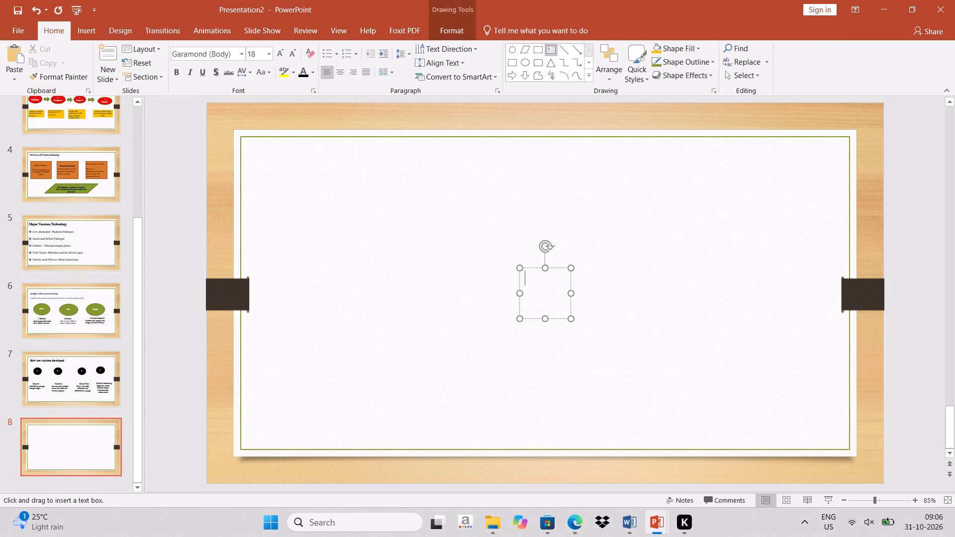
pyautogui.click(922, 4)
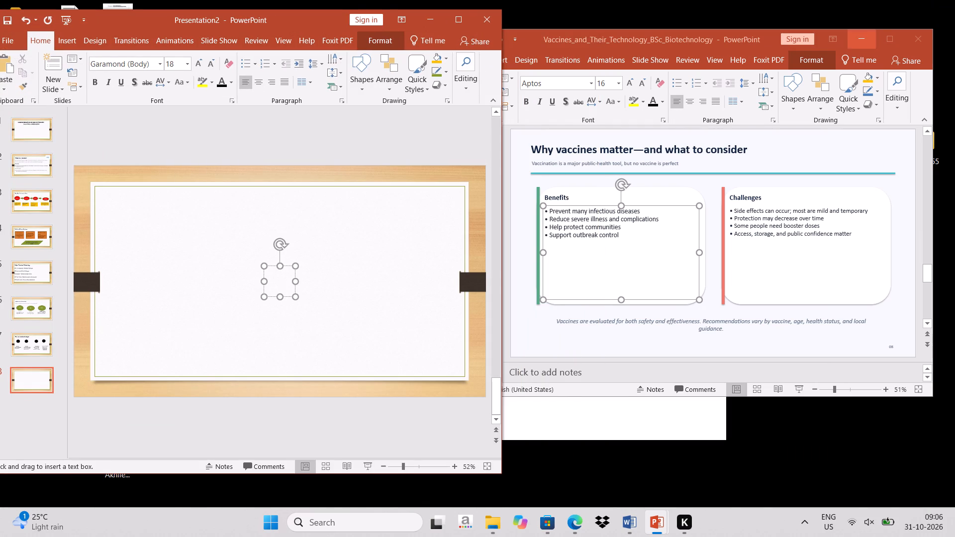
pyautogui.write('Why')
pyautogui.press('space')
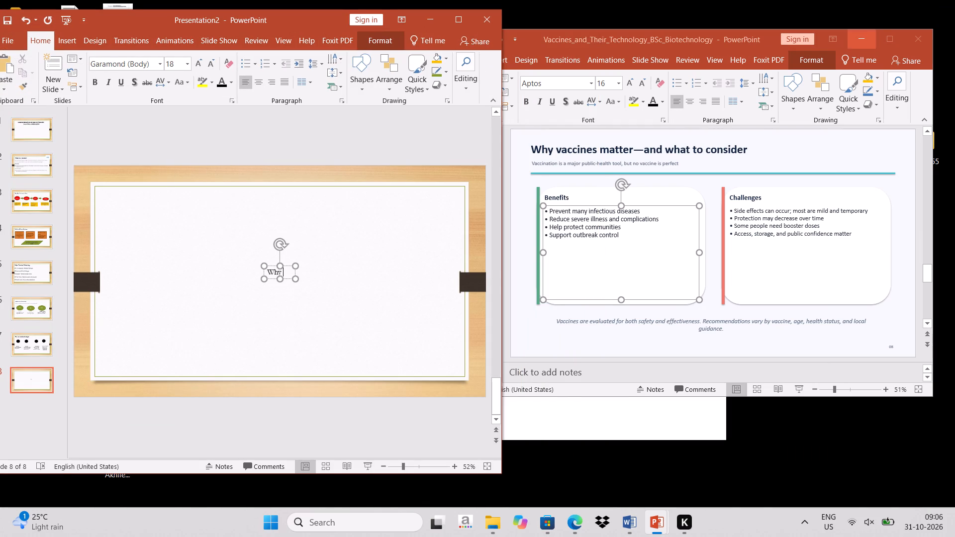
pyautogui.write('vaccines mattere')
pyautogui.press('BackSpace')
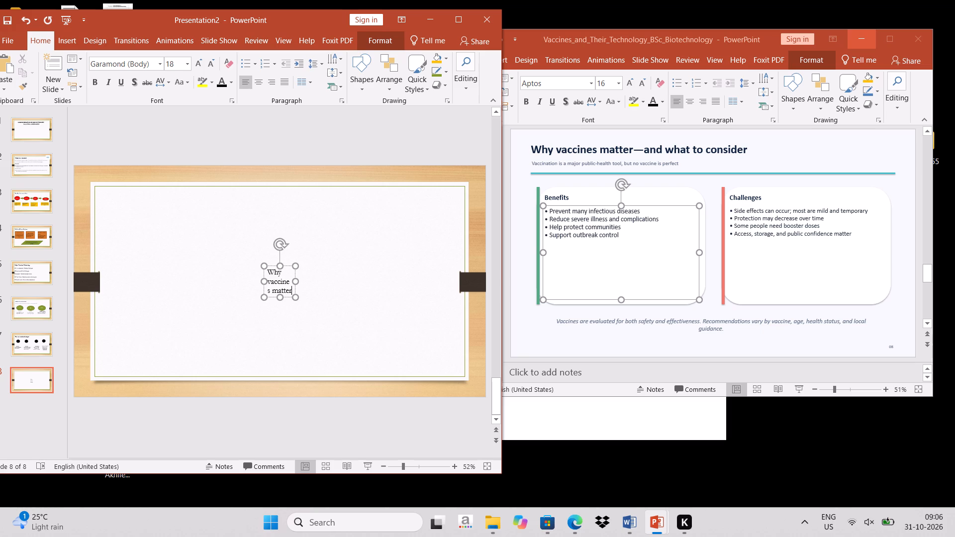
pyautogui.press('space')
pyautogui.write('&')
pyautogui.press('space')
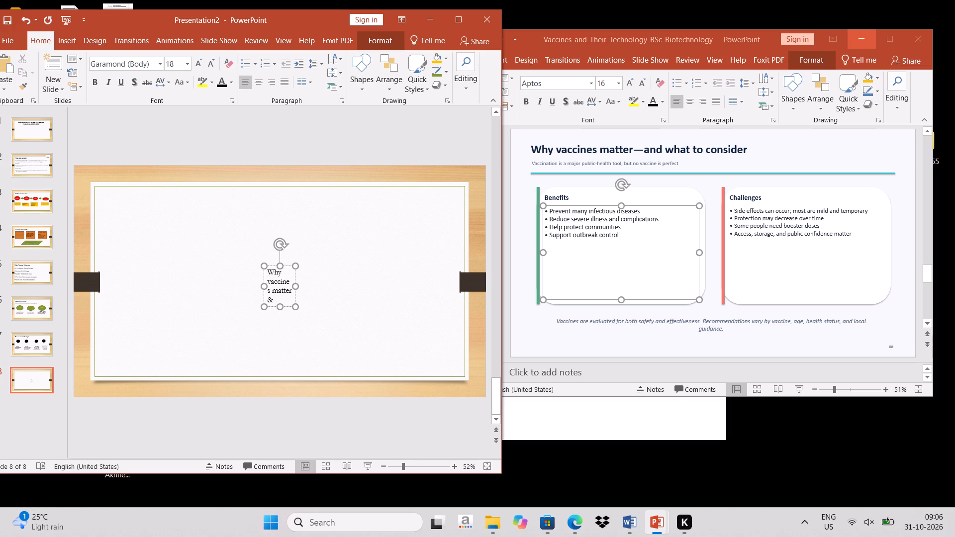
pyautogui.write('what to consider')
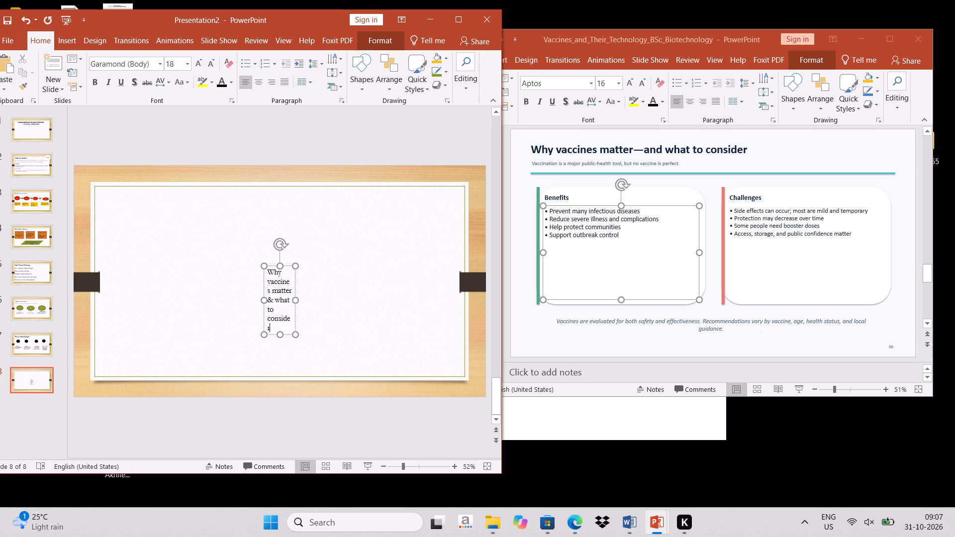
# Maximize Presentation2 and move the heading text box to the upper-left corner of slide 8's white area.
pyautogui.click(458, 18)
pyautogui.moveTo(533, 269); pyautogui.dragTo(504, 250)
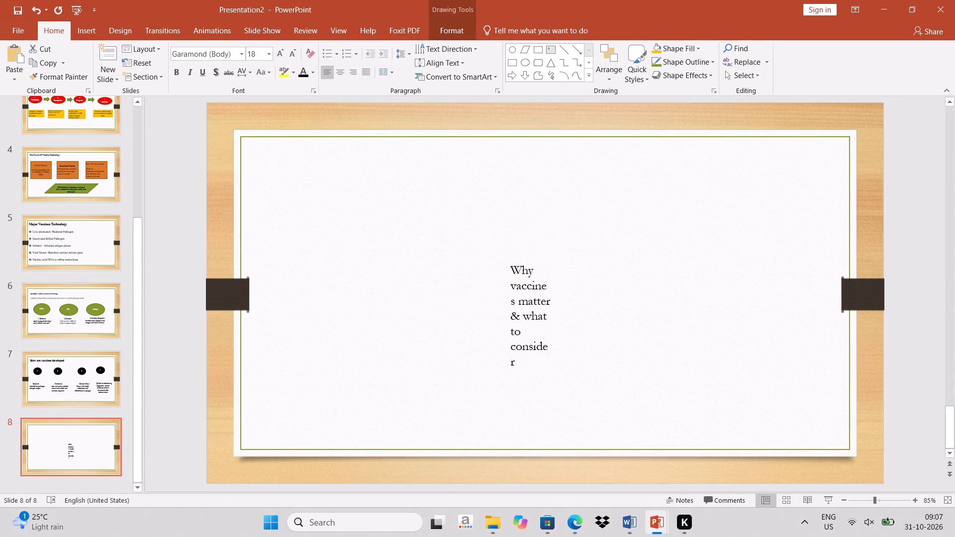
pyautogui.moveTo(504, 250); pyautogui.dragTo(269, 148)
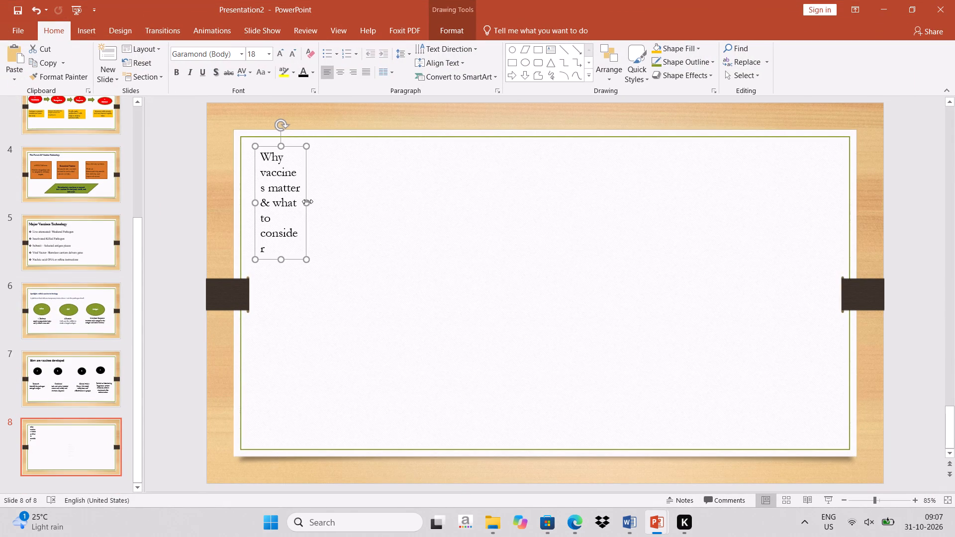
# Widen slide 8's heading text box across the white area so the heading fits on one line.
pyautogui.moveTo(307, 201); pyautogui.dragTo(861, 115)
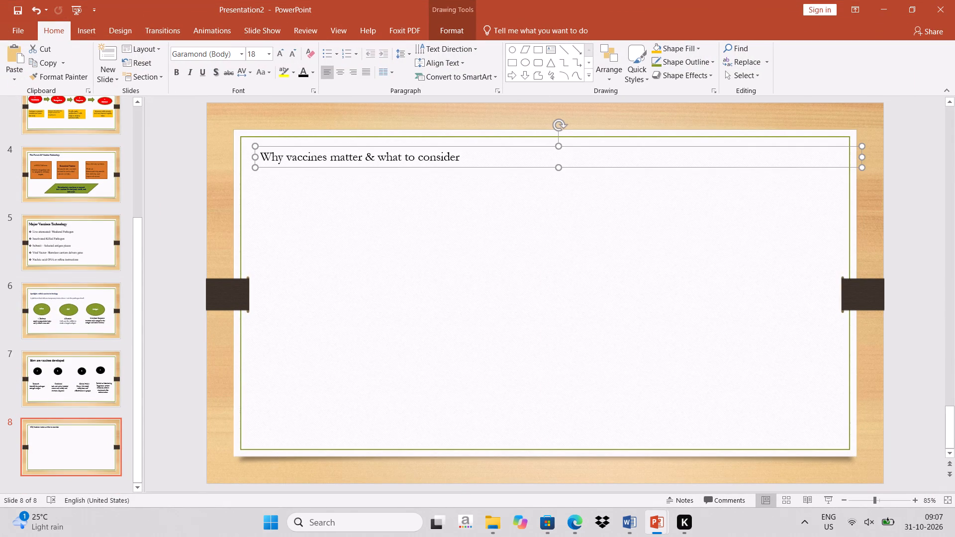
# Format slide 8's heading "Why vaccines matter & what to consider" as bold Times New Roman at size 40.
pyautogui.moveTo(265, 155); pyautogui.dragTo(450, 155)
pyautogui.click(461, 136)
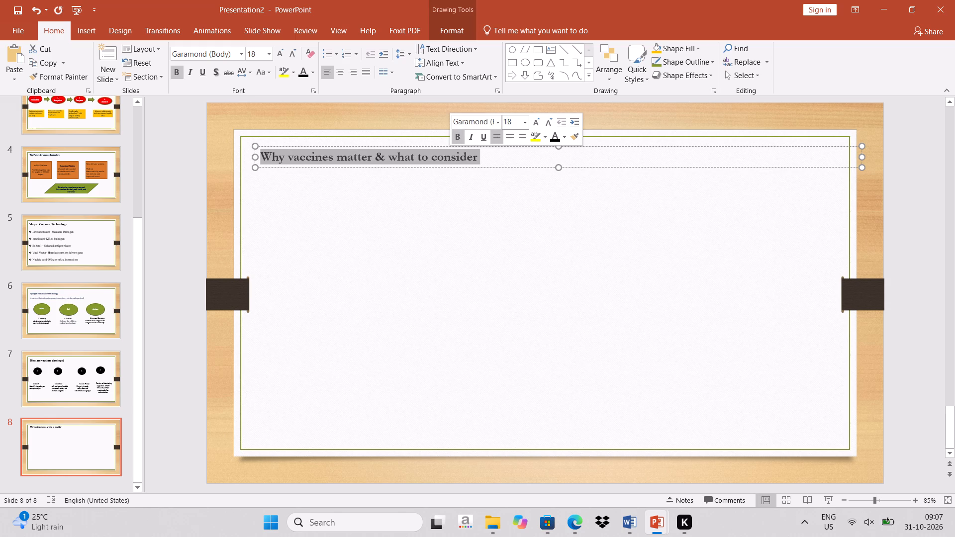
pyautogui.click(498, 123)
pyautogui.write('times')
pyautogui.click(503, 198)
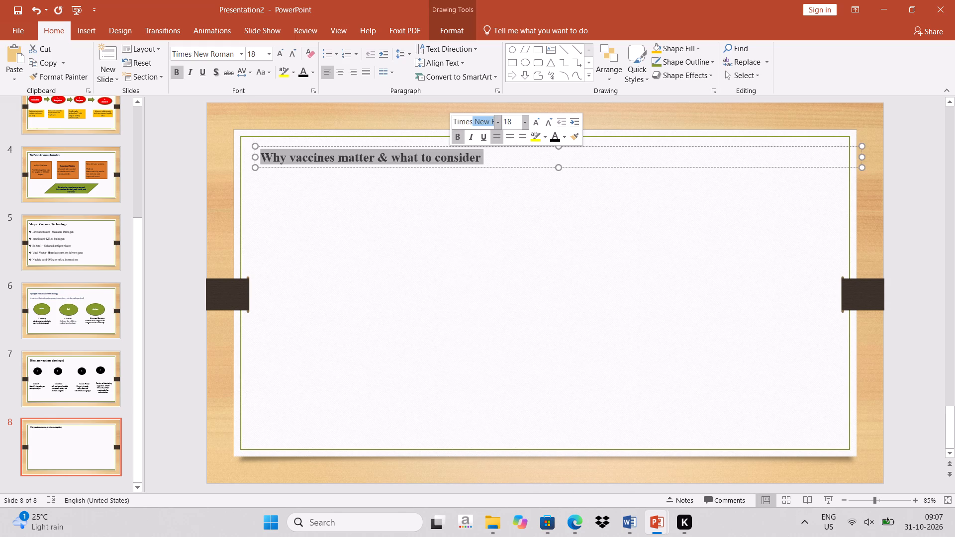
pyautogui.click(527, 125)
pyautogui.click(508, 300)
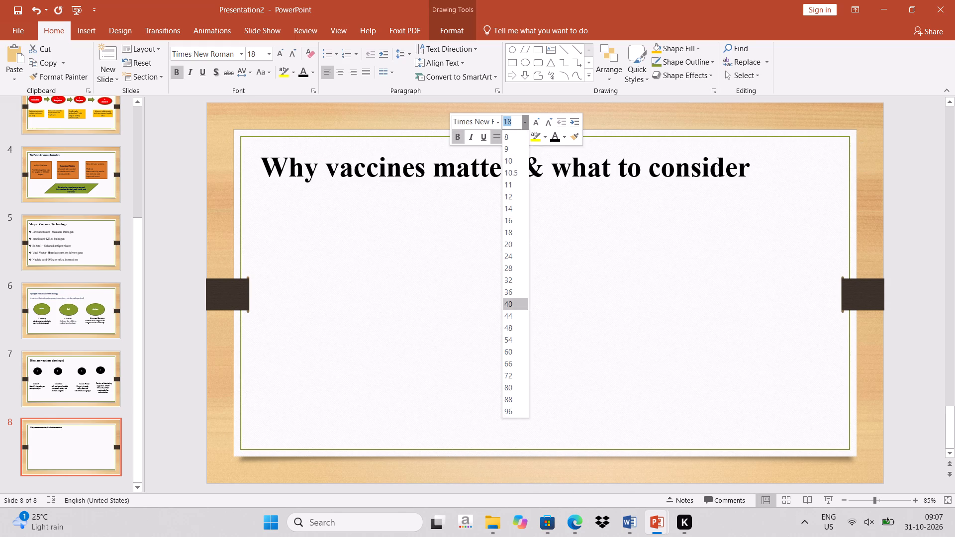
pyautogui.click(680, 187)
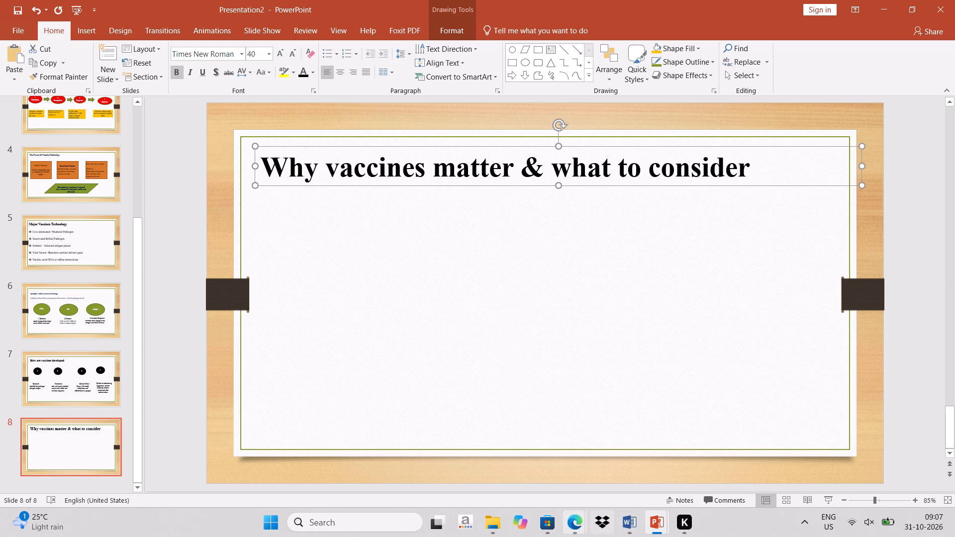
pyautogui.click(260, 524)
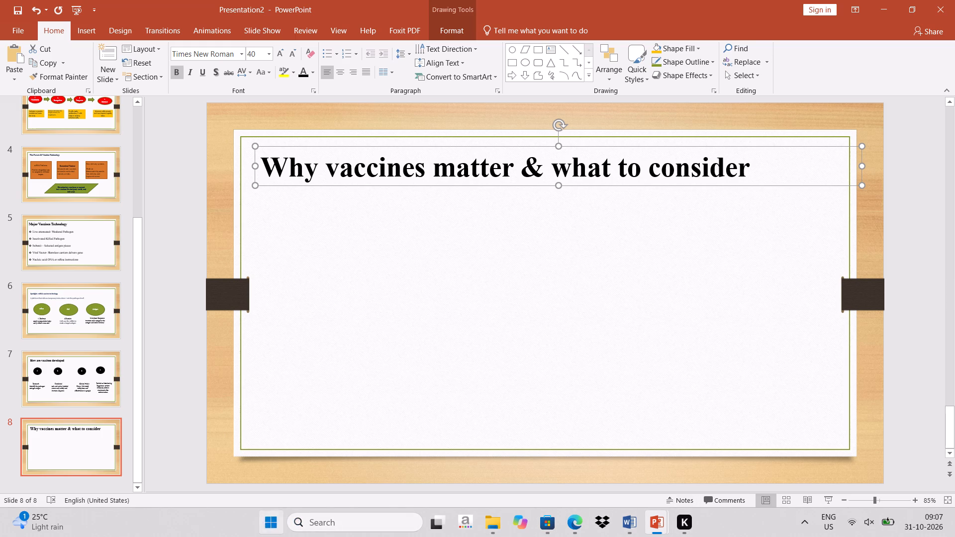
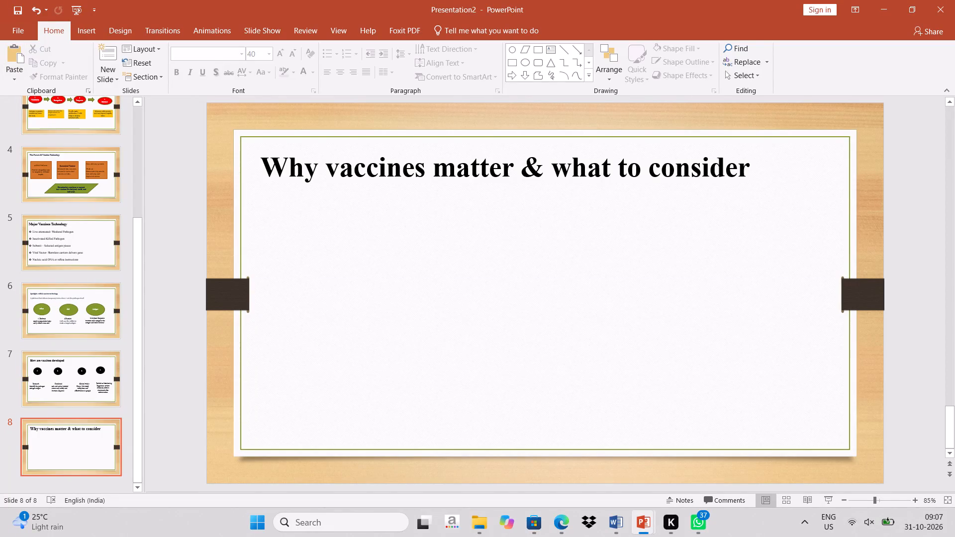
# Draw a rounded rectangle about 9.3 cm high and 11.6 cm wide below slide 8's heading and give it the solid orange shape style.
pyautogui.click(91, 28)
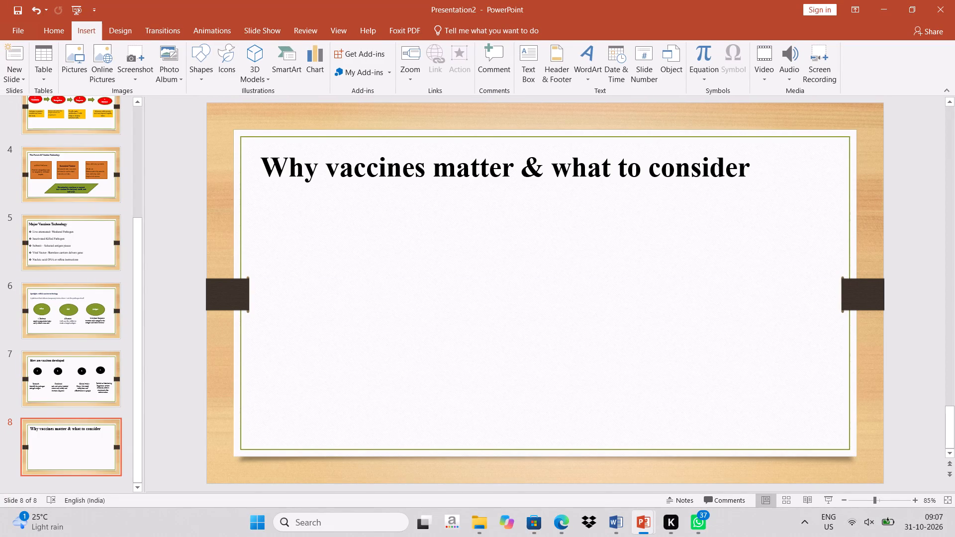
pyautogui.click(261, 72)
pyautogui.click(191, 69)
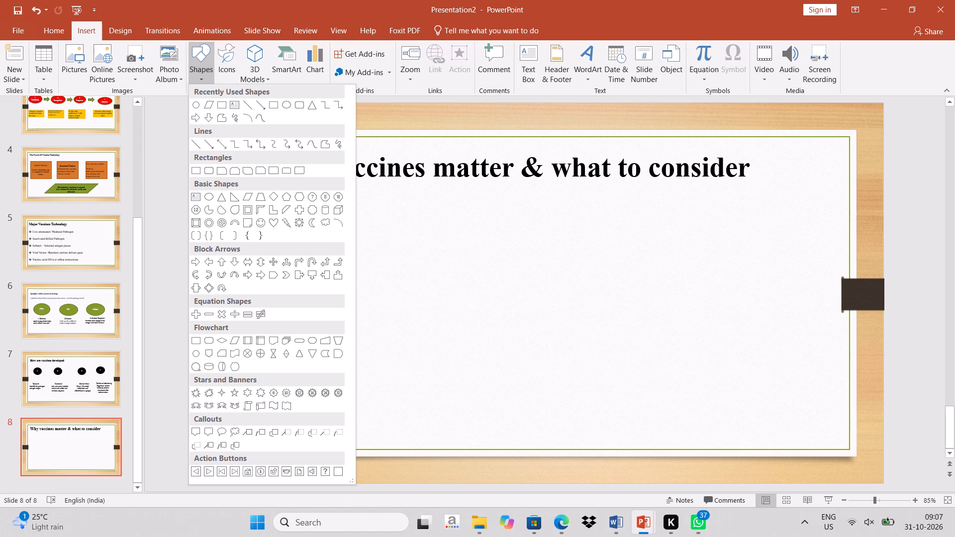
pyautogui.click(209, 341)
pyautogui.click(337, 266)
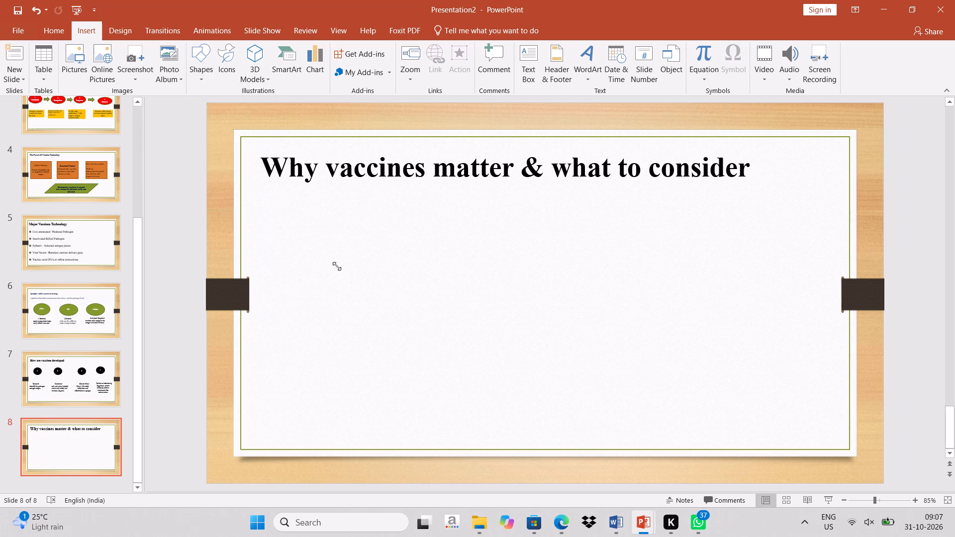
pyautogui.moveTo(338, 267); pyautogui.dragTo(265, 217)
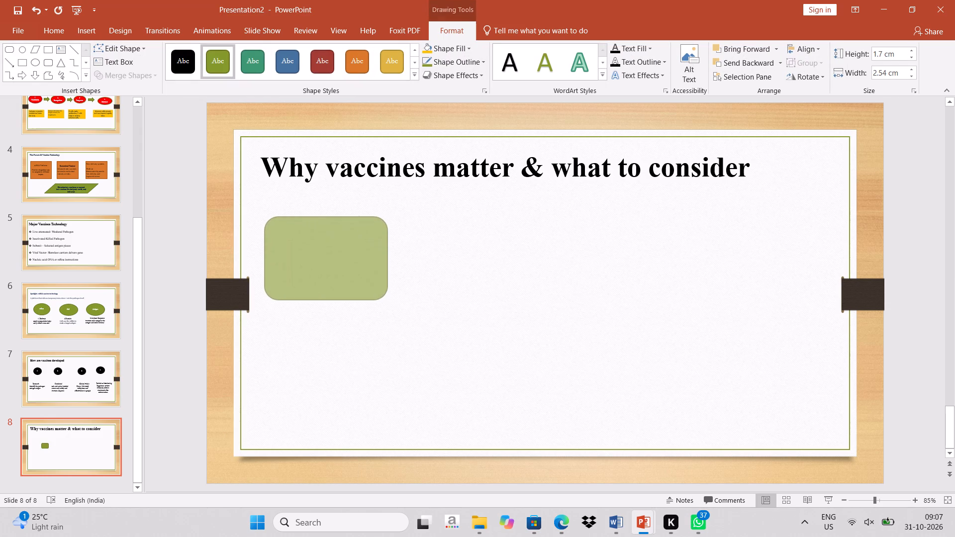
pyautogui.moveTo(265, 217); pyautogui.dragTo(265, 217)
pyautogui.moveTo(387, 300); pyautogui.dragTo(485, 389)
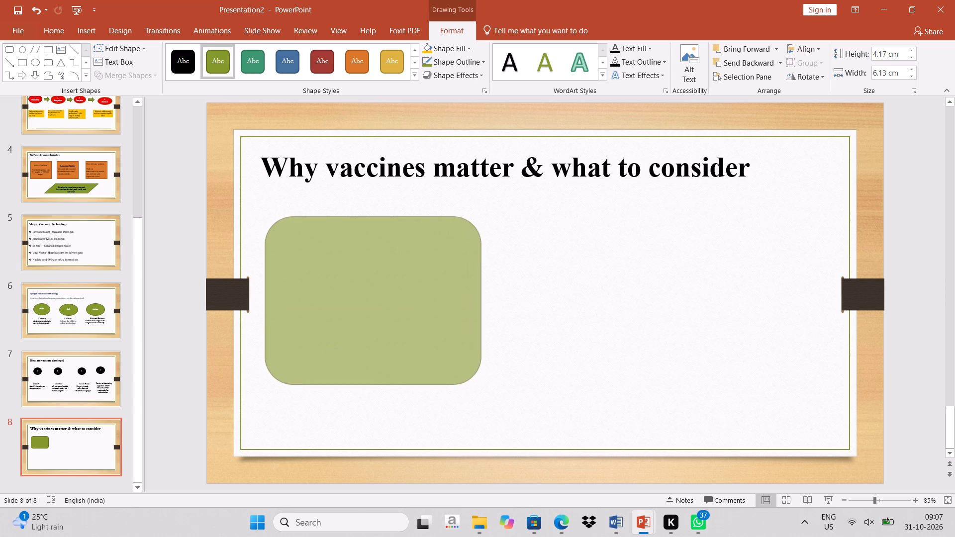
pyautogui.moveTo(485, 389); pyautogui.dragTo(497, 403)
pyautogui.click(396, 291)
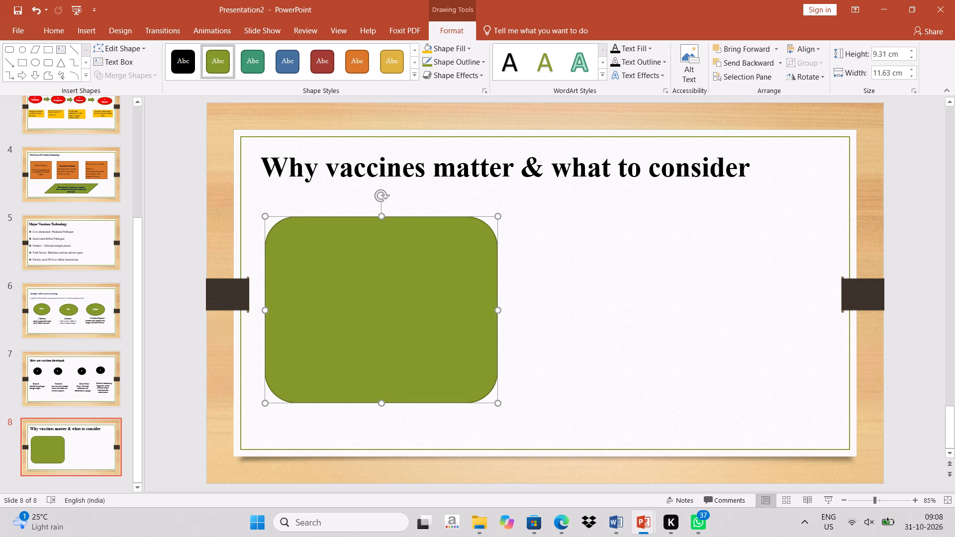
pyautogui.click(370, 60)
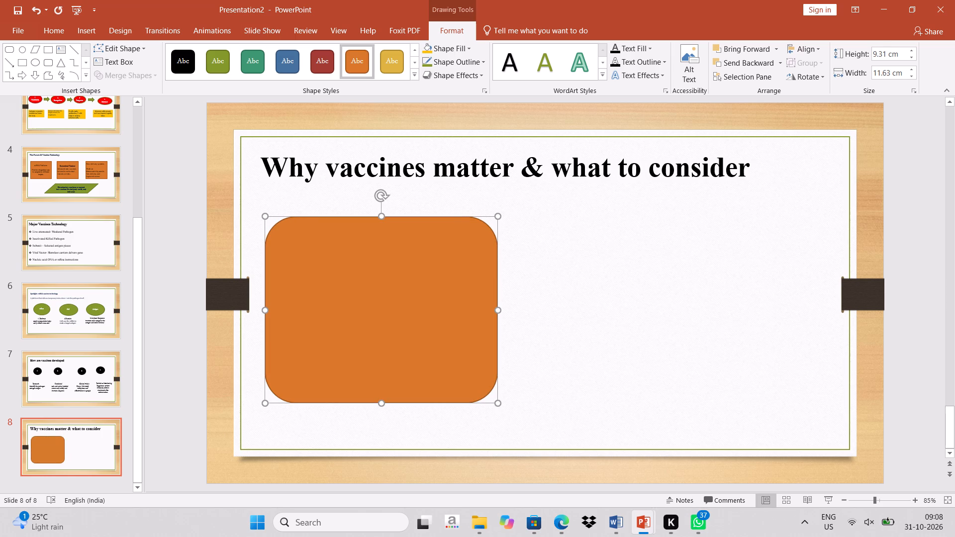
# Enter the title "Benefits" in the orange rounded rectangle and start a new line below it.
pyautogui.click(365, 244)
pyautogui.write('Be')
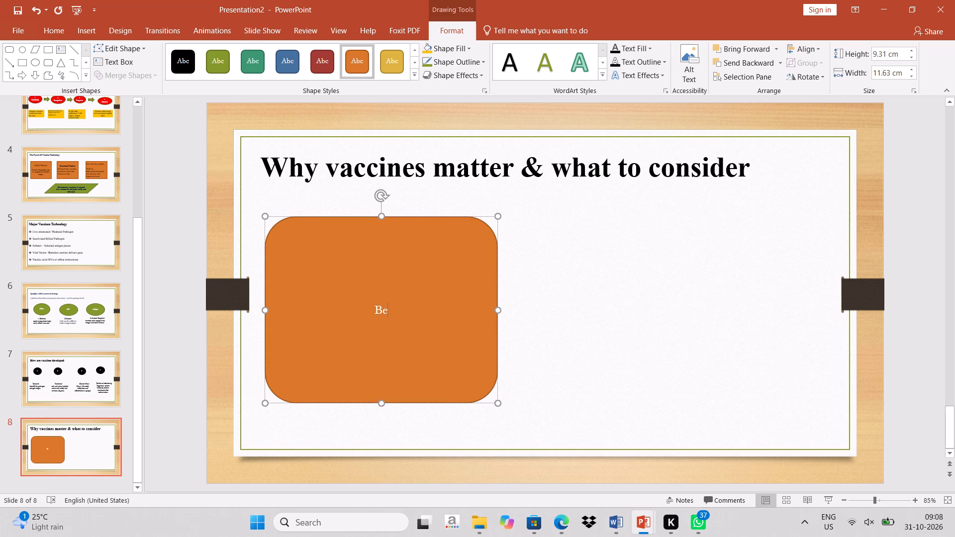
pyautogui.write('nefits')
pyautogui.press('Return')
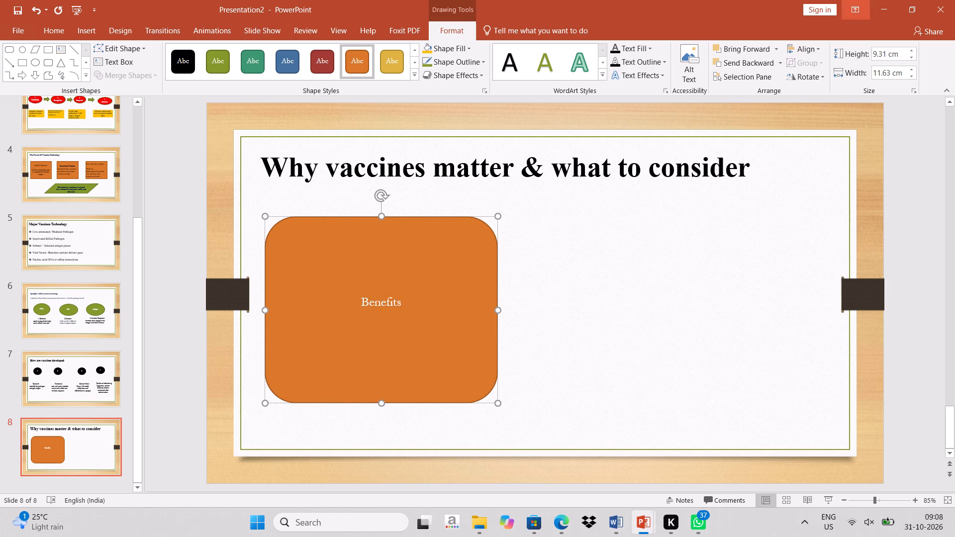
# Copy the four Benefits points from slide 8 of the source presentation into the orange shape below "Benefits", and return to the maximized Presentation2.
pyautogui.click(918, 8)
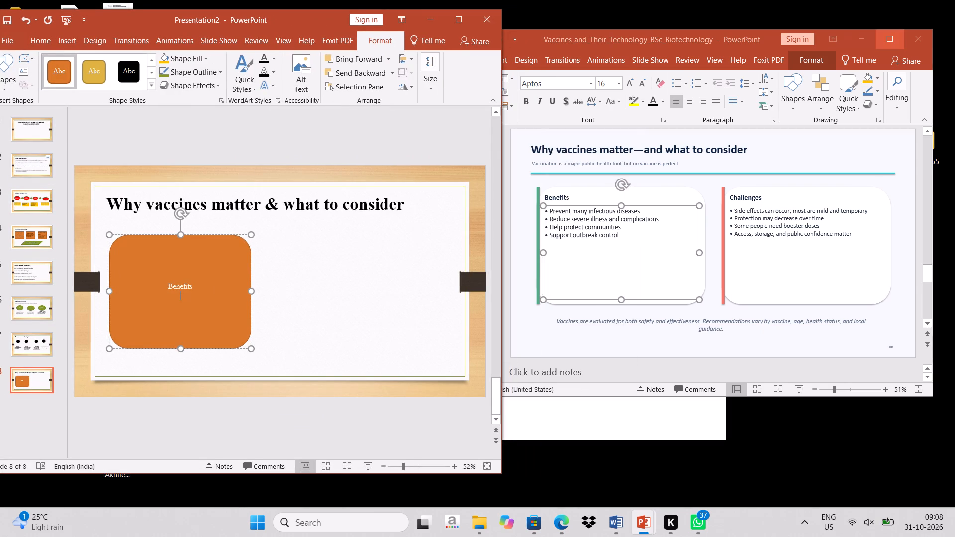
pyautogui.click(549, 211)
pyautogui.moveTo(550, 211); pyautogui.dragTo(613, 244)
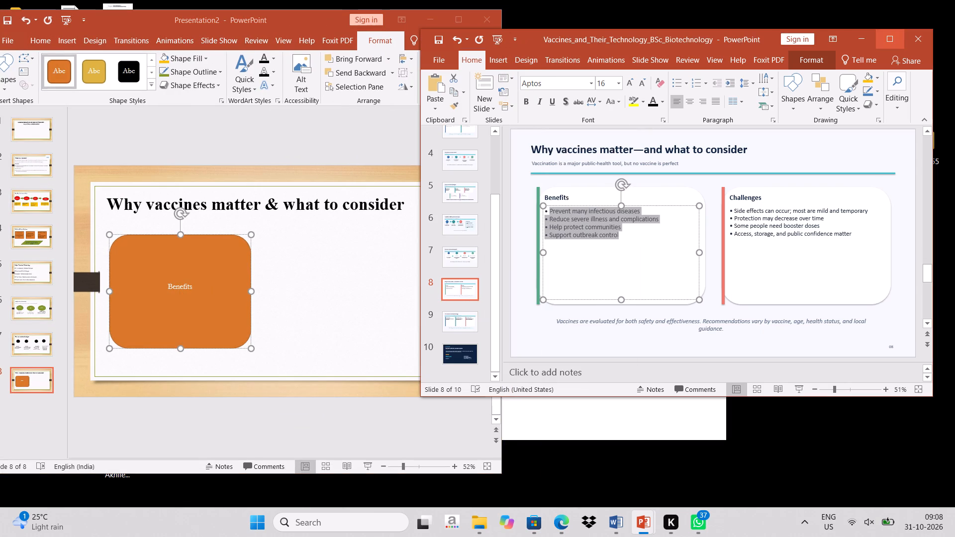
pyautogui.moveTo(613, 244); pyautogui.dragTo(625, 246)
pyautogui.rightClick(595, 230)
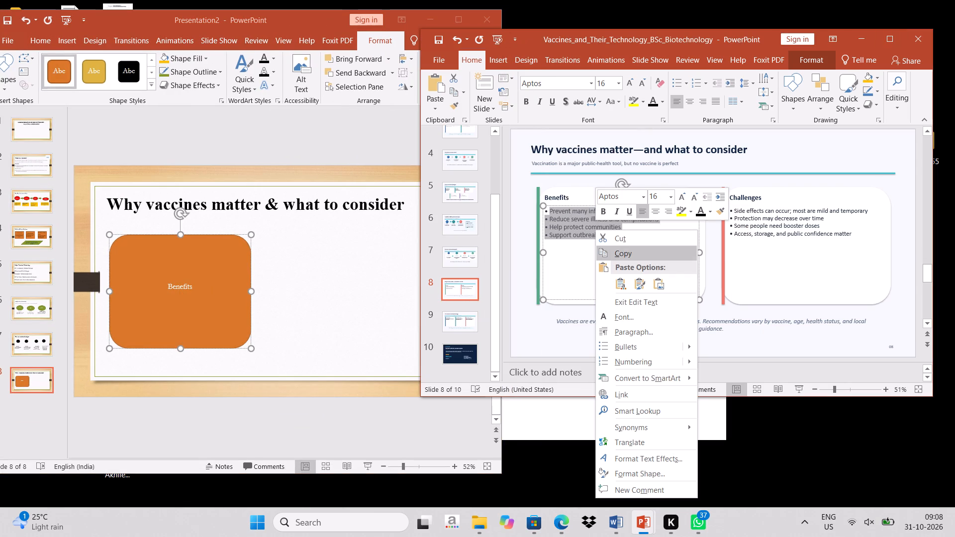
pyautogui.click(613, 252)
pyautogui.click(204, 282)
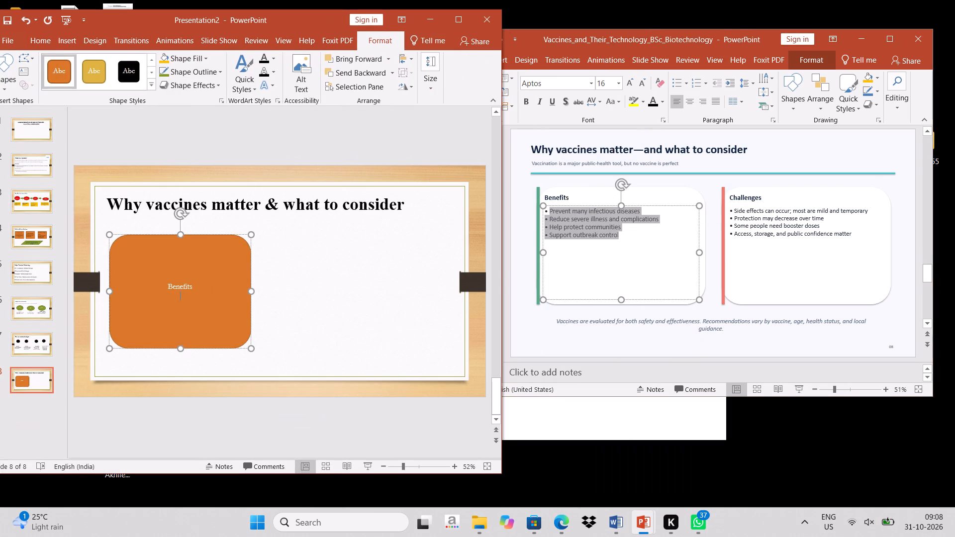
pyautogui.hotkey('ctrl', 'v')
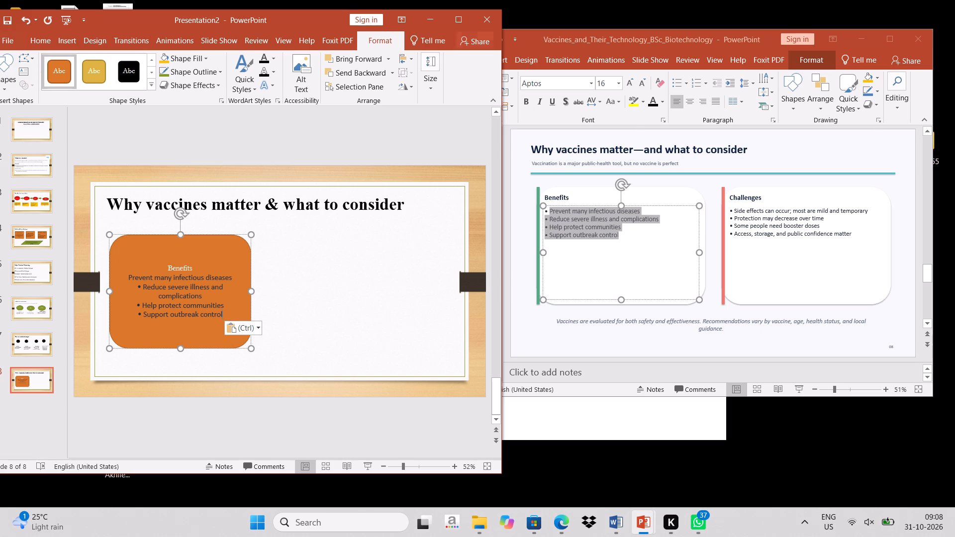
pyautogui.click(457, 15)
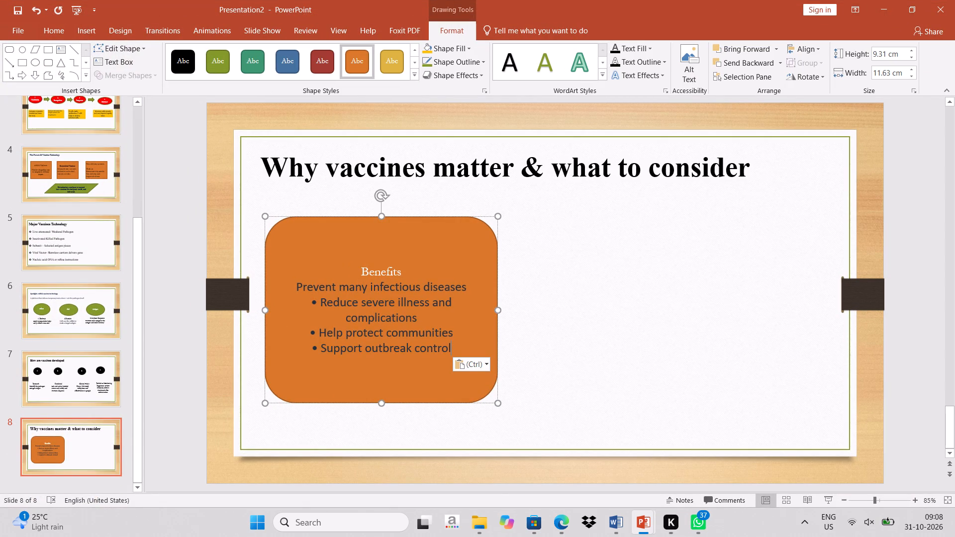
pyautogui.click(916, 5)
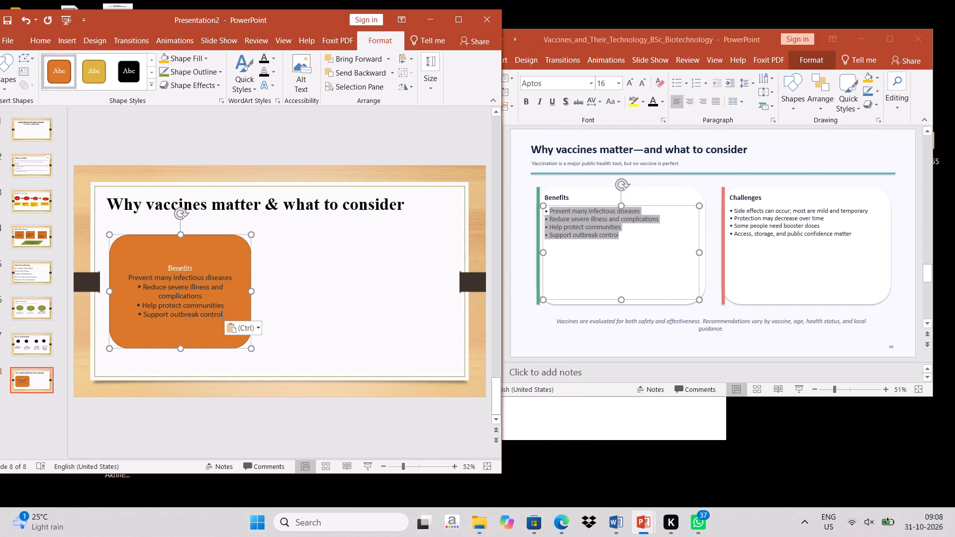
pyautogui.click(458, 22)
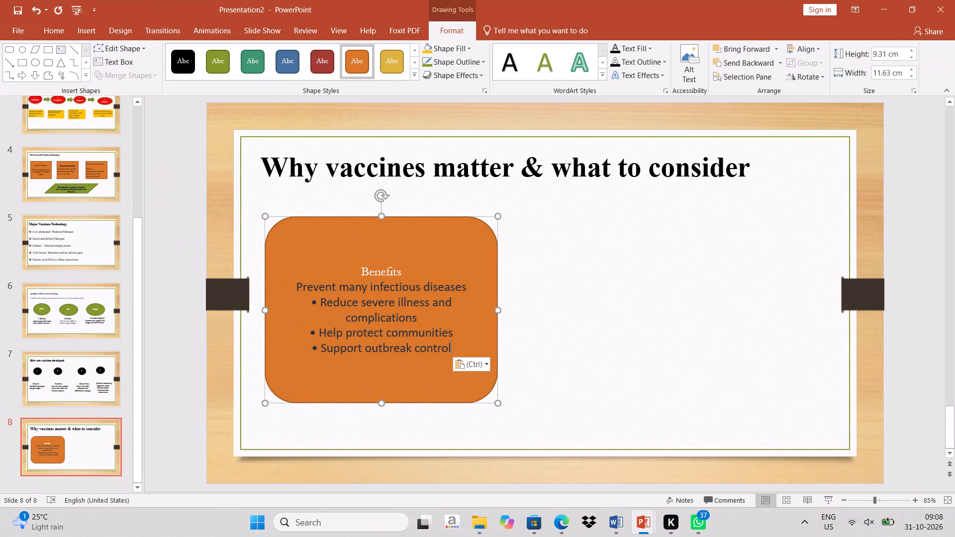
# Copy the bullet mark from the "Reduce severe illness" line to the start of "Prevent many infectious diseases".
pyautogui.moveTo(317, 300); pyautogui.dragTo(310, 304)
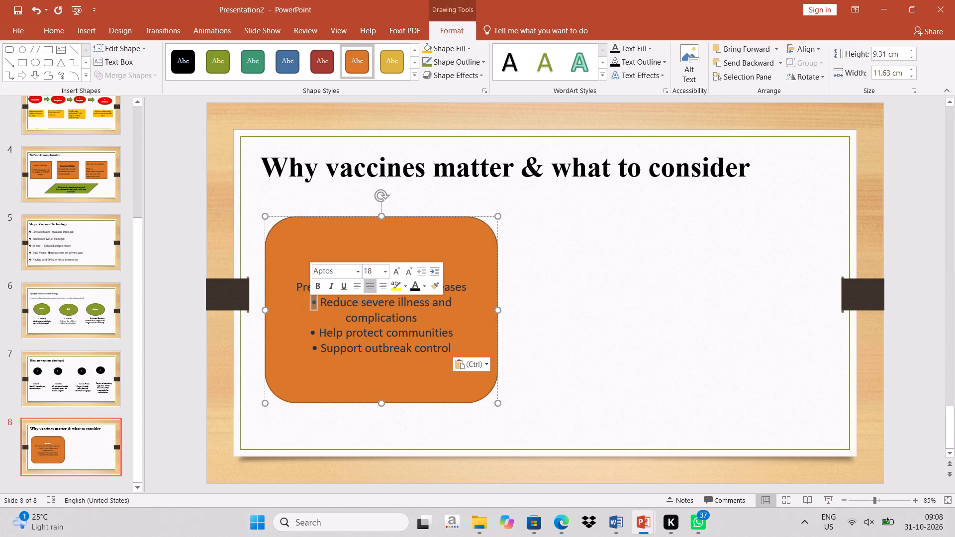
pyautogui.rightClick(311, 304)
pyautogui.click(323, 58)
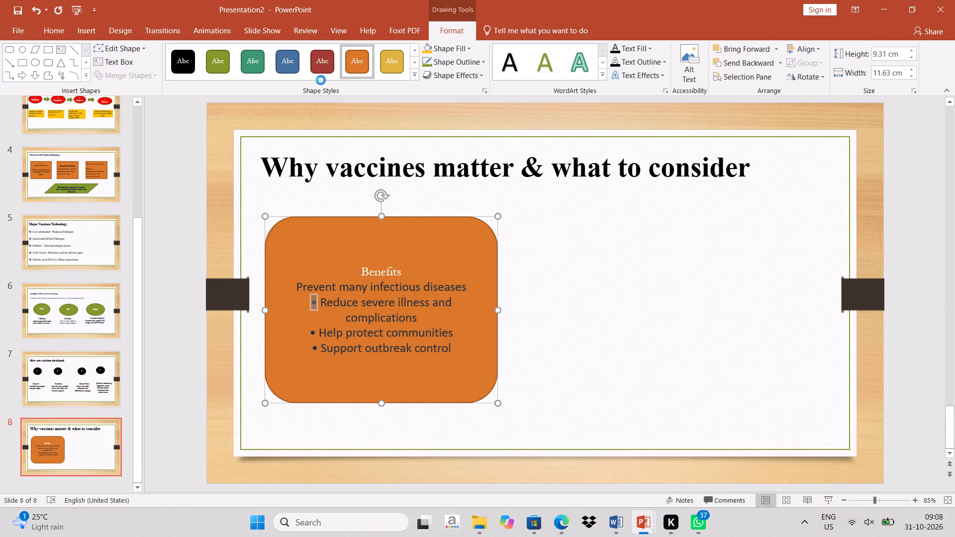
pyautogui.click(297, 284)
pyautogui.hotkey('ctrl', 'v')
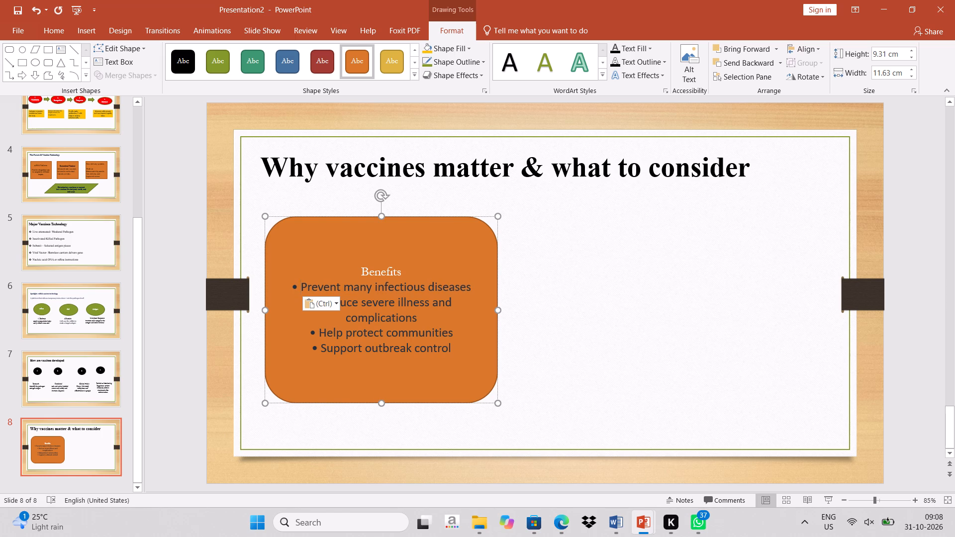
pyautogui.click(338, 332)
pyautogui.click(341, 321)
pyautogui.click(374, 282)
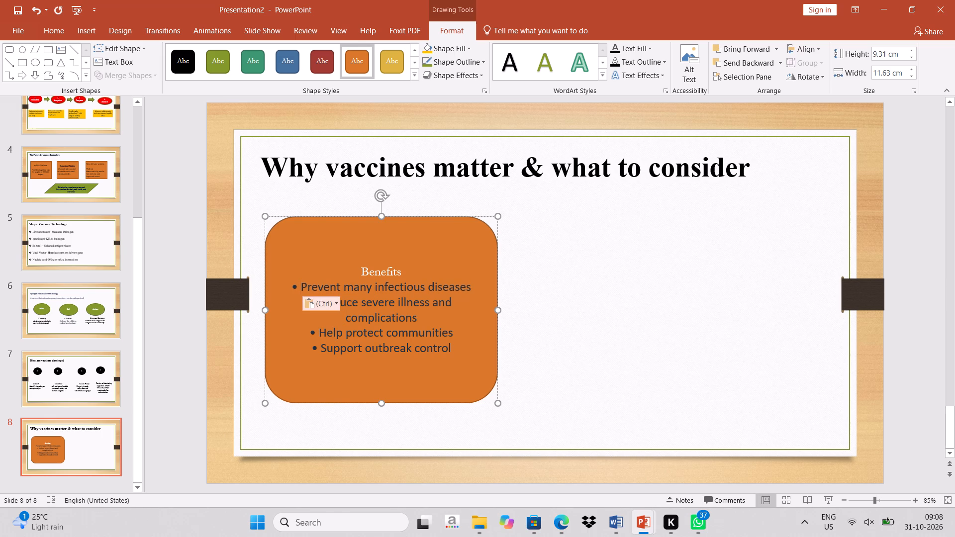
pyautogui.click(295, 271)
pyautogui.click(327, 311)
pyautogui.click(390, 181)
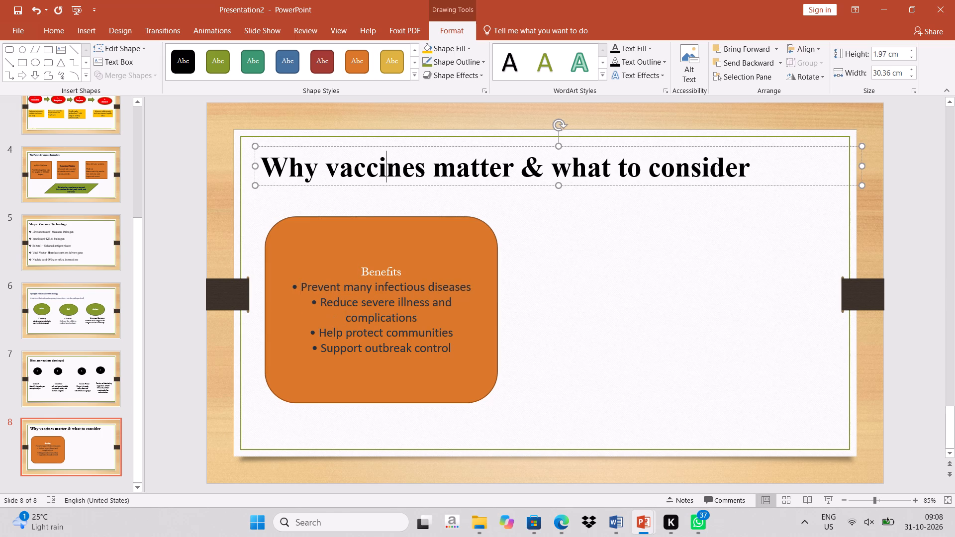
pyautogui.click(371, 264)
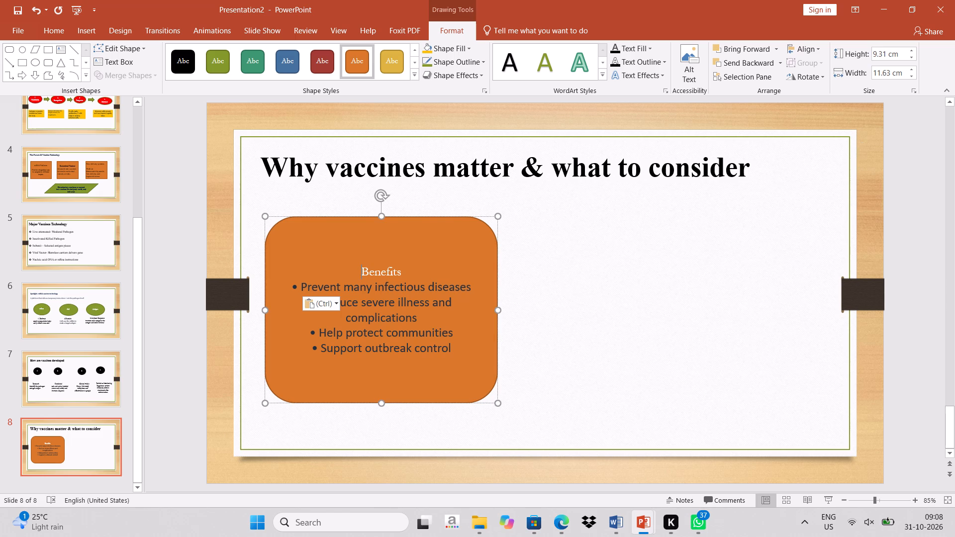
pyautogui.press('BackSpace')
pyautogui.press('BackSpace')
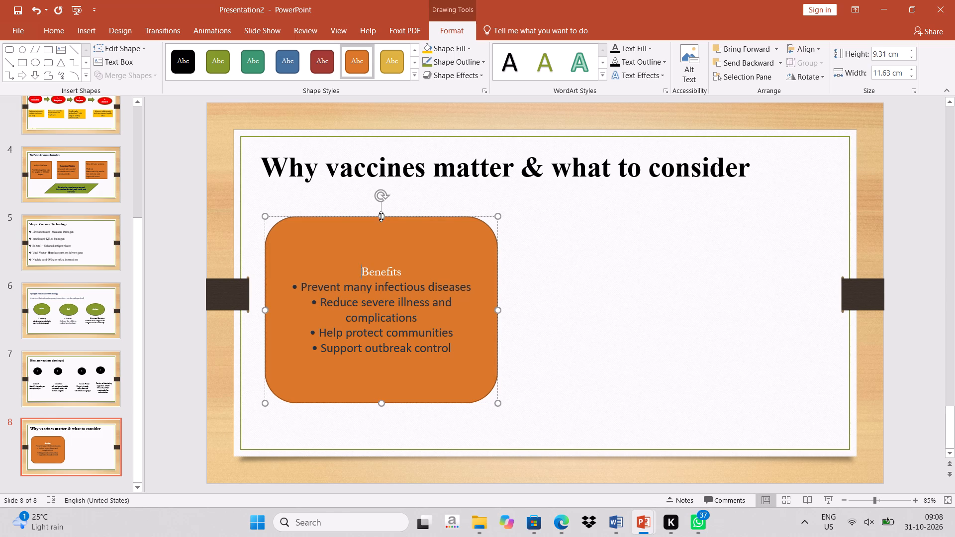
# Move the orange Benefits shape up closer to the heading and resize it to about 10.3 cm high.
pyautogui.moveTo(381, 216); pyautogui.dragTo(382, 247)
pyautogui.moveTo(385, 269); pyautogui.dragTo(381, 216)
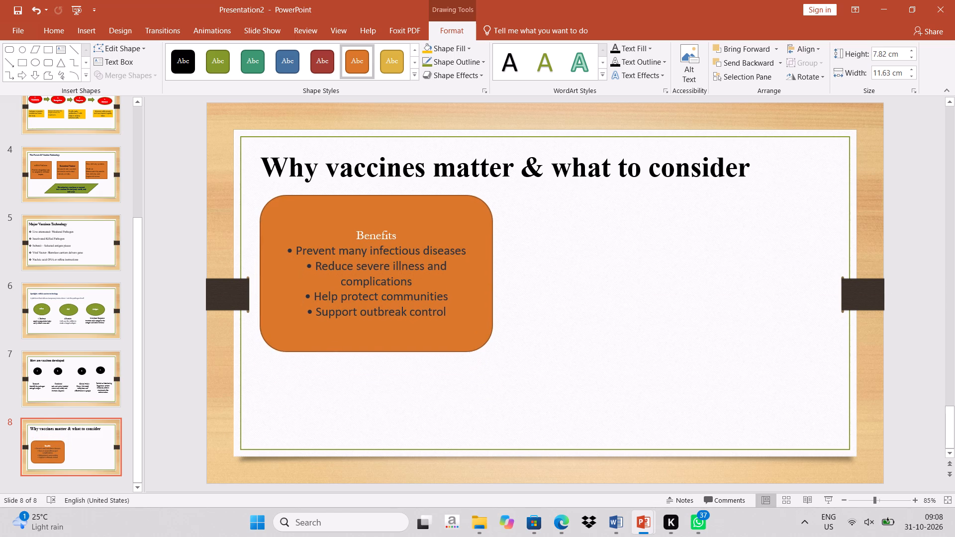
pyautogui.moveTo(381, 216); pyautogui.dragTo(382, 215)
pyautogui.moveTo(378, 346); pyautogui.dragTo(382, 398)
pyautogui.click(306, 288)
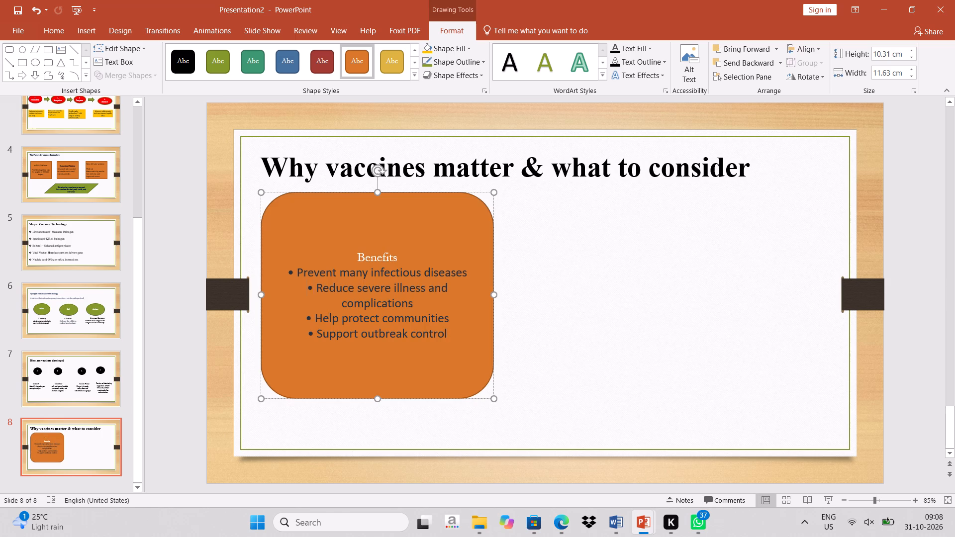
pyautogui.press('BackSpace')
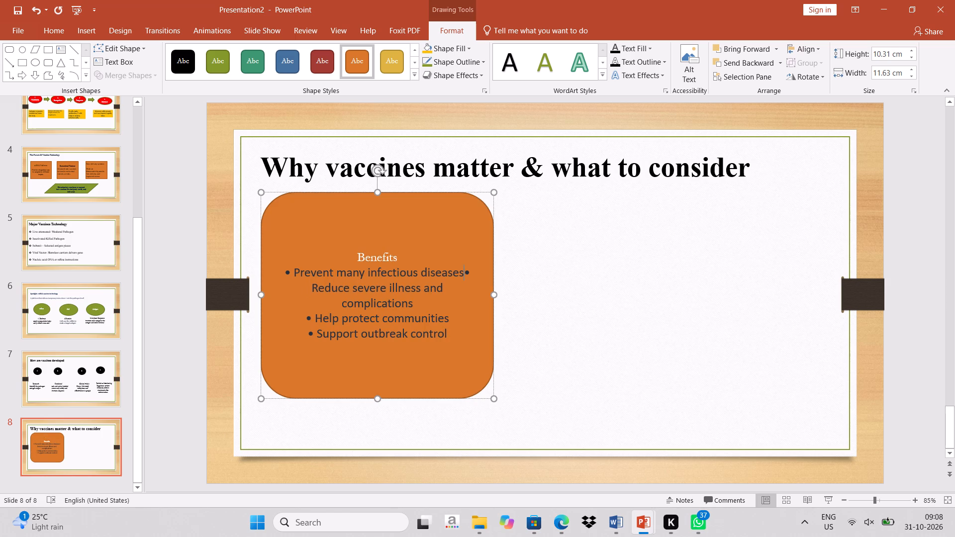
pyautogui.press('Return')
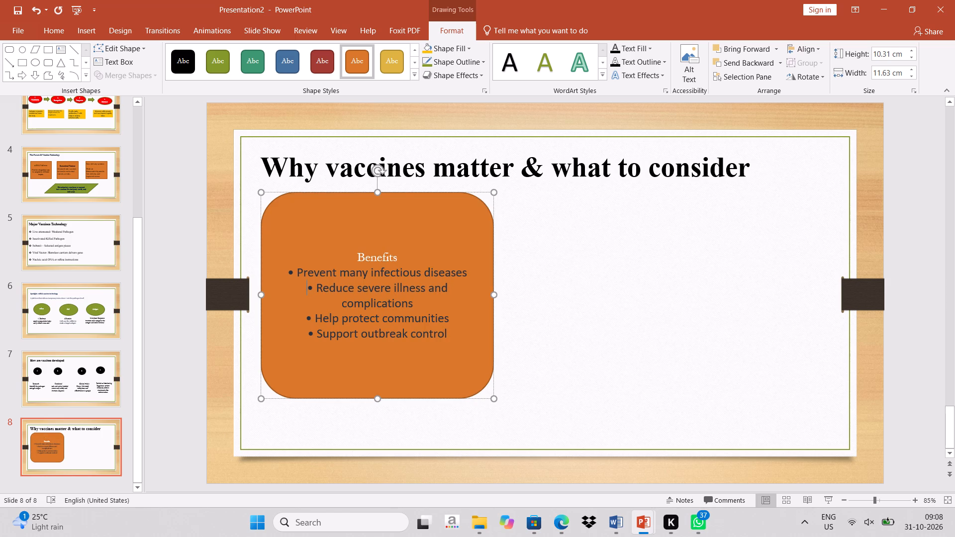
# Left-align the four bulleted benefit points in the orange shape, leaving the "Benefits" title centred.
pyautogui.moveTo(288, 273); pyautogui.dragTo(310, 293)
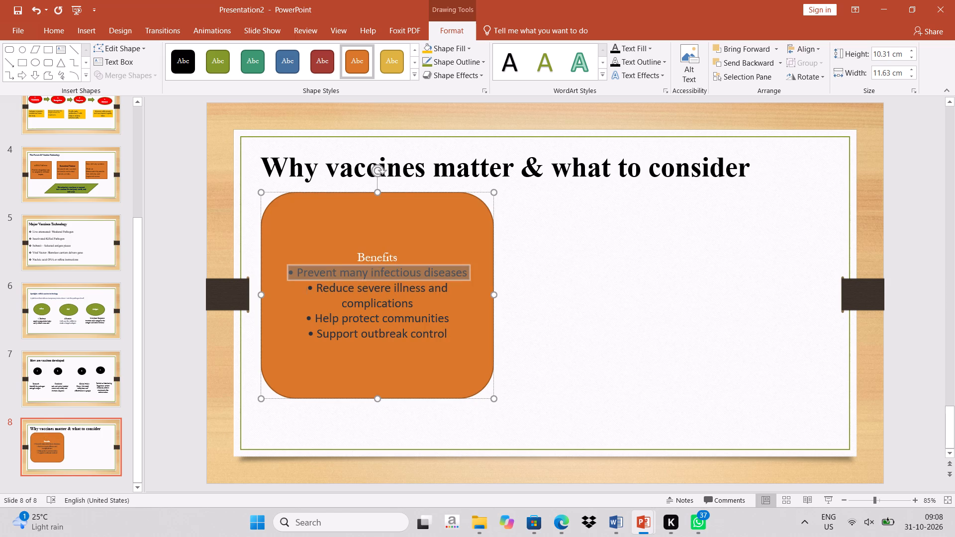
pyautogui.moveTo(310, 293); pyautogui.dragTo(447, 337)
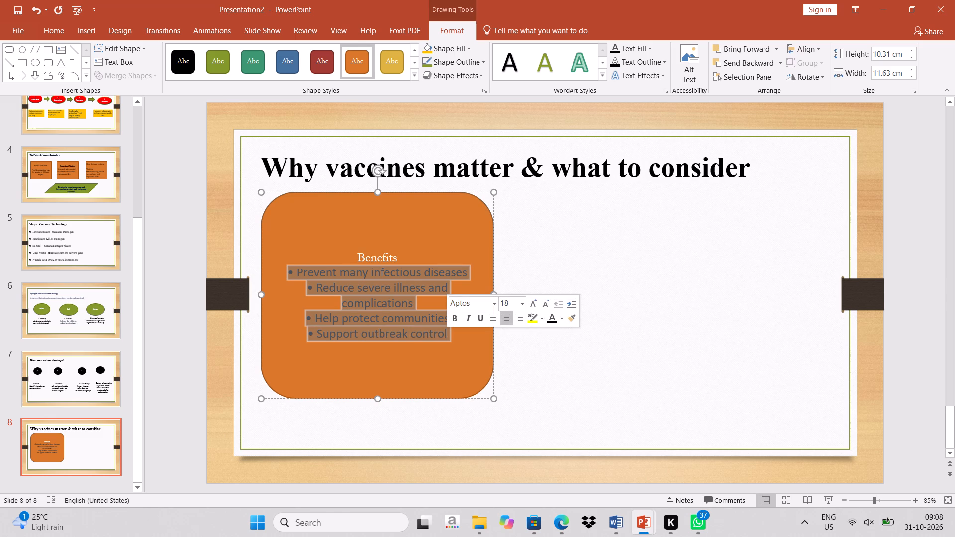
pyautogui.click(493, 317)
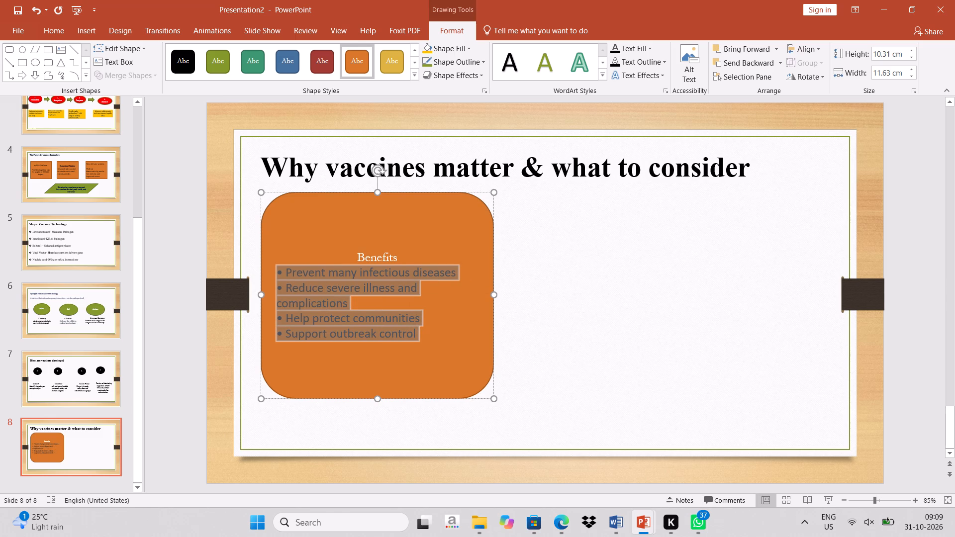
pyautogui.click(439, 319)
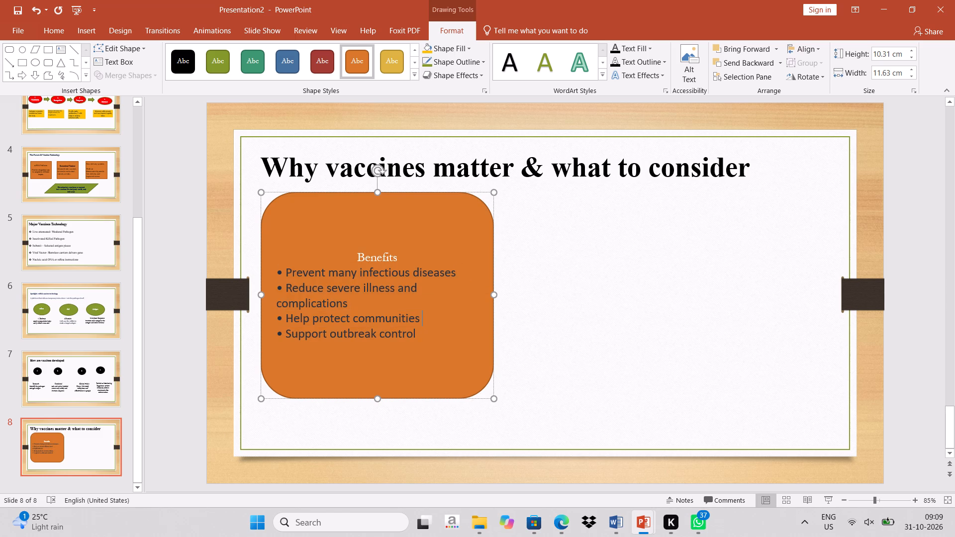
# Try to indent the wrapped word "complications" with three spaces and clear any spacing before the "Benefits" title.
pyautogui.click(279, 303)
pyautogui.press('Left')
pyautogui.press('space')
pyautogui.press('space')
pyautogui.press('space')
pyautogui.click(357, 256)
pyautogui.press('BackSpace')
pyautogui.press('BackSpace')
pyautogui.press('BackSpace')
# Centre-align the four bulleted benefit points in the orange shape.
pyautogui.click(80, 31)
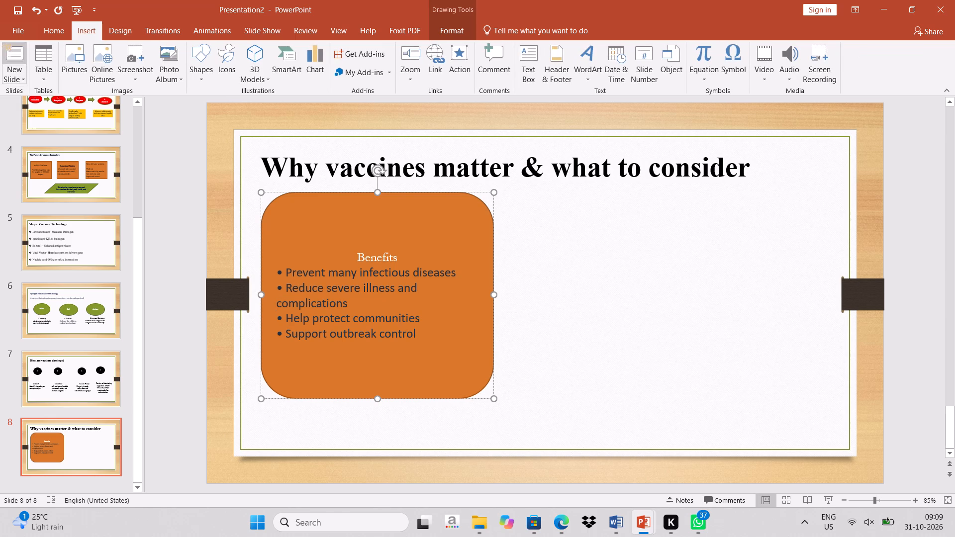
pyautogui.click(50, 31)
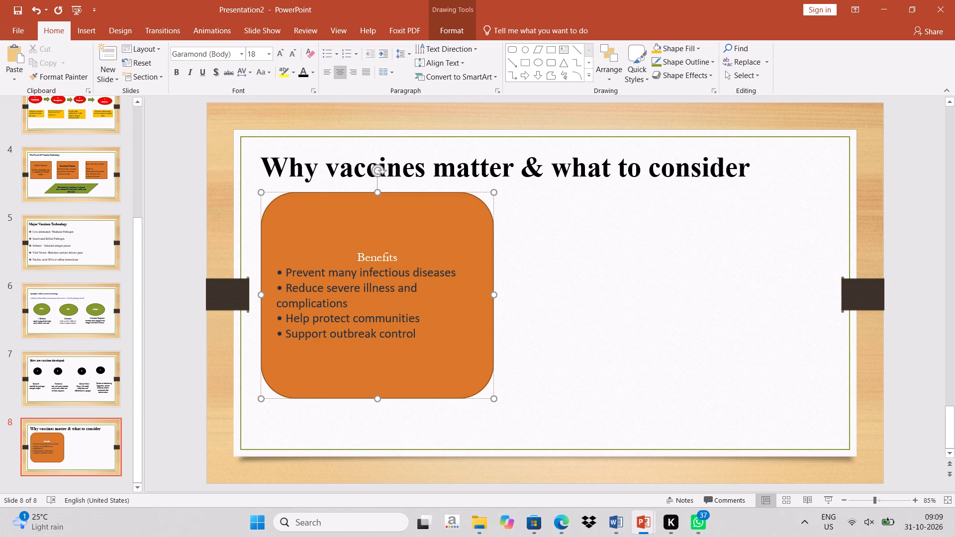
pyautogui.moveTo(276, 273); pyautogui.dragTo(309, 294)
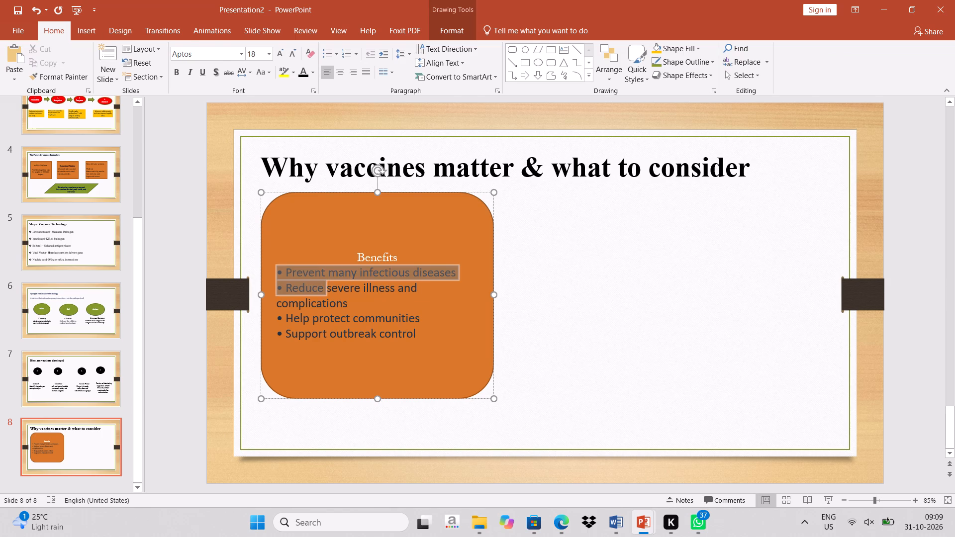
pyautogui.moveTo(309, 294); pyautogui.dragTo(418, 338)
pyautogui.click(366, 73)
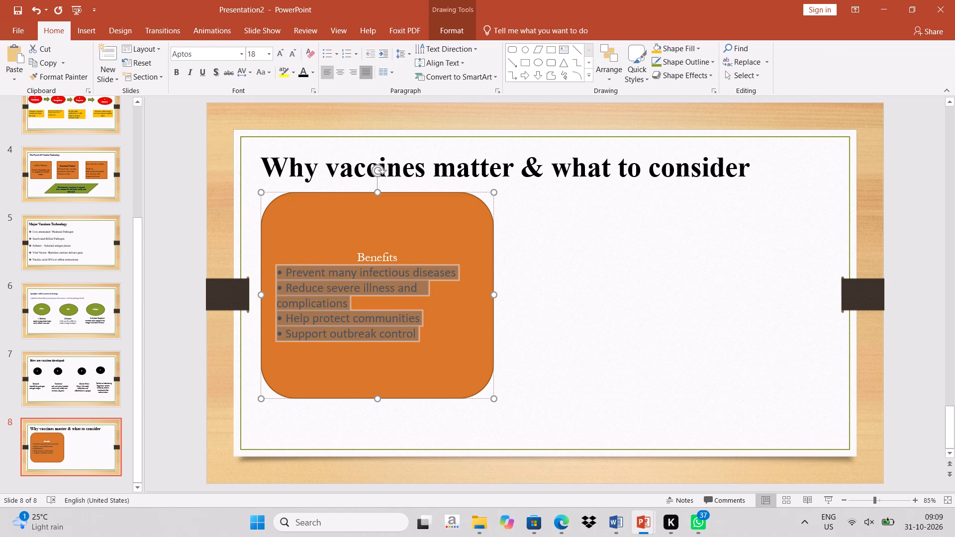
pyautogui.click(340, 70)
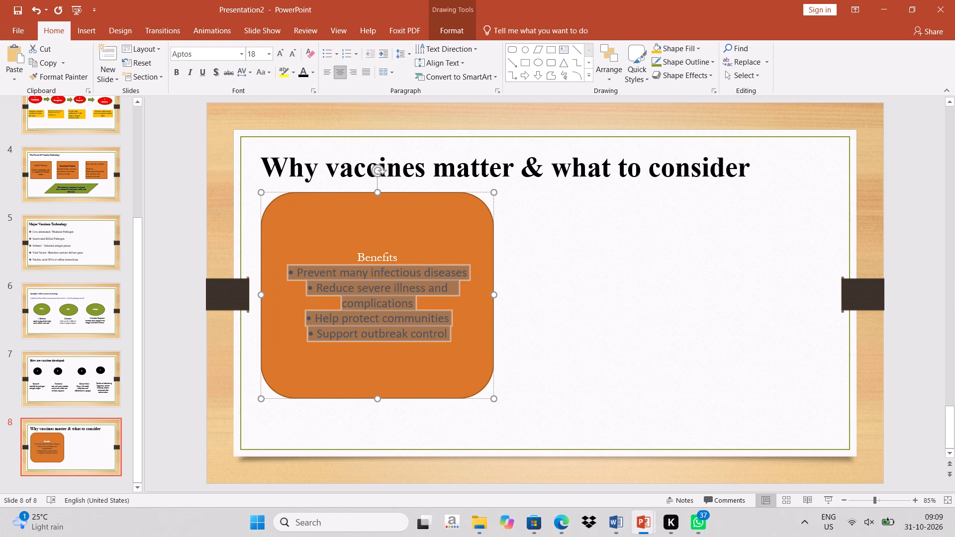
pyautogui.click(330, 247)
# Set the "Benefits" title in the orange shape to Times New Roman, size 24.
pyautogui.moveTo(357, 257); pyautogui.dragTo(402, 256)
pyautogui.click(450, 221)
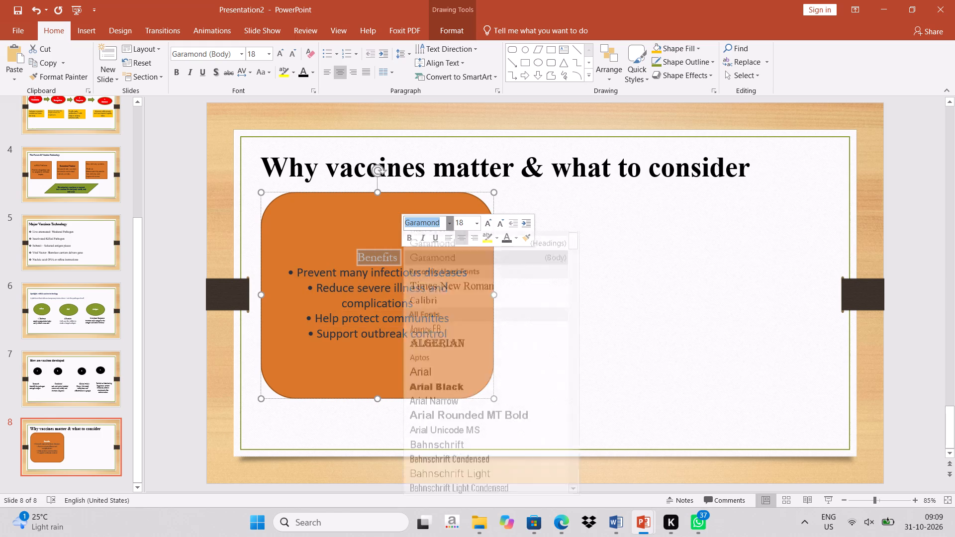
pyautogui.write('times')
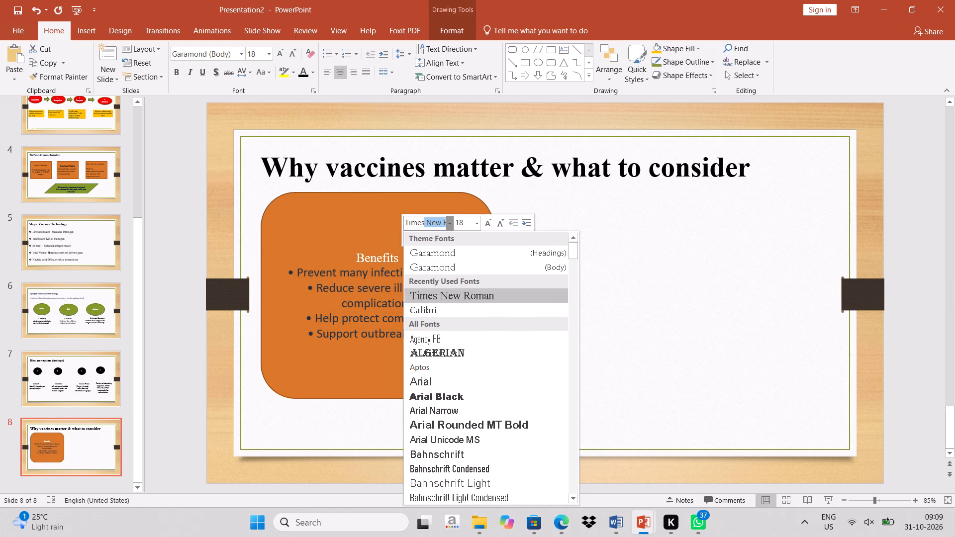
pyautogui.press('Return')
pyautogui.click(481, 224)
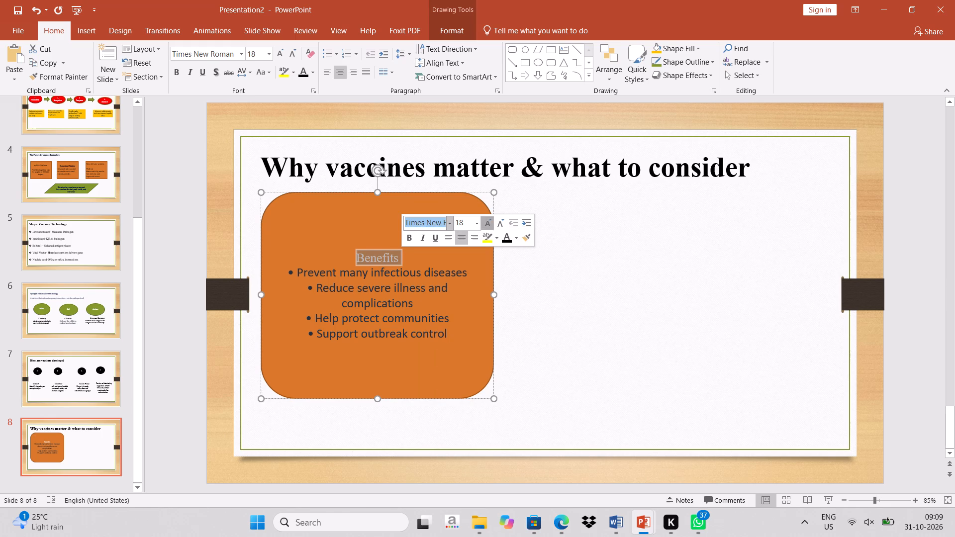
pyautogui.click(478, 221)
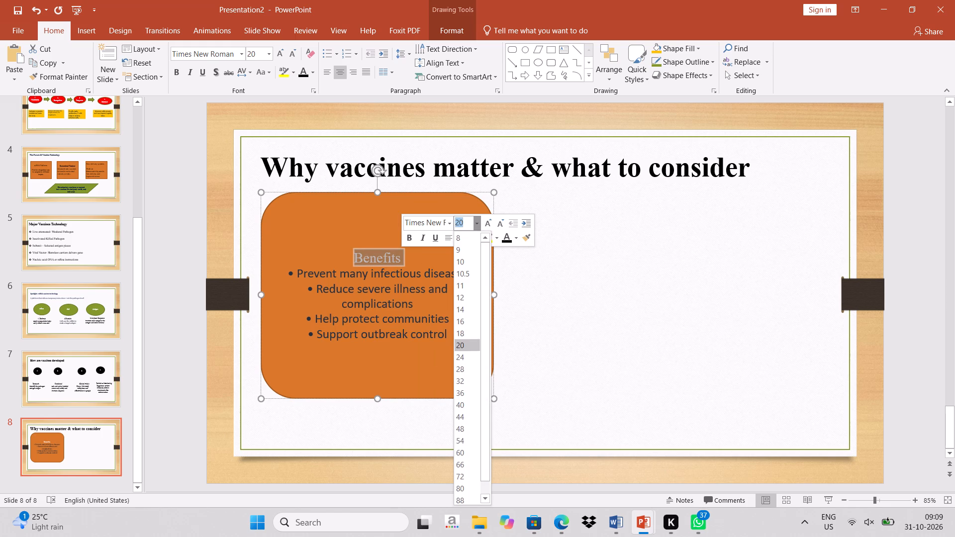
pyautogui.click(462, 358)
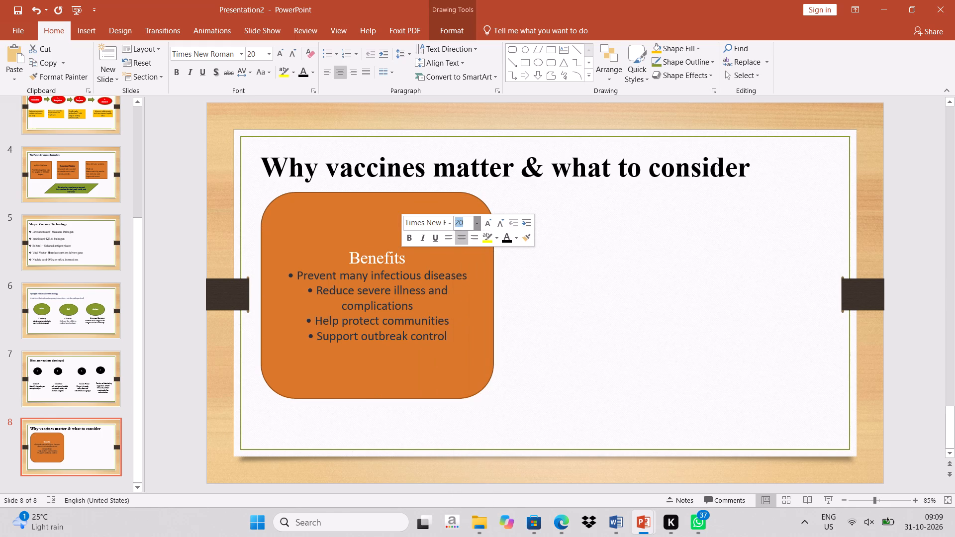
# Make the "Benefits" title bold, underlined and red, without italics, and deselect the shape.
pyautogui.click(410, 240)
pyautogui.click(424, 237)
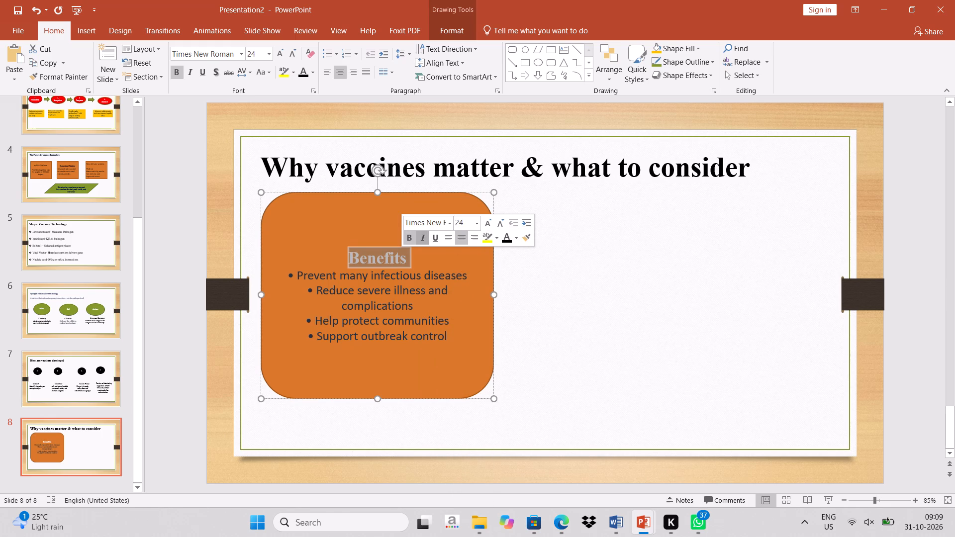
pyautogui.click(434, 237)
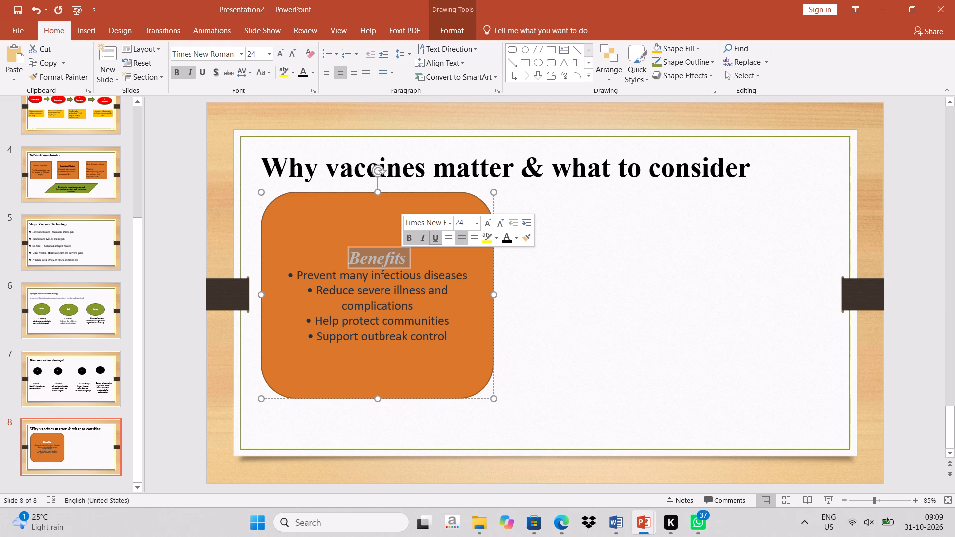
pyautogui.click(420, 237)
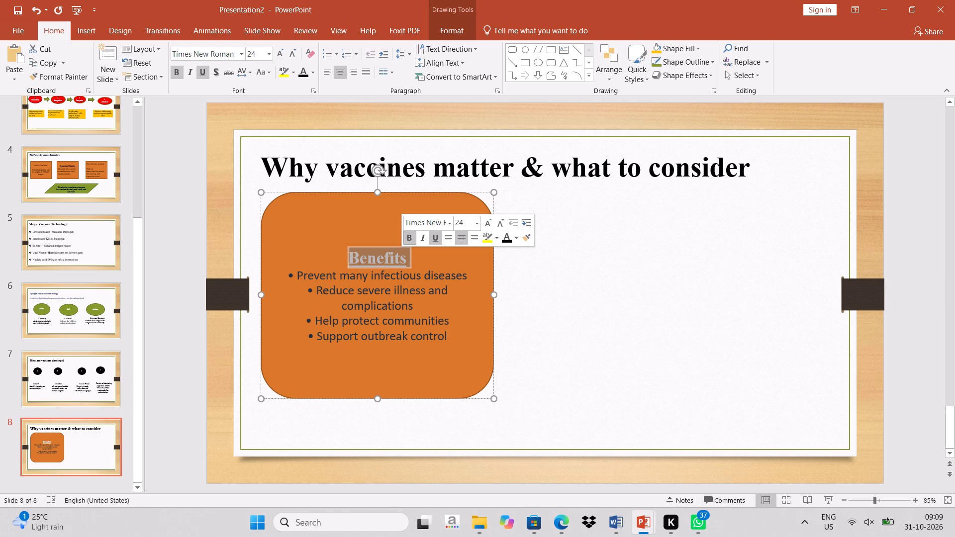
pyautogui.click(412, 238)
pyautogui.click(410, 236)
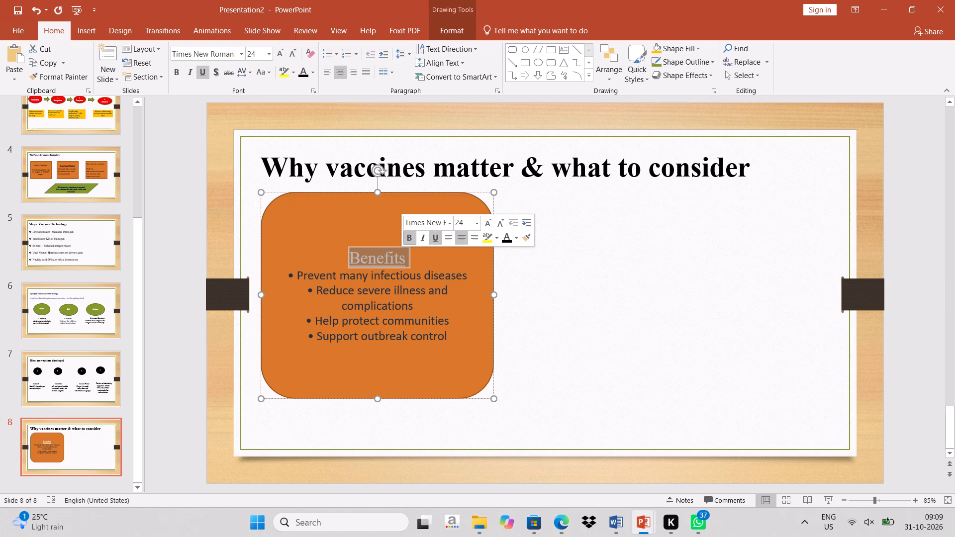
pyautogui.click(504, 238)
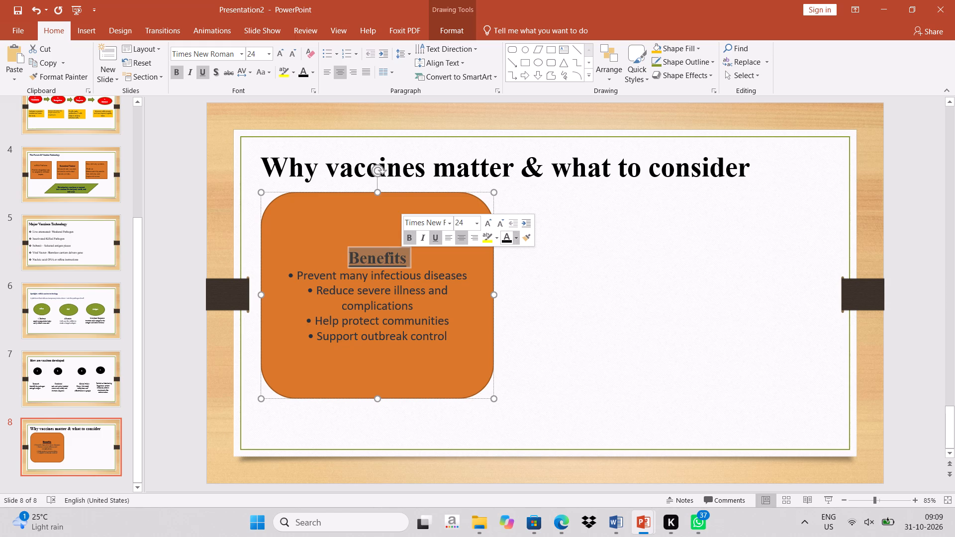
pyautogui.click(516, 239)
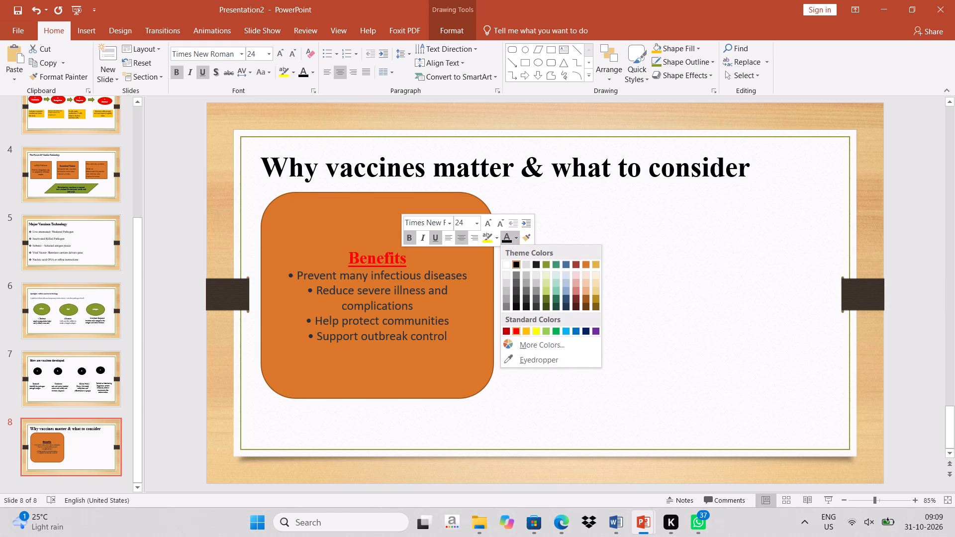
pyautogui.click(520, 328)
pyautogui.click(529, 367)
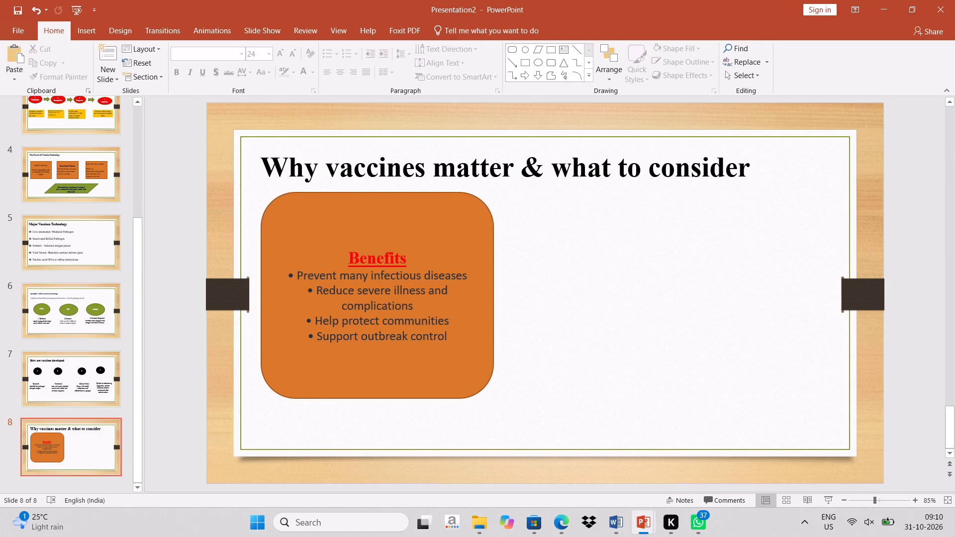
pyautogui.click(549, 242)
# Duplicate the orange Benefits shape and place the copy to its right, level with the original.
pyautogui.rightClick(353, 221)
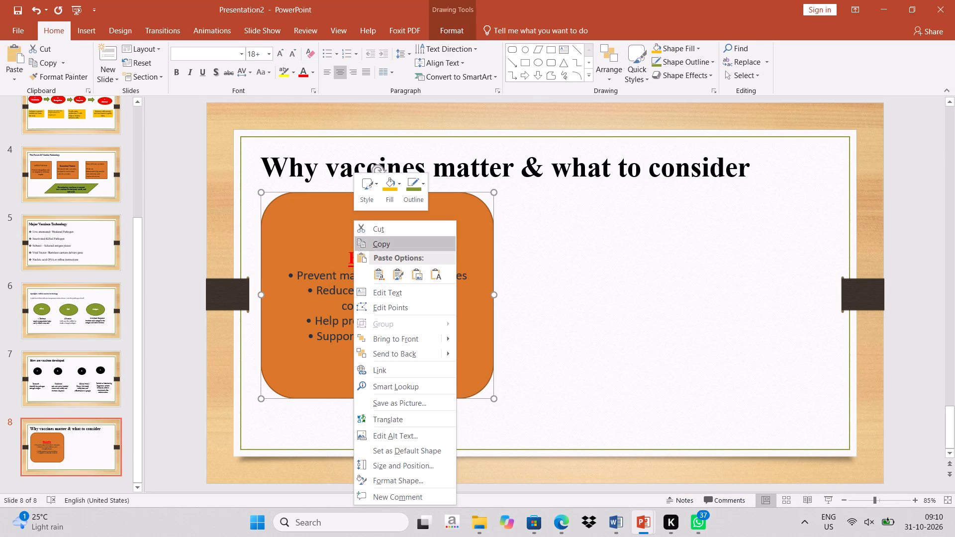
pyautogui.click(384, 247)
pyautogui.click(609, 256)
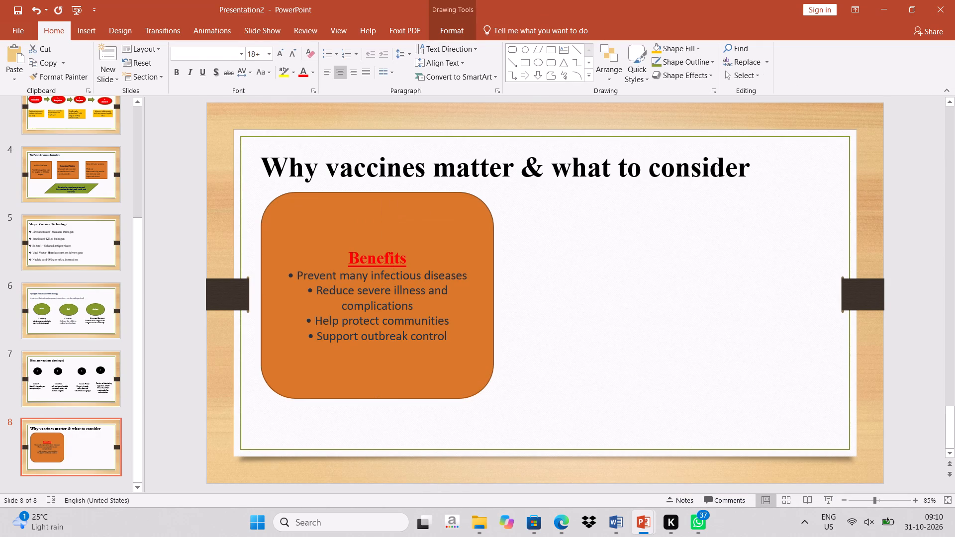
pyautogui.hotkey('ctrl', 'v')
pyautogui.moveTo(444, 244); pyautogui.dragTo(634, 226)
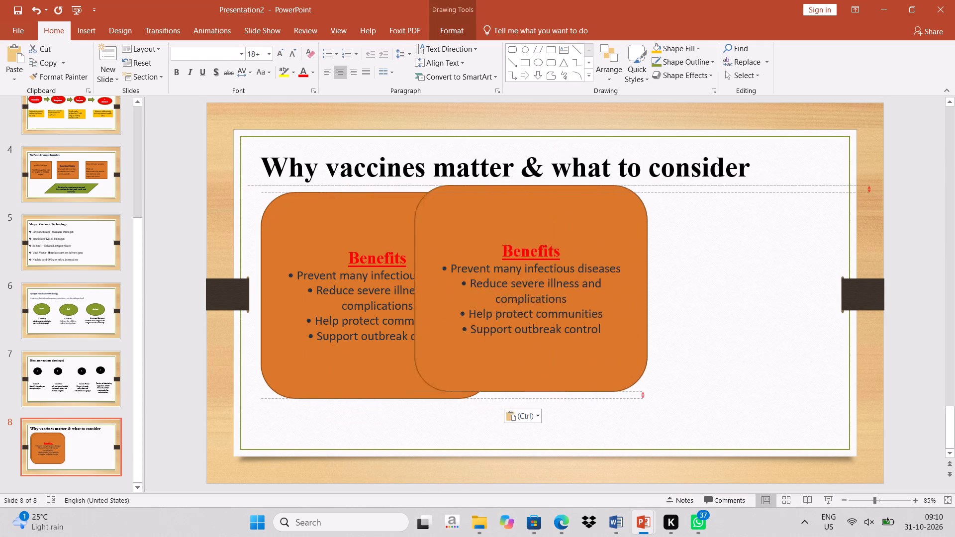
pyautogui.moveTo(634, 226); pyautogui.dragTo(724, 238)
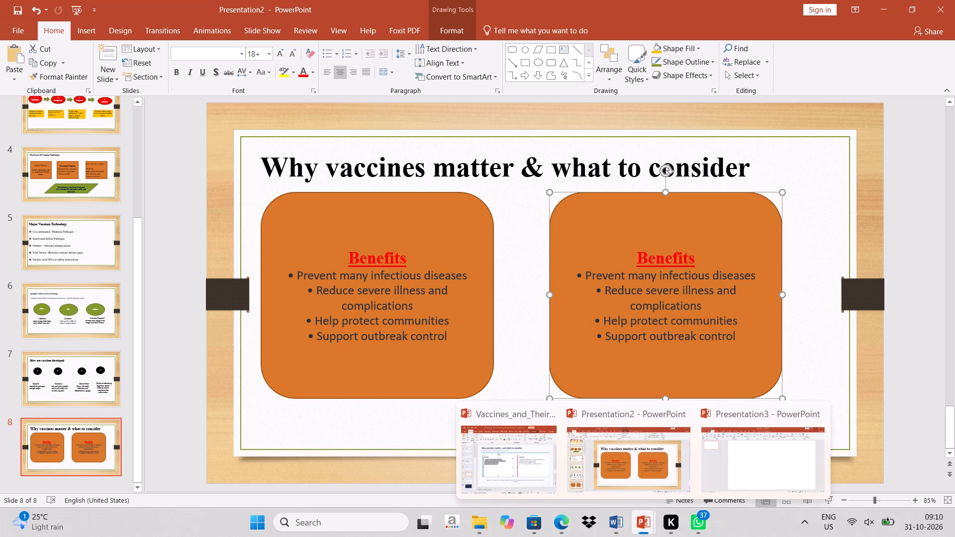
# Copy the four Challenges points from slide 8 of the source presentation over the bulleted points in the duplicated shape in Presentation2.
pyautogui.click(551, 481)
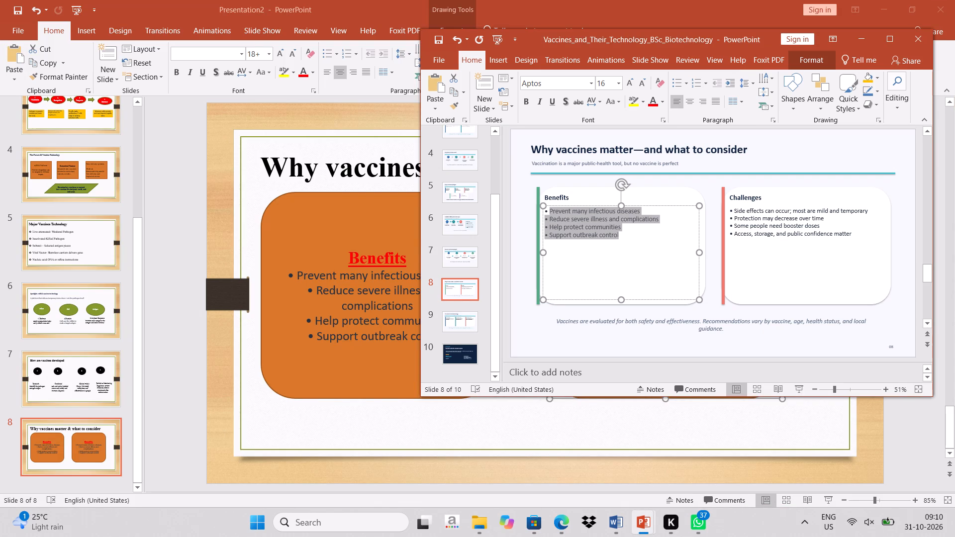
pyautogui.moveTo(728, 208); pyautogui.dragTo(735, 213)
pyautogui.moveTo(737, 215); pyautogui.dragTo(847, 229)
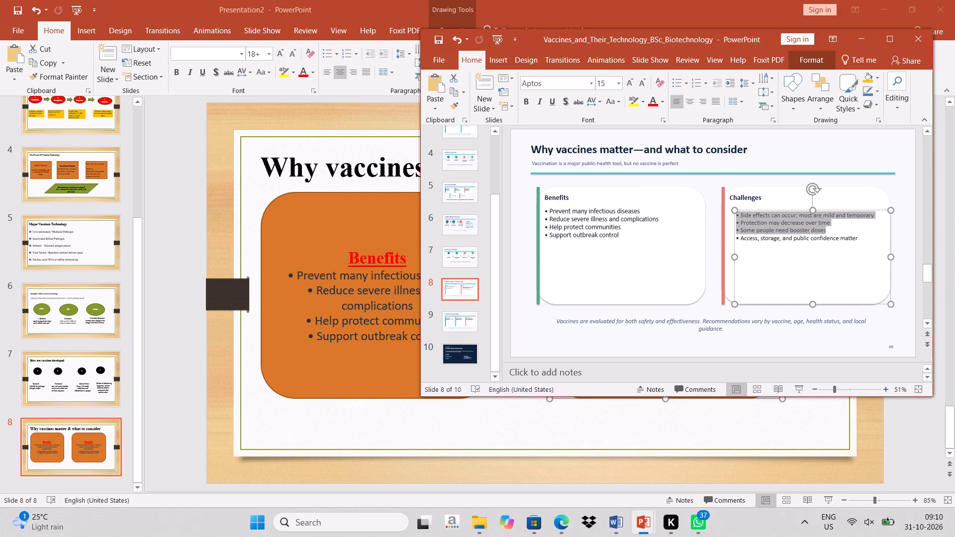
pyautogui.moveTo(847, 229); pyautogui.dragTo(859, 239)
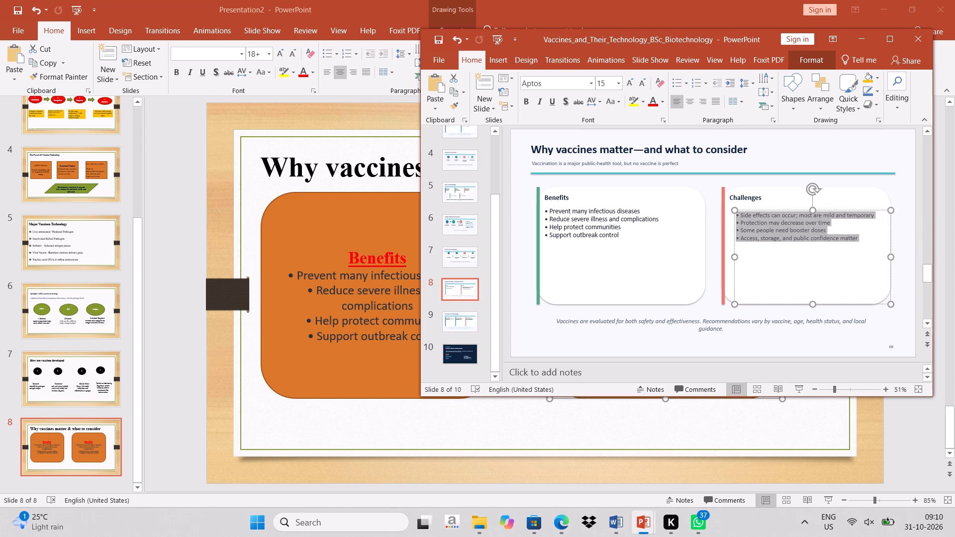
pyautogui.rightClick(783, 227)
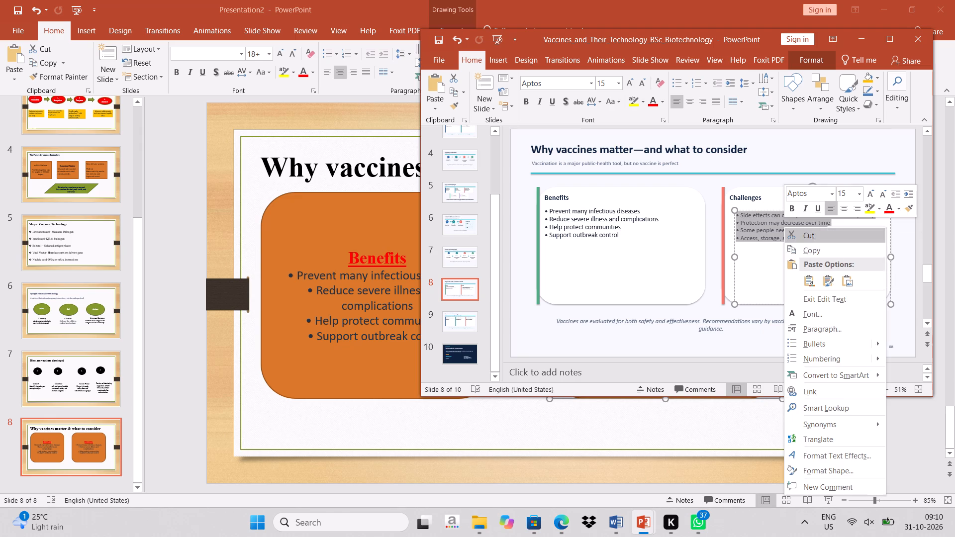
pyautogui.click(811, 249)
pyautogui.click(852, 42)
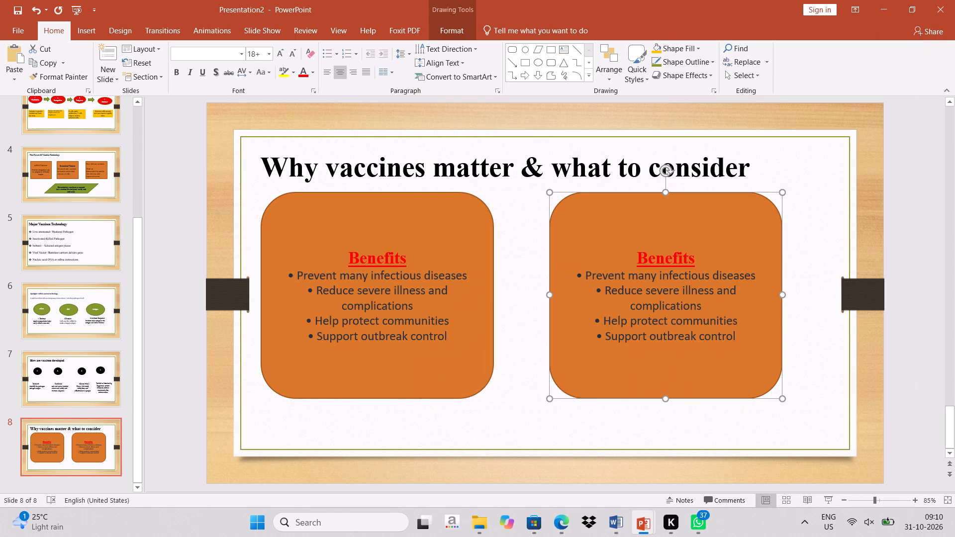
pyautogui.moveTo(578, 274); pyautogui.dragTo(695, 331)
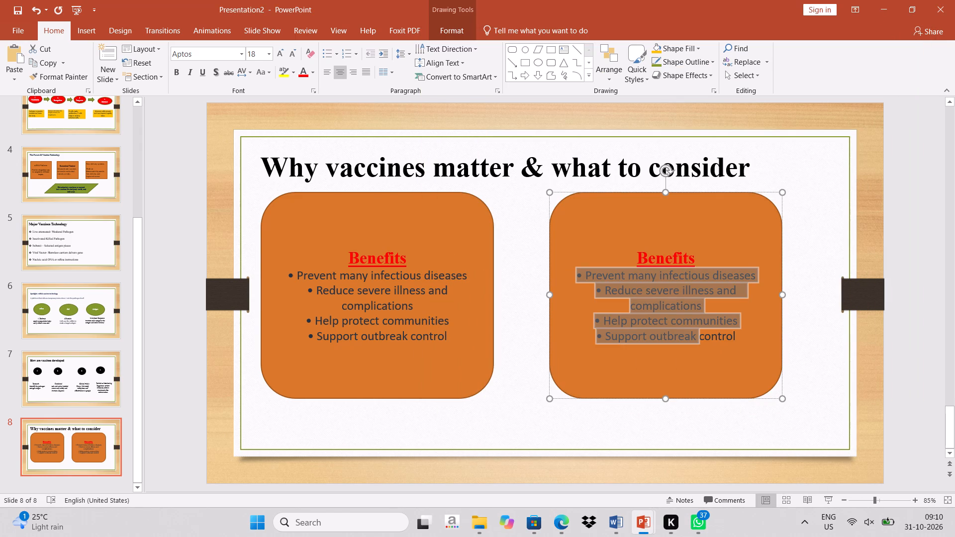
pyautogui.moveTo(695, 331); pyautogui.dragTo(730, 338)
pyautogui.hotkey('ctrl', 'v')
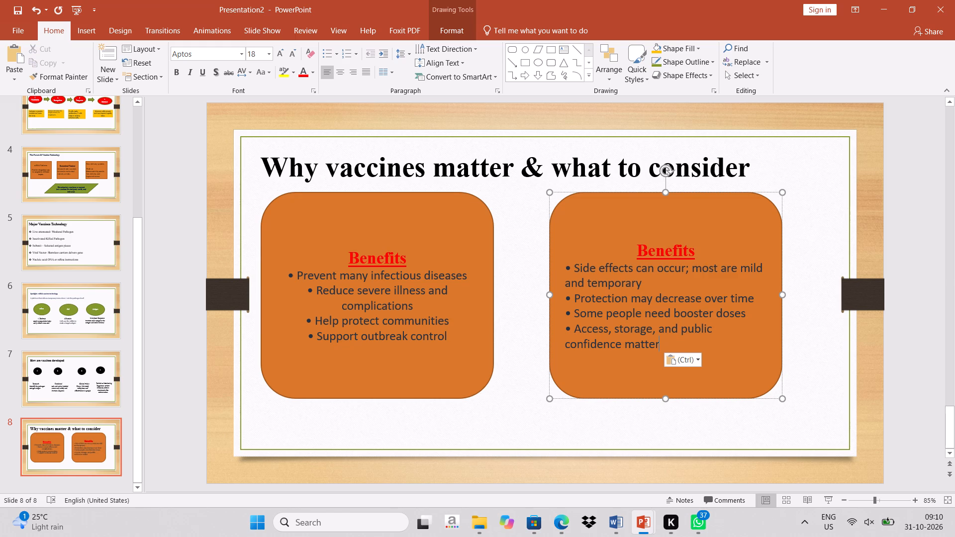
# Replace the "Benefits" title in the duplicated orange shape with "Challenges" and deselect the shape.
pyautogui.click(699, 251)
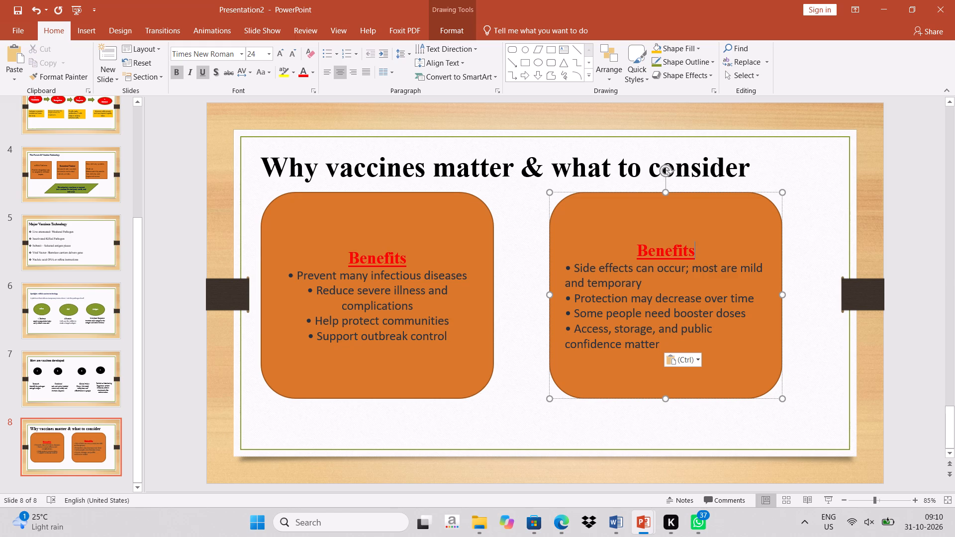
pyautogui.press('BackSpace')
pyautogui.press('BackSpace')
pyautogui.press('BackSpace')
pyautogui.press('BackSpace')
pyautogui.press('BackSpace')
pyautogui.press('BackSpace')
pyautogui.press('BackSpace')
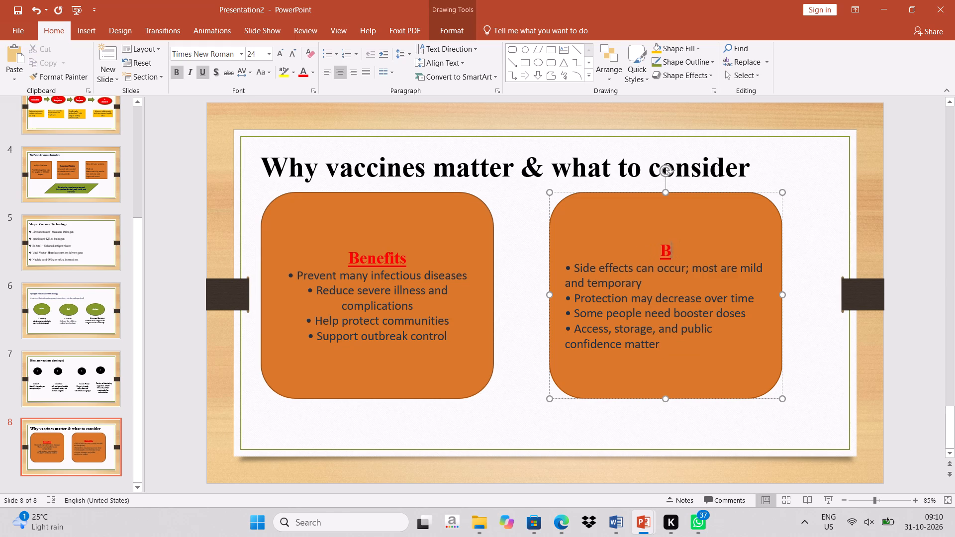
pyautogui.press('BackSpace')
pyautogui.write('Challenges')
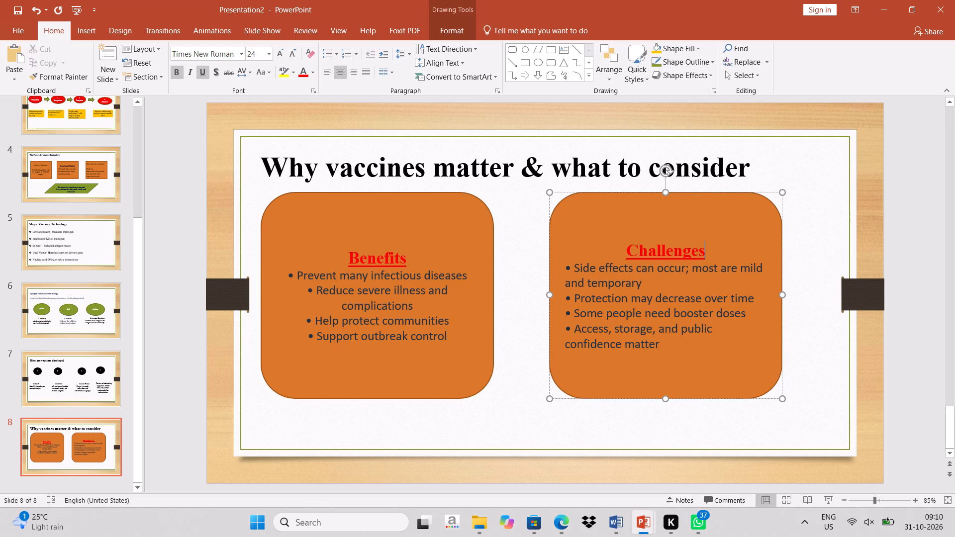
pyautogui.click(446, 414)
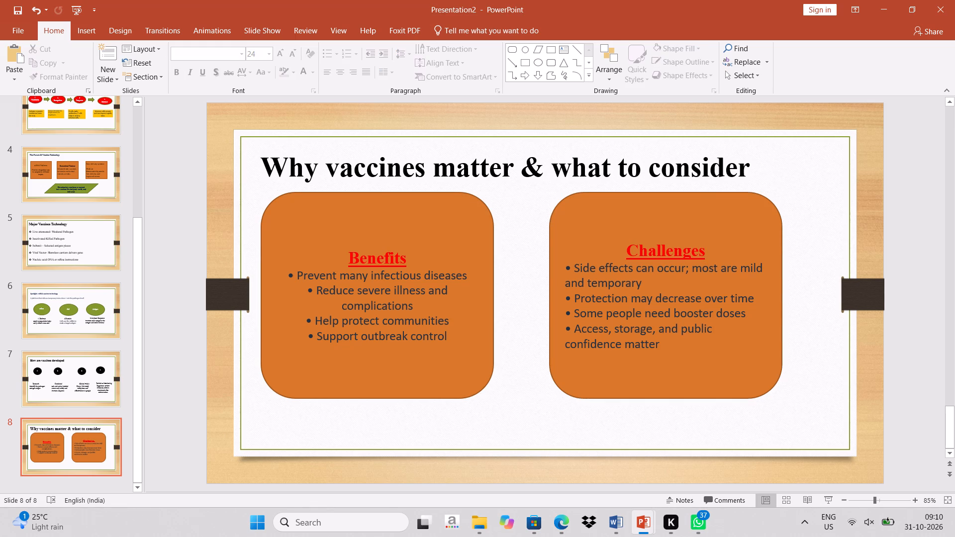
# Insert a text box below the two orange shapes and widen it to reach beneath the Challenges shape.
pyautogui.click(82, 32)
pyautogui.click(527, 64)
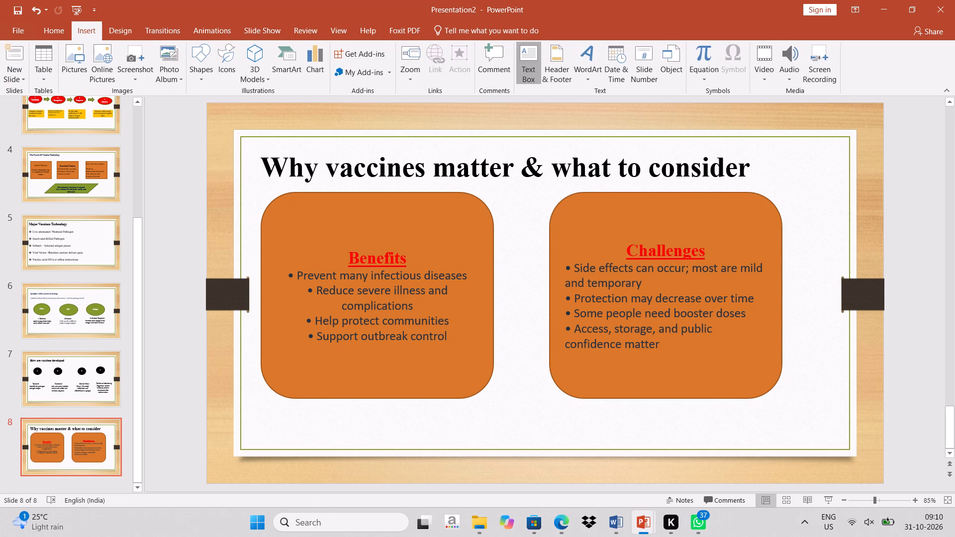
pyautogui.click(355, 445)
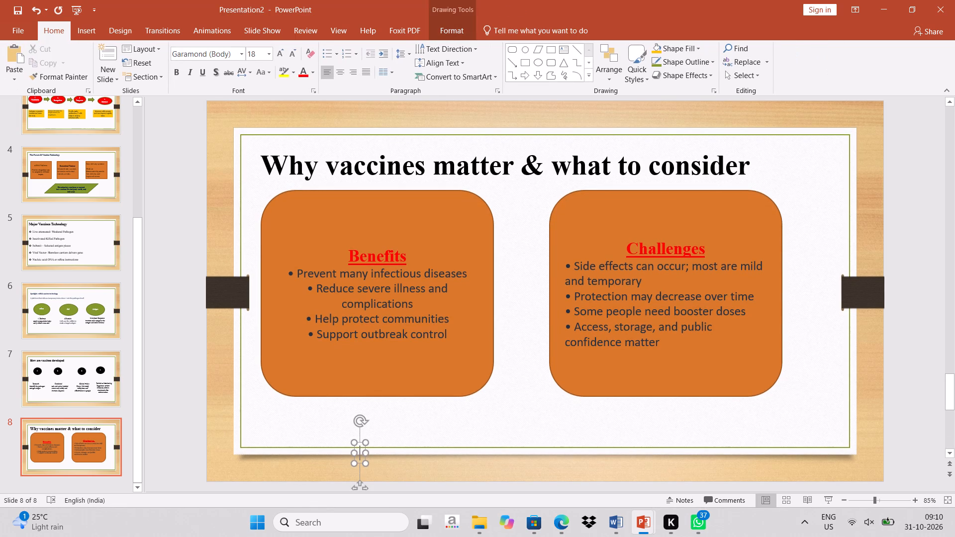
pyautogui.moveTo(358, 444); pyautogui.dragTo(354, 414)
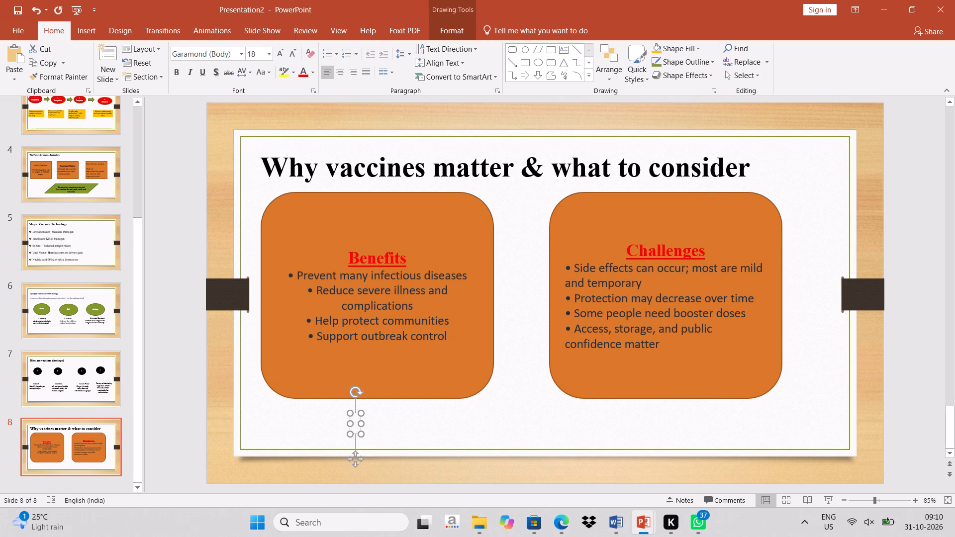
pyautogui.moveTo(361, 423); pyautogui.dragTo(683, 427)
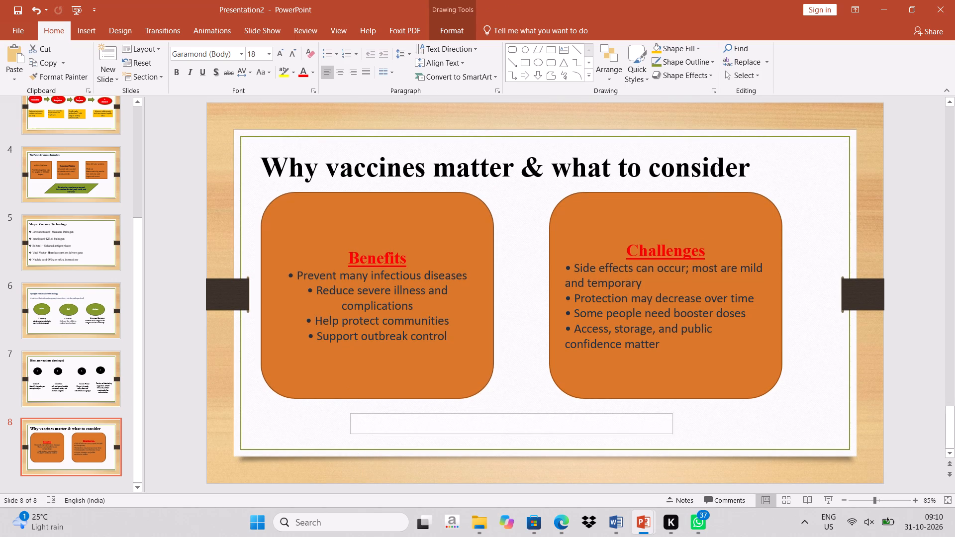
pyautogui.moveTo(683, 427); pyautogui.dragTo(685, 428)
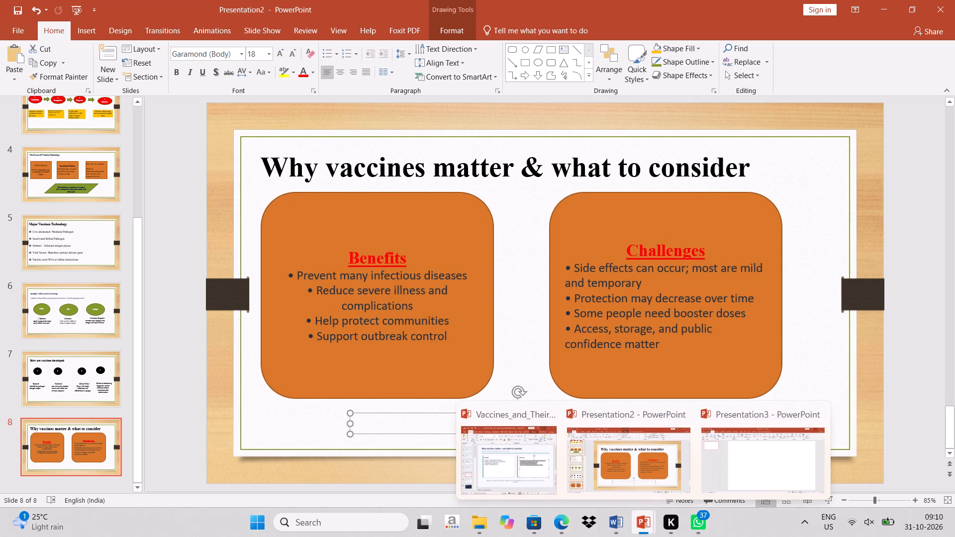
# Copy the closing sentence beginning "Vaccines are evaluated" from slide 8 of the source presentation into the new text box in Presentation2.
pyautogui.click(523, 468)
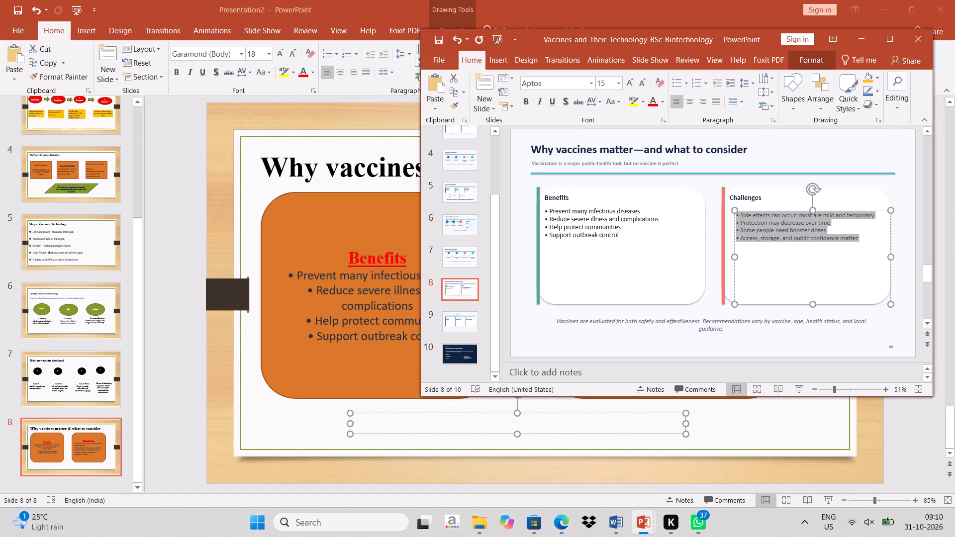
pyautogui.moveTo(558, 320); pyautogui.dragTo(726, 332)
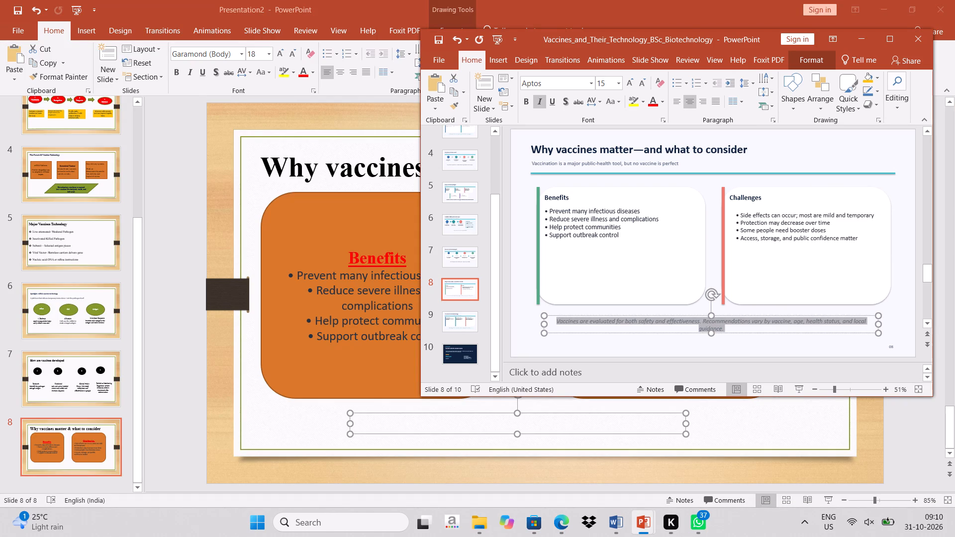
pyautogui.moveTo(726, 332); pyautogui.dragTo(727, 332)
pyautogui.rightClick(715, 328)
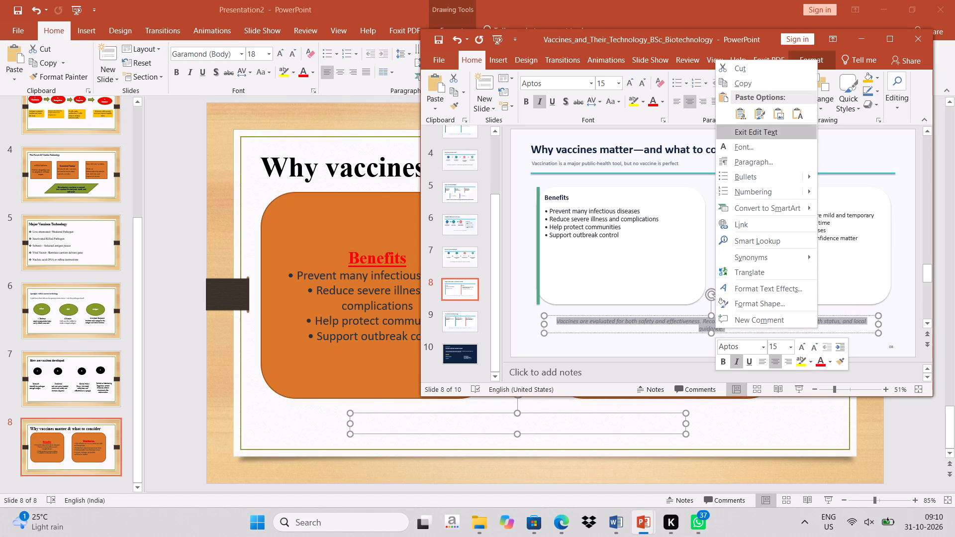
pyautogui.click(748, 79)
pyautogui.click(856, 43)
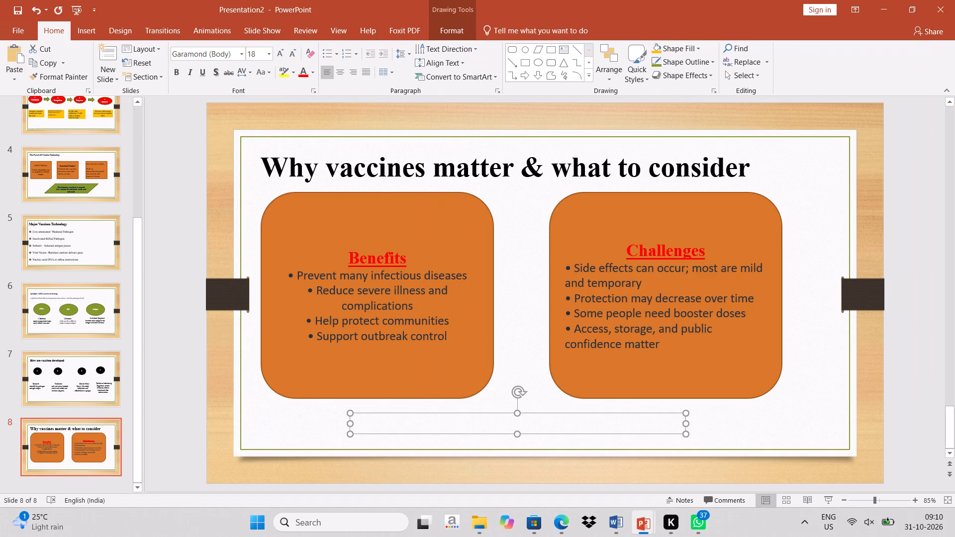
pyautogui.click(388, 423)
pyautogui.doubleClick(365, 424)
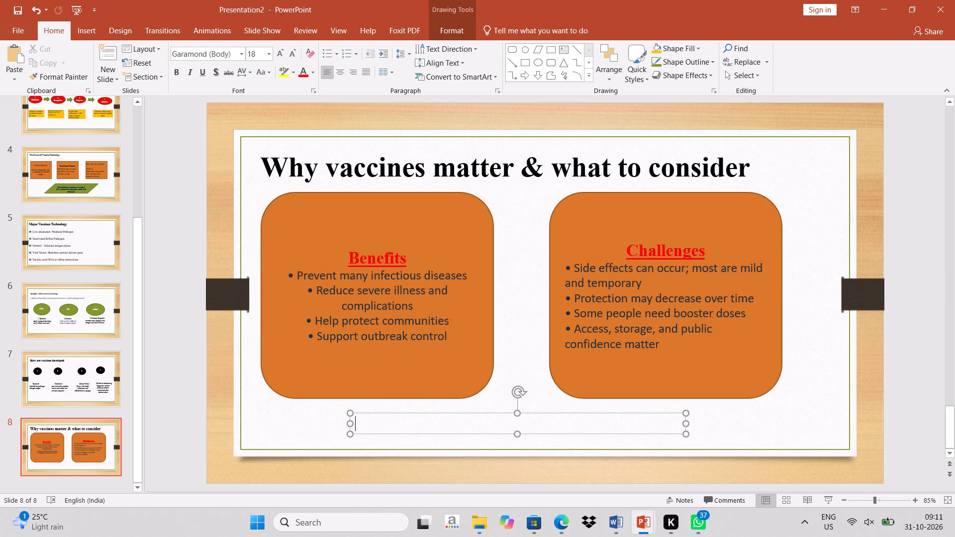
pyautogui.hotkey('ctrl', 'v')
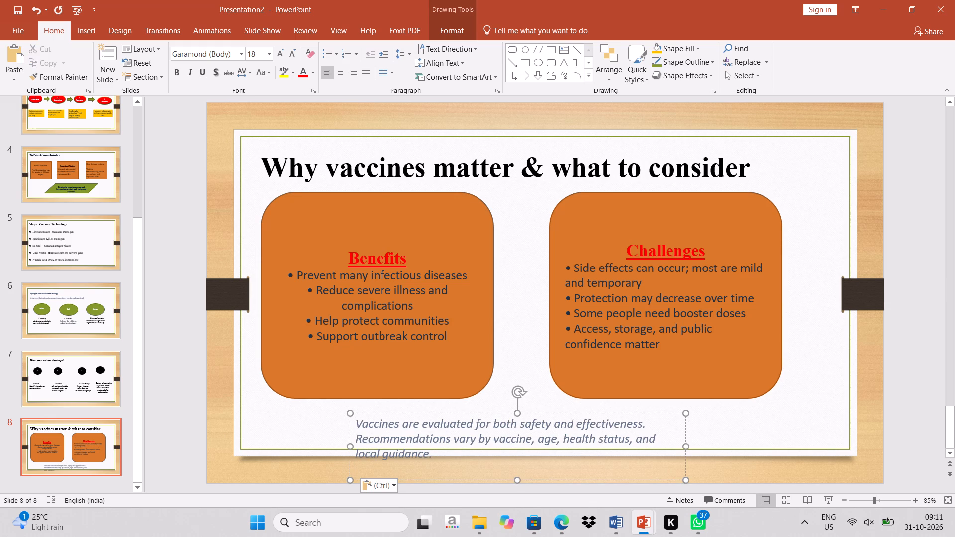
# Set the pasted closing sentence to Times New Roman, size 12.
pyautogui.moveTo(517, 482); pyautogui.dragTo(518, 438)
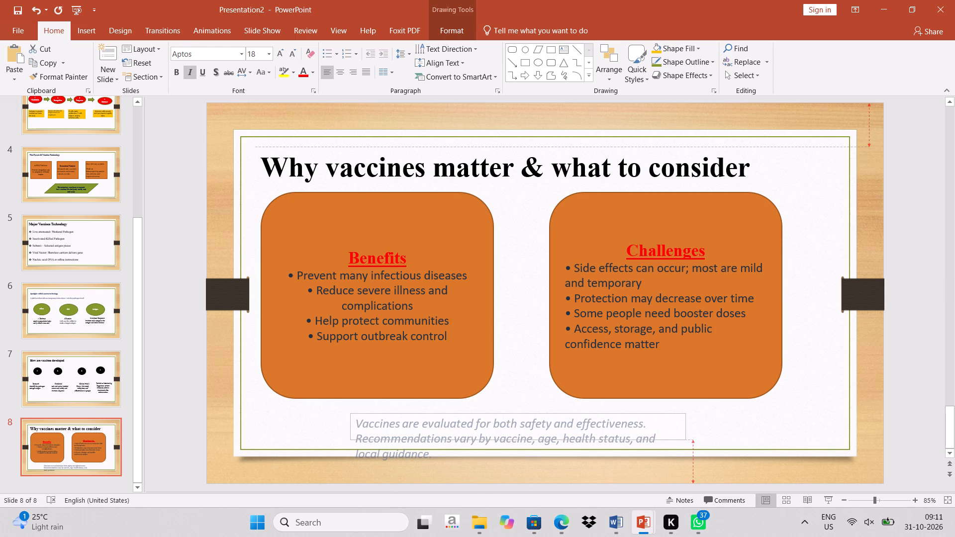
pyautogui.moveTo(358, 425); pyautogui.dragTo(420, 457)
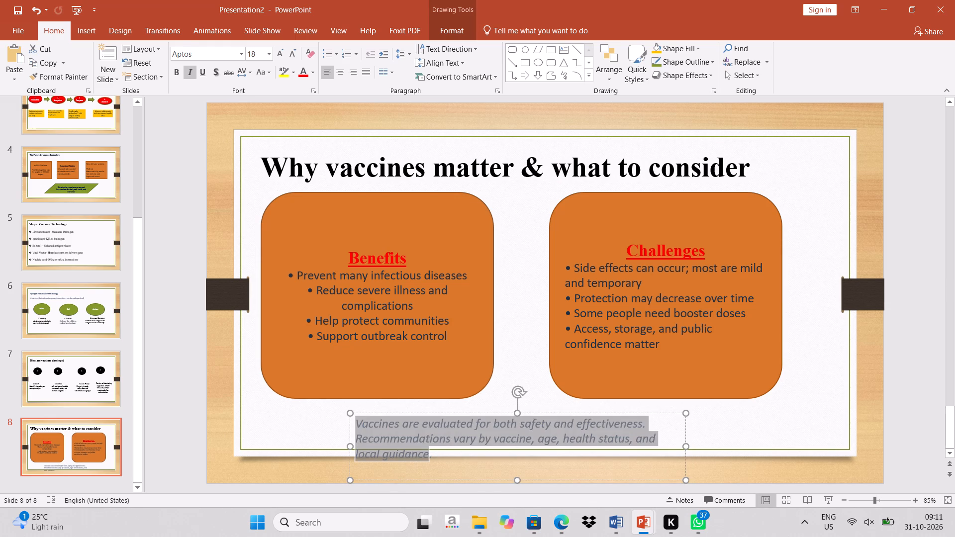
pyautogui.click(466, 424)
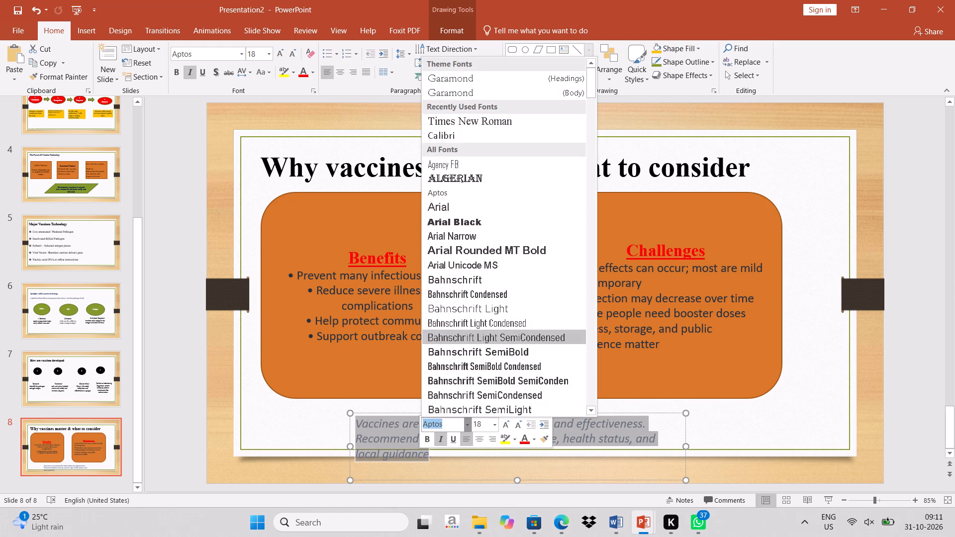
pyautogui.click(456, 122)
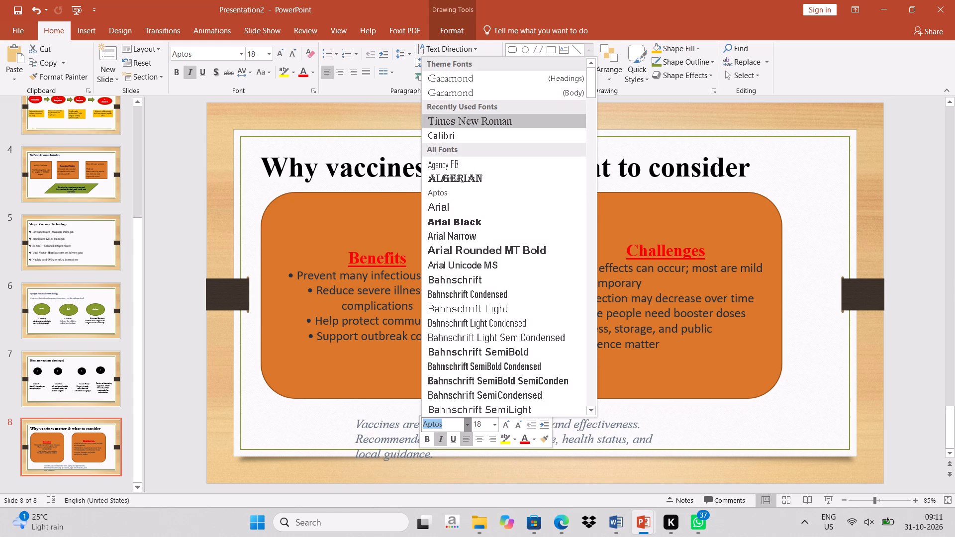
pyautogui.click(494, 430)
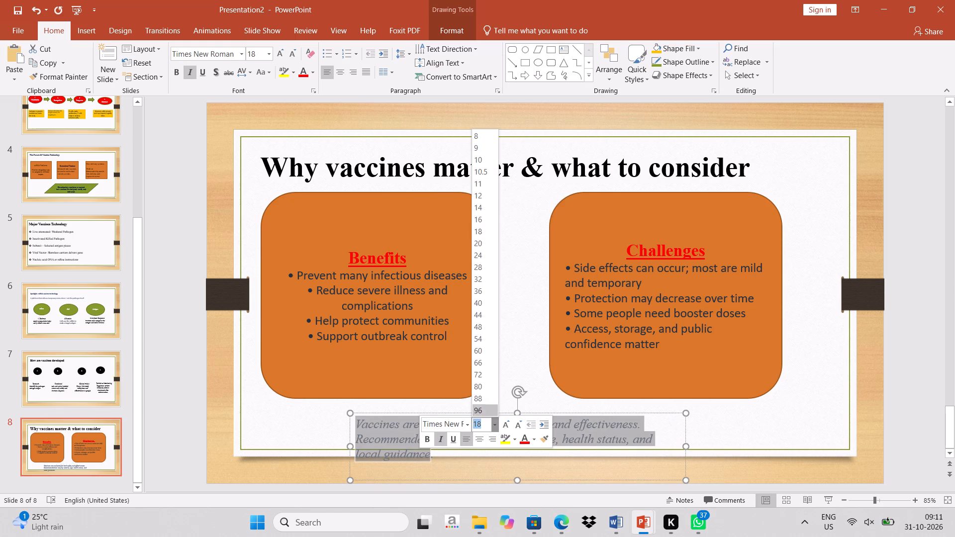
pyautogui.click(479, 193)
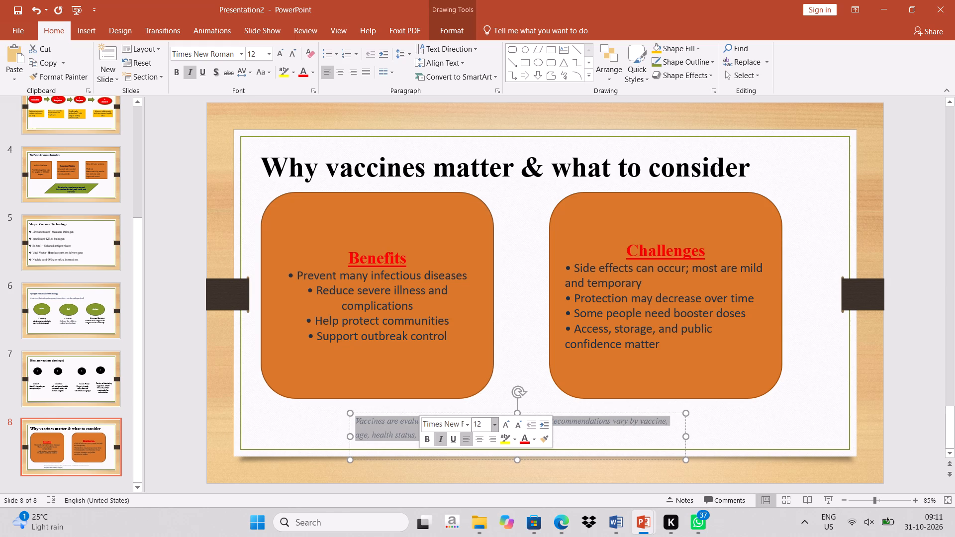
# Shorten the Benefits and Challenges shapes from their lower edges so both have the same height.
pyautogui.click(390, 379)
pyautogui.moveTo(378, 401); pyautogui.dragTo(381, 383)
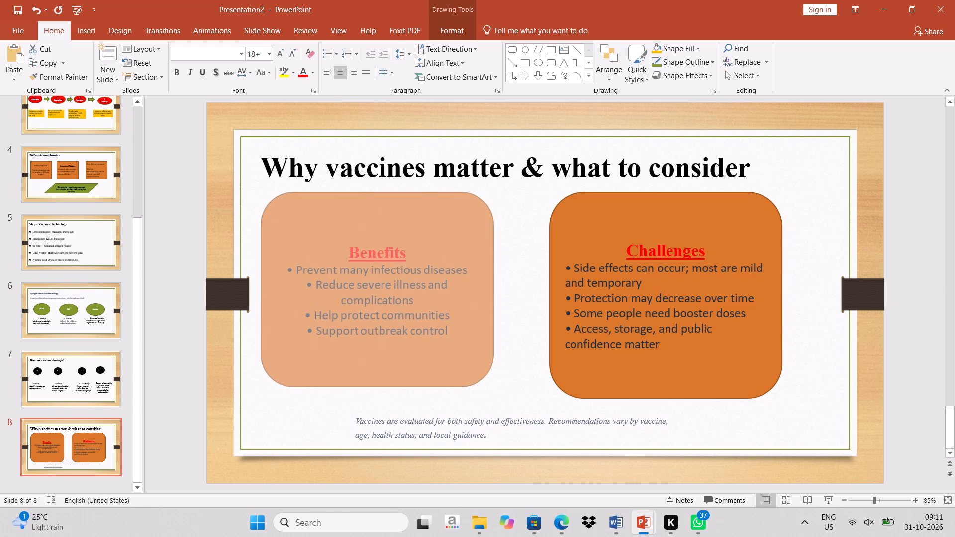
pyautogui.moveTo(381, 383); pyautogui.dragTo(384, 368)
pyautogui.click(719, 312)
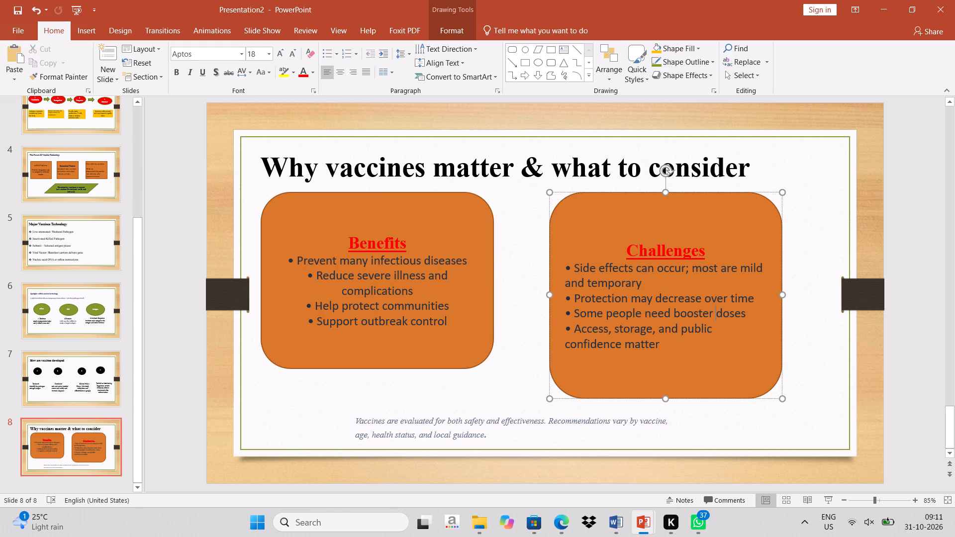
pyautogui.moveTo(666, 397); pyautogui.dragTo(663, 358)
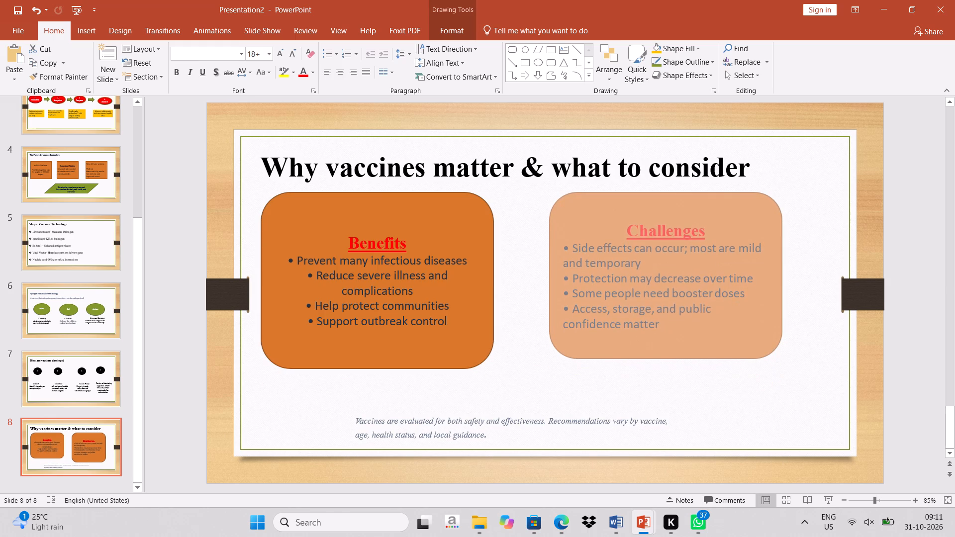
pyautogui.moveTo(663, 358); pyautogui.dragTo(662, 367)
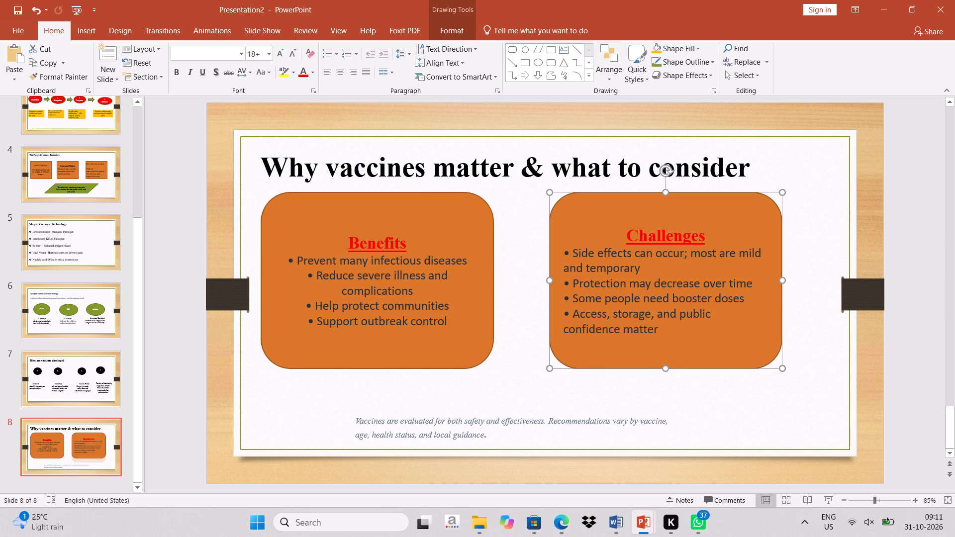
# Move the closing-sentence text box up, closer to the two orange shapes.
pyautogui.click(515, 434)
pyautogui.moveTo(480, 414); pyautogui.dragTo(481, 397)
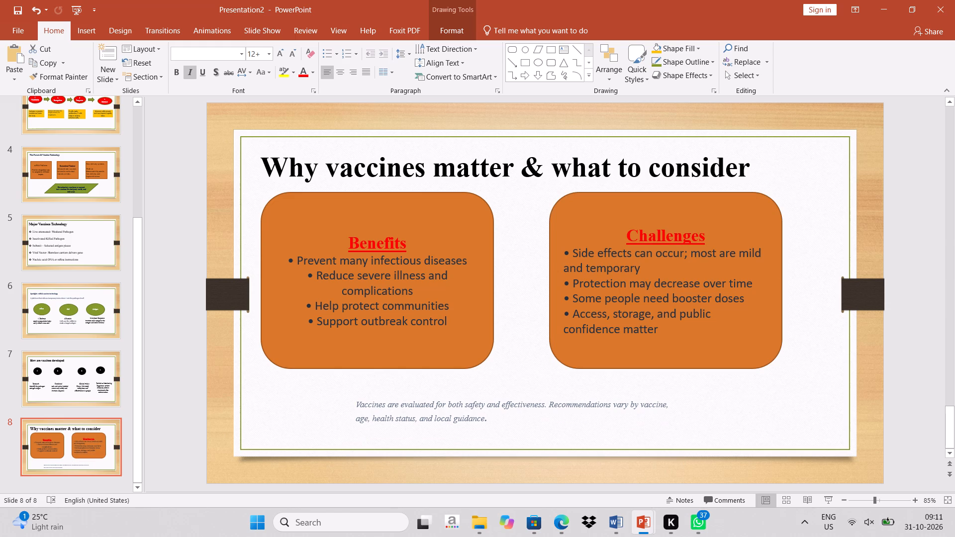
pyautogui.moveTo(481, 397); pyautogui.dragTo(481, 392)
# Make the closing sentence bold and give it a near-black theme font colour.
pyautogui.moveTo(358, 402); pyautogui.dragTo(365, 402)
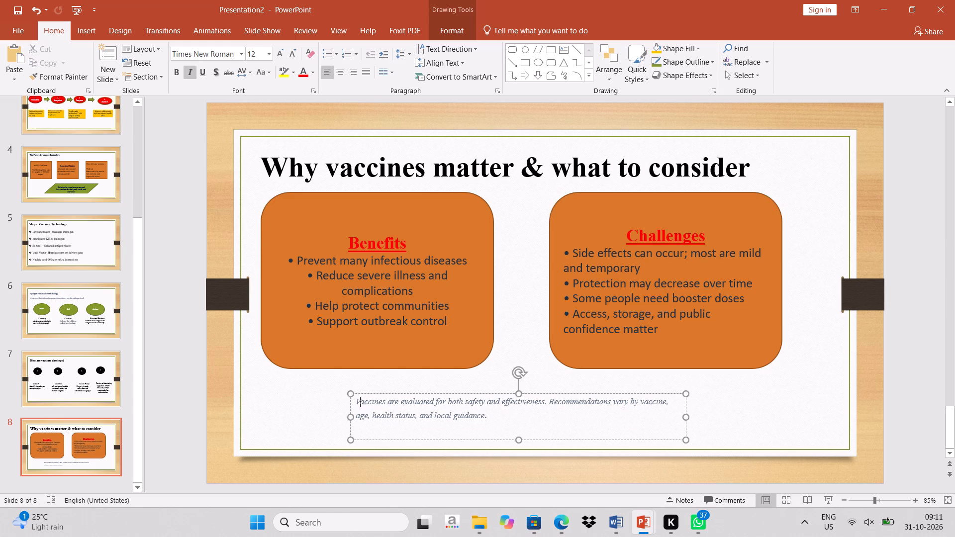
pyautogui.moveTo(365, 402); pyautogui.dragTo(480, 425)
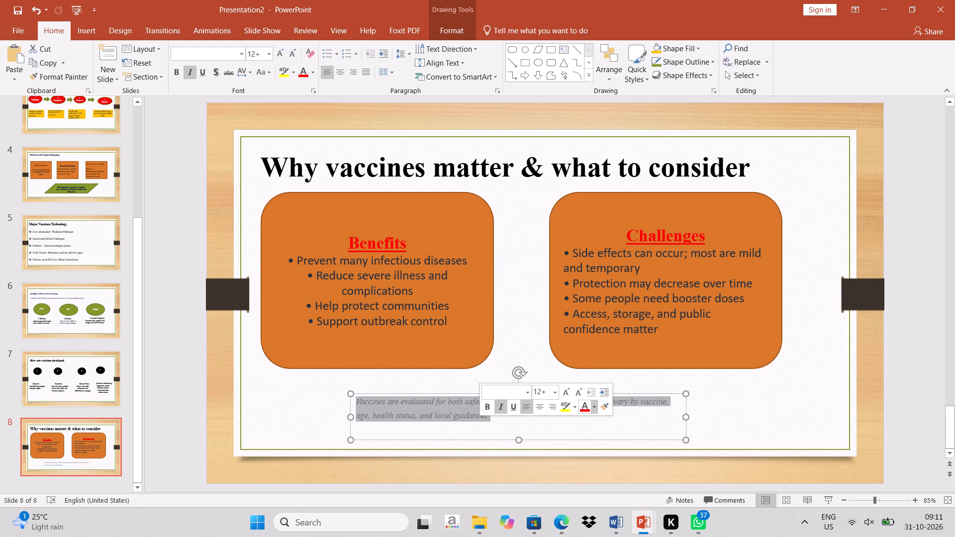
pyautogui.click(593, 404)
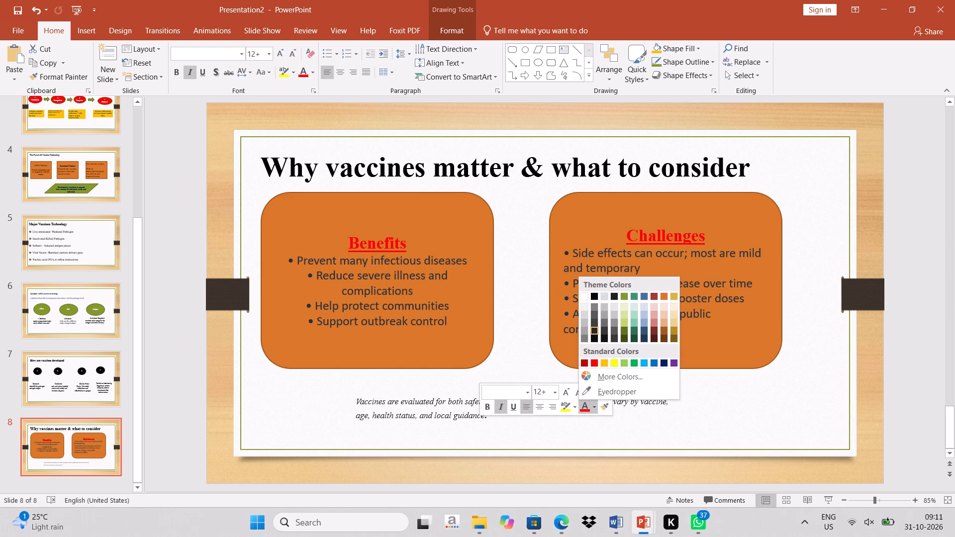
pyautogui.click(595, 332)
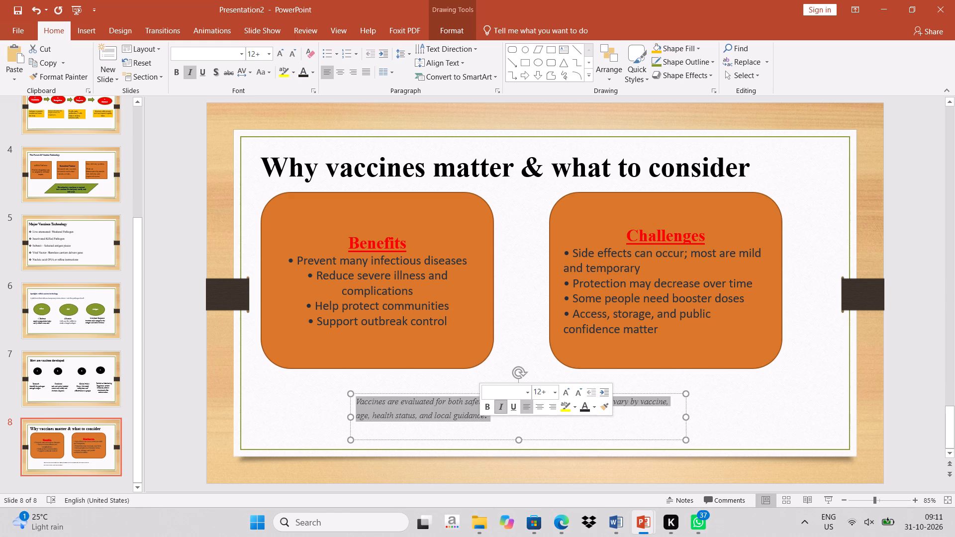
pyautogui.click(486, 409)
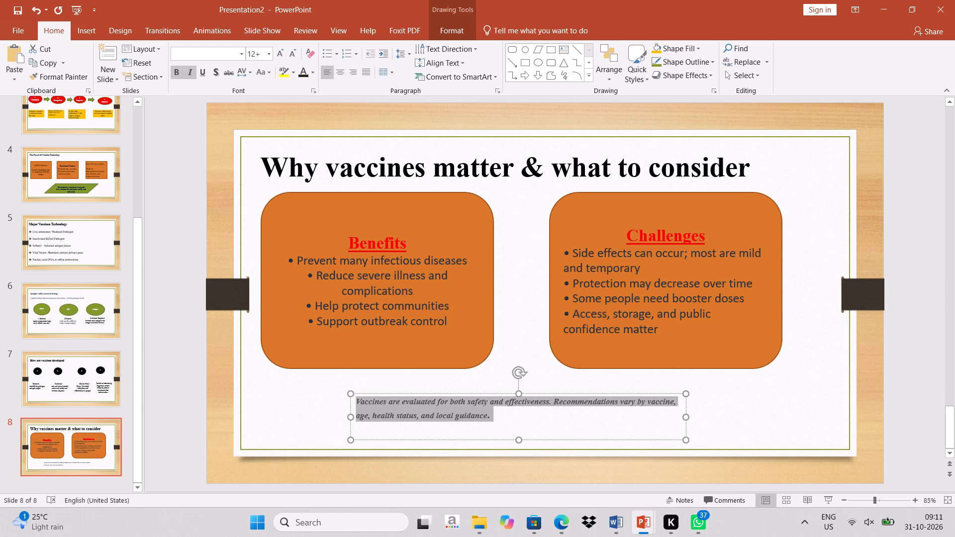
# Widen the closing-sentence text box on both sides until the sentence fits on one line.
pyautogui.moveTo(688, 418); pyautogui.dragTo(717, 409)
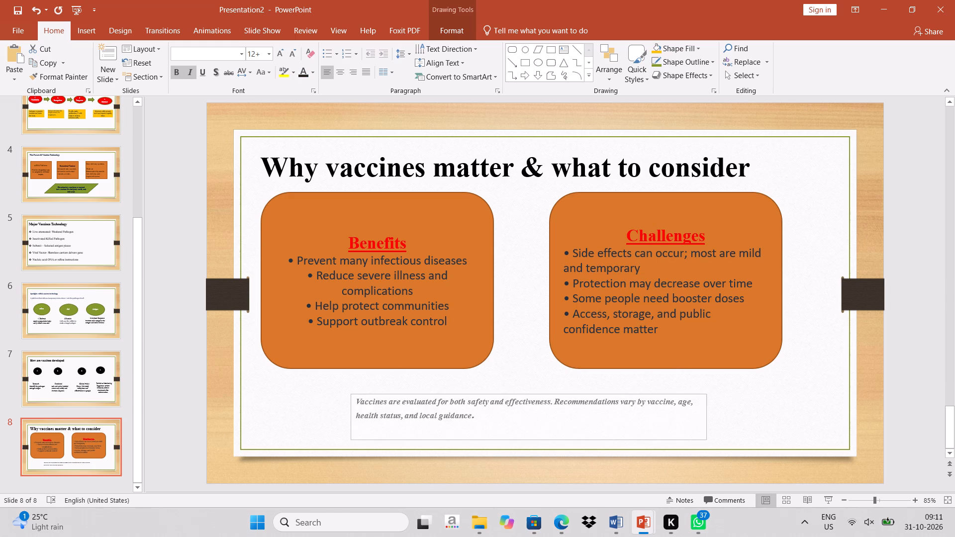
pyautogui.moveTo(717, 409); pyautogui.dragTo(817, 398)
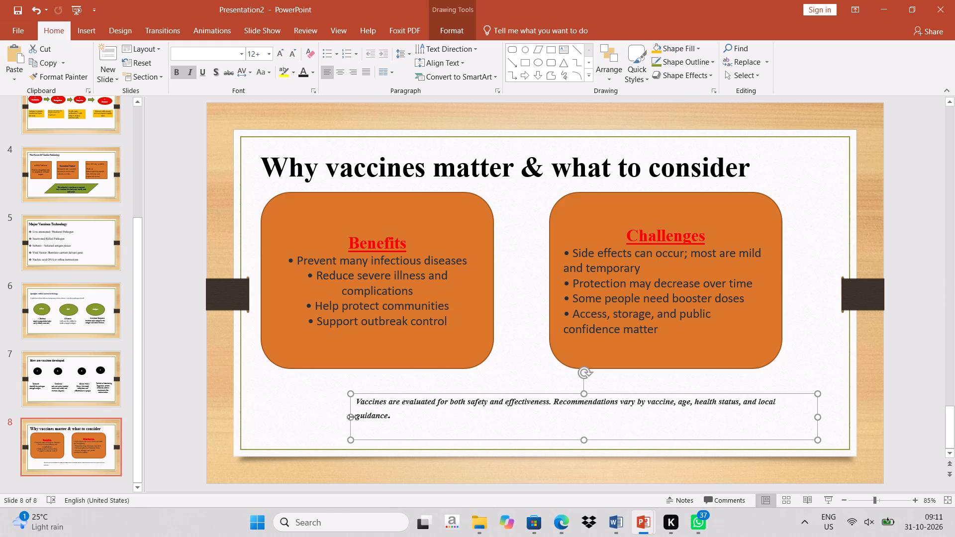
pyautogui.moveTo(352, 417); pyautogui.dragTo(303, 419)
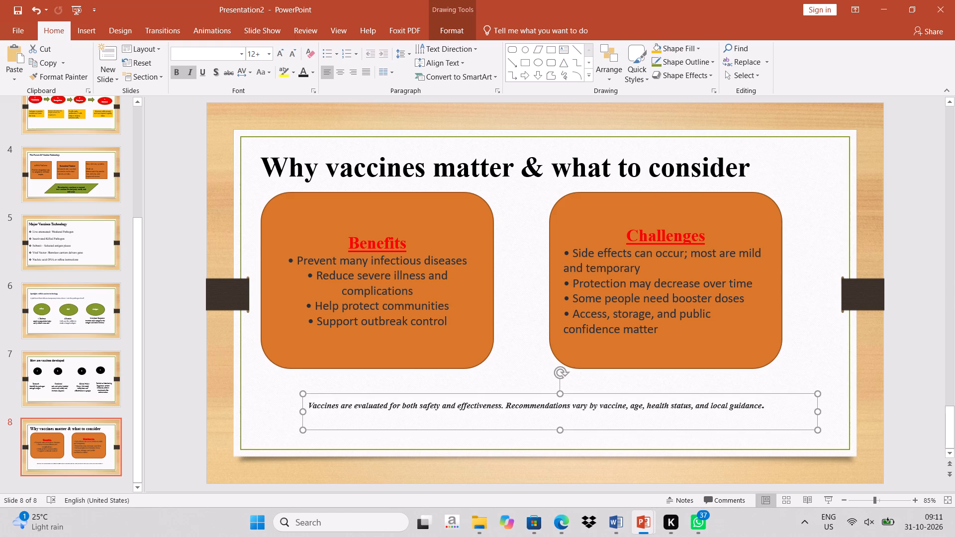
pyautogui.click(449, 380)
pyautogui.click(367, 410)
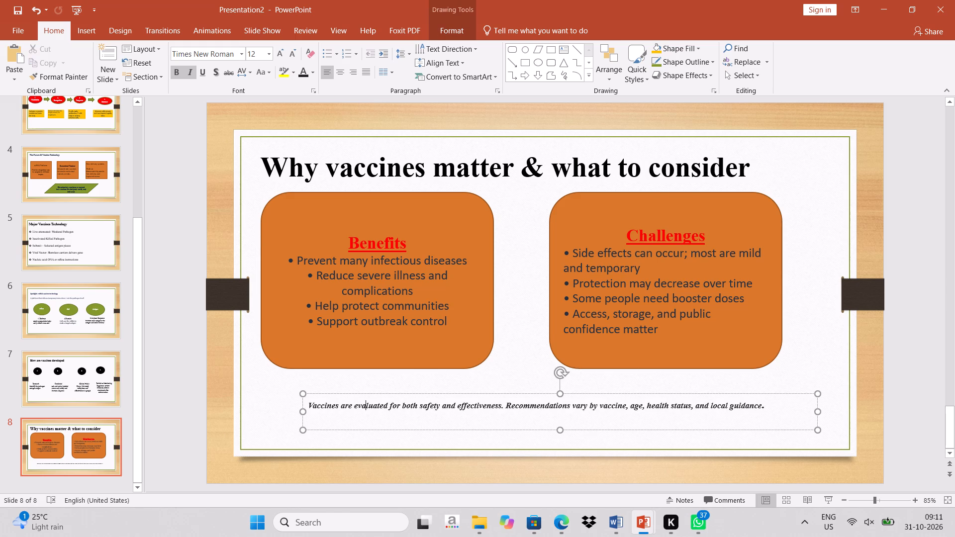
# Set the font size of the closing sentence below the orange shapes to 20.
pyautogui.moveTo(308, 403); pyautogui.dragTo(636, 418)
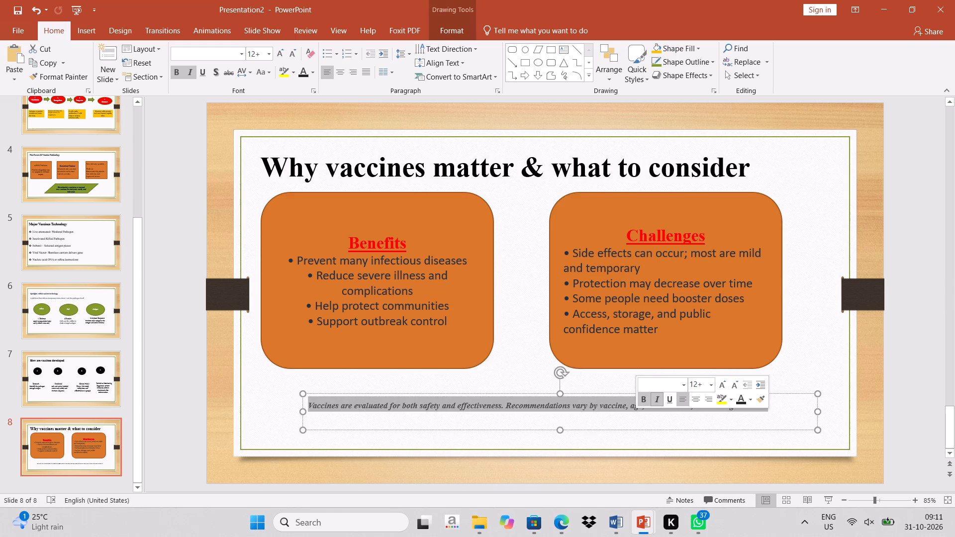
pyautogui.click(710, 382)
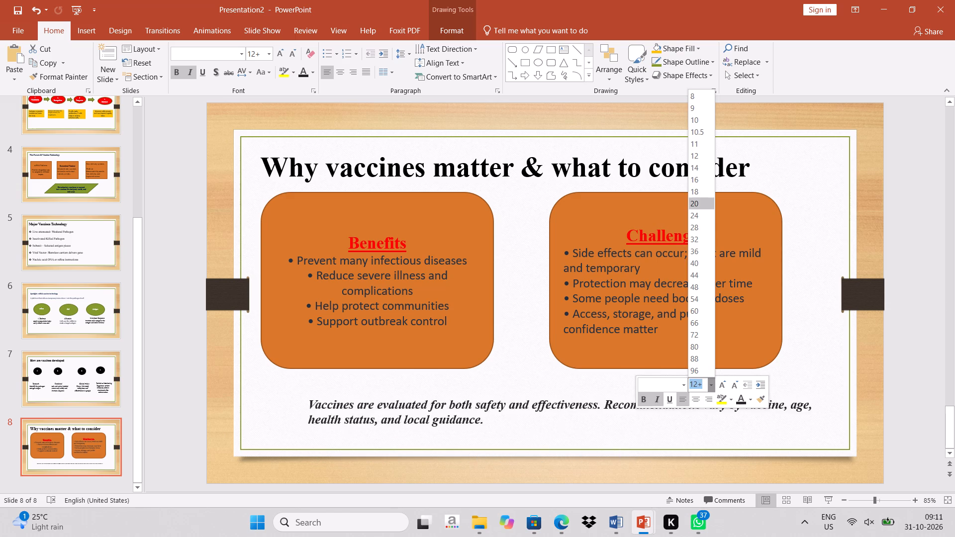
pyautogui.click(702, 201)
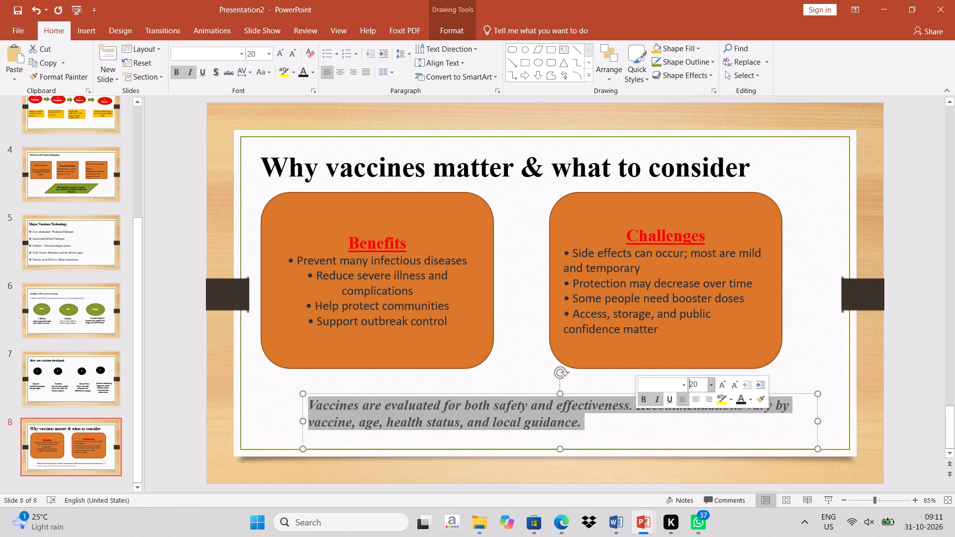
pyautogui.click(260, 422)
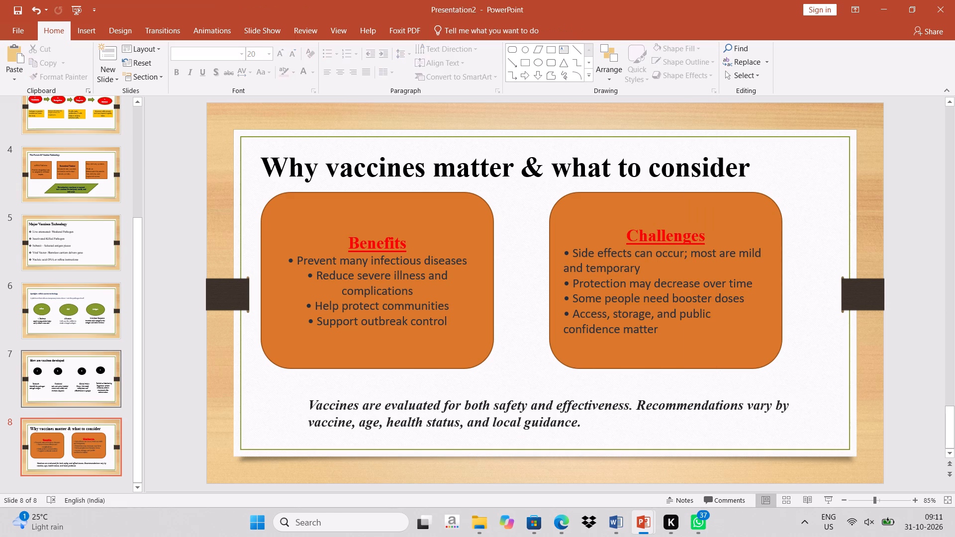
# Go back to slide 1, the title slide with the university name.
pyautogui.scroll(15, 56, 375)
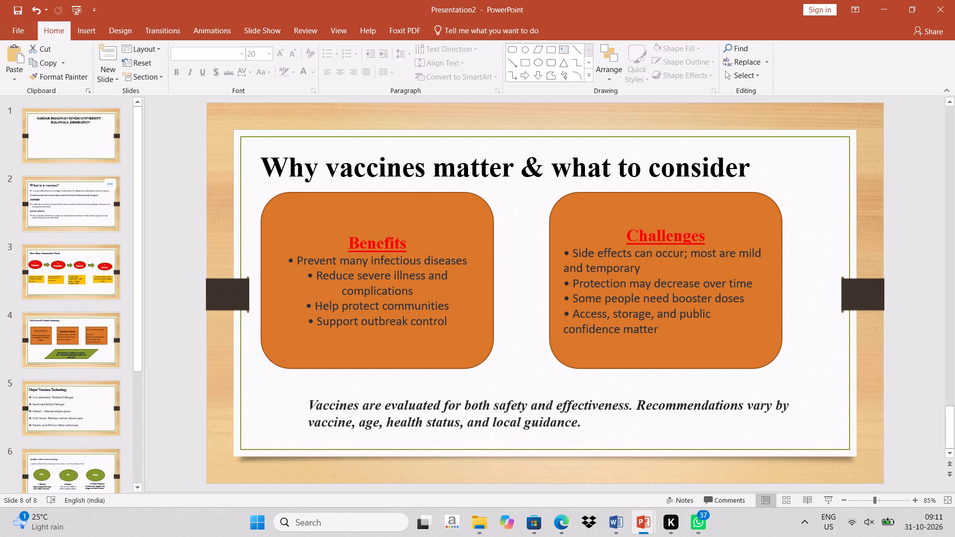
pyautogui.click(67, 152)
pyautogui.click(553, 255)
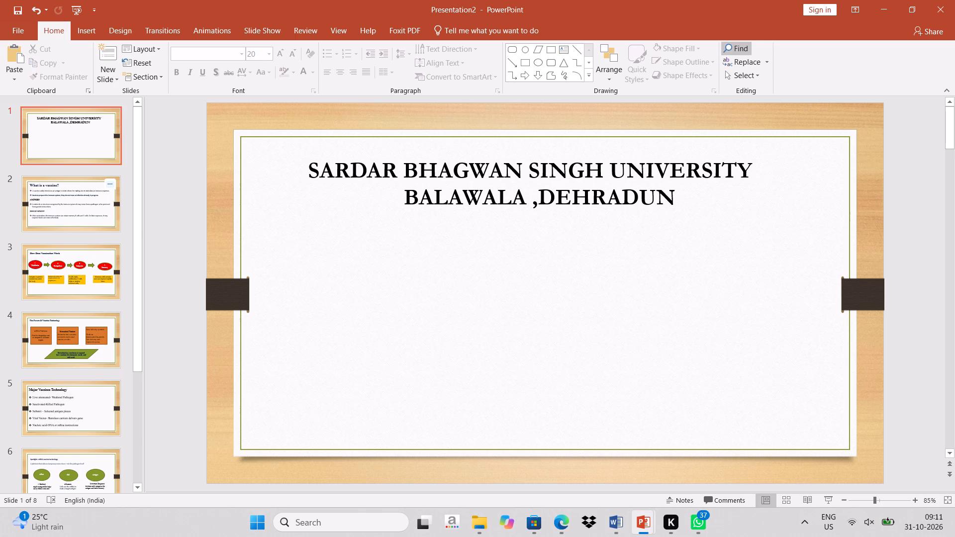
# Switch to Microsoft Edge and close the last three open pages: Presentation, Pinky Promise and the Bing page.
pyautogui.click(533, 475)
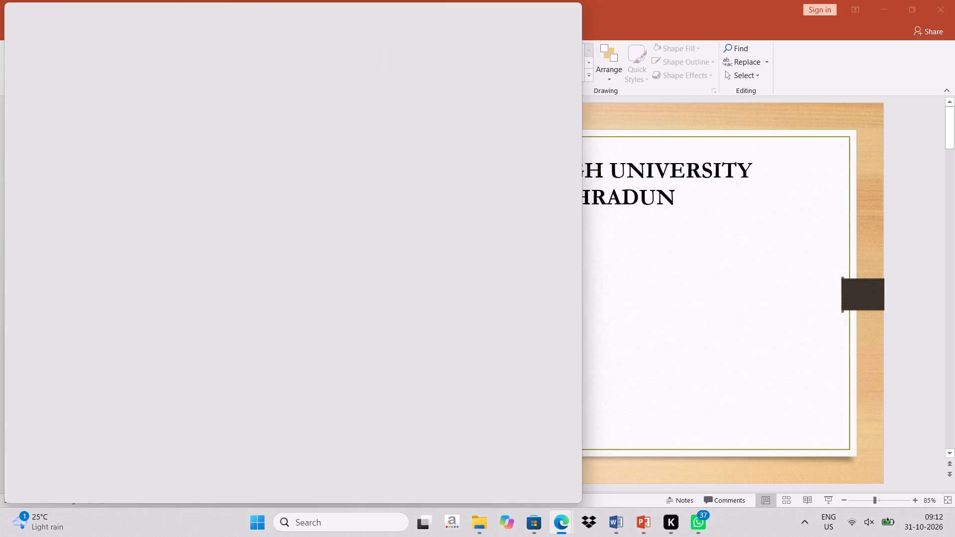
pyautogui.click(540, 14)
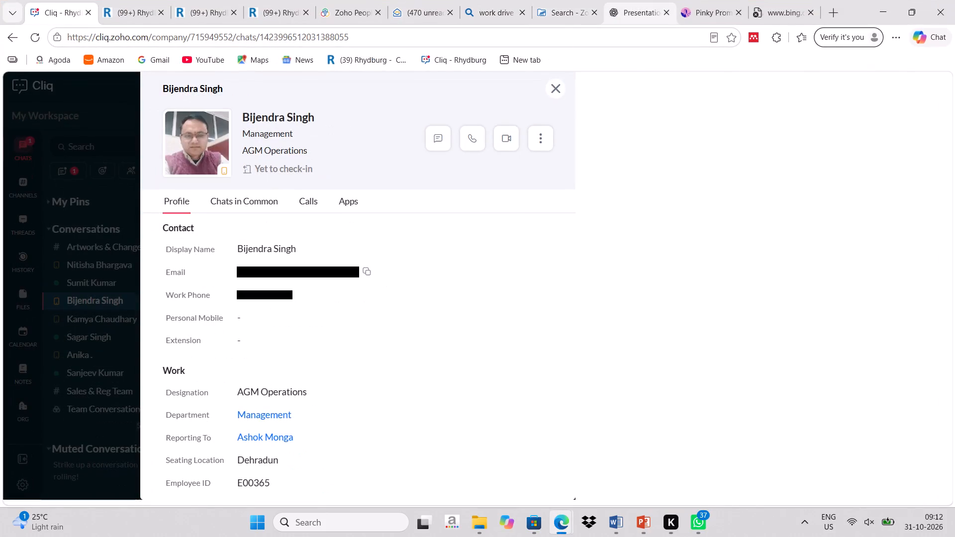
pyautogui.doubleClick(737, 12)
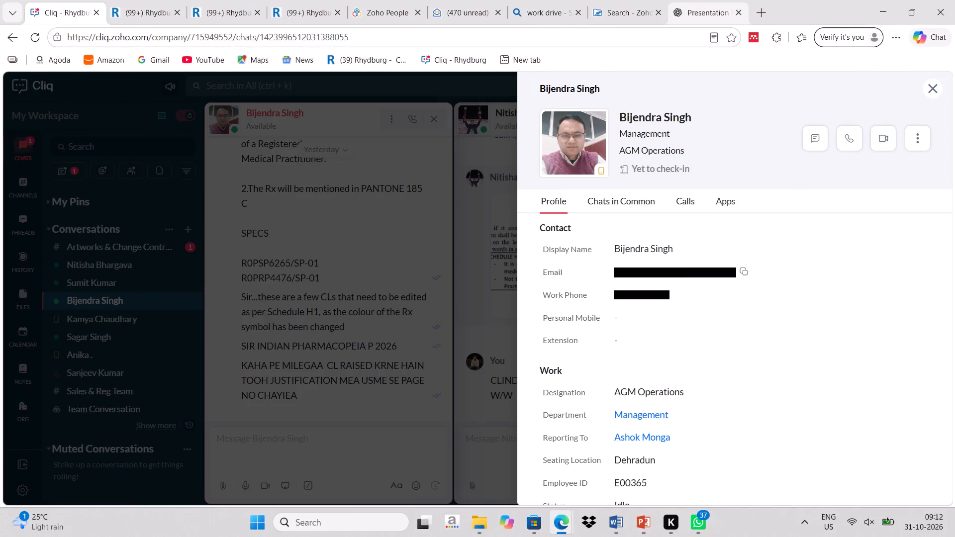
pyautogui.click(743, 10)
# Search the web in a new page for "sardar bhagwan singh university dehradun" and show the image results.
pyautogui.click(761, 11)
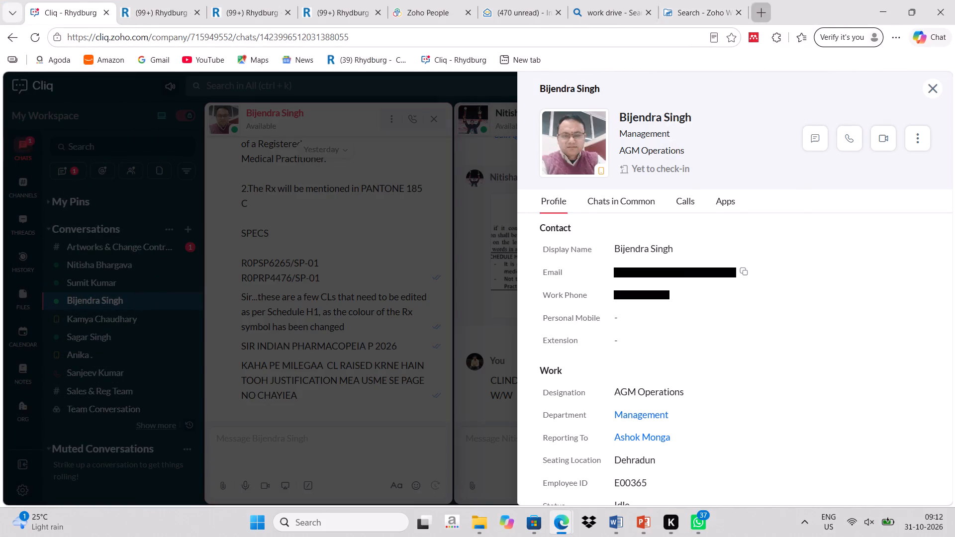
pyautogui.write('sardar bhagwan singh')
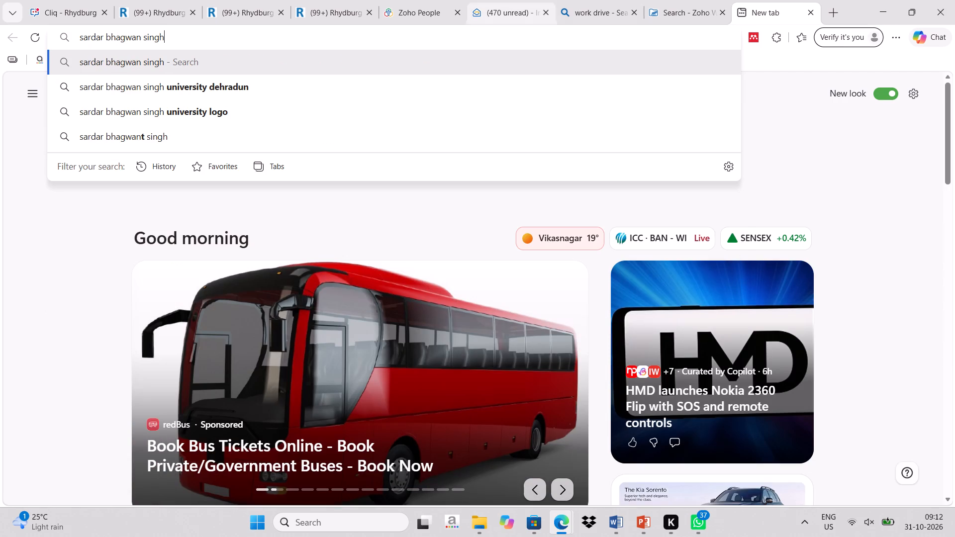
pyautogui.click(107, 93)
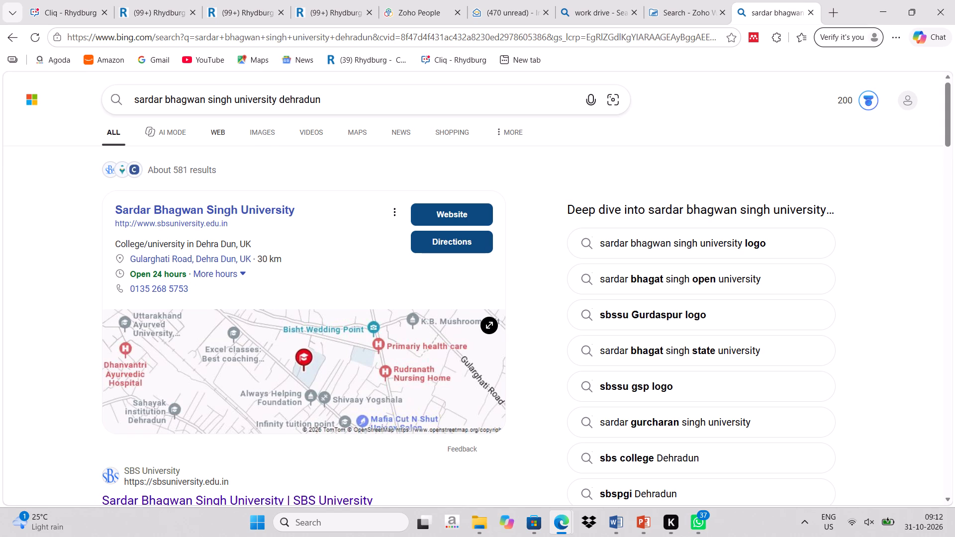
pyautogui.click(265, 135)
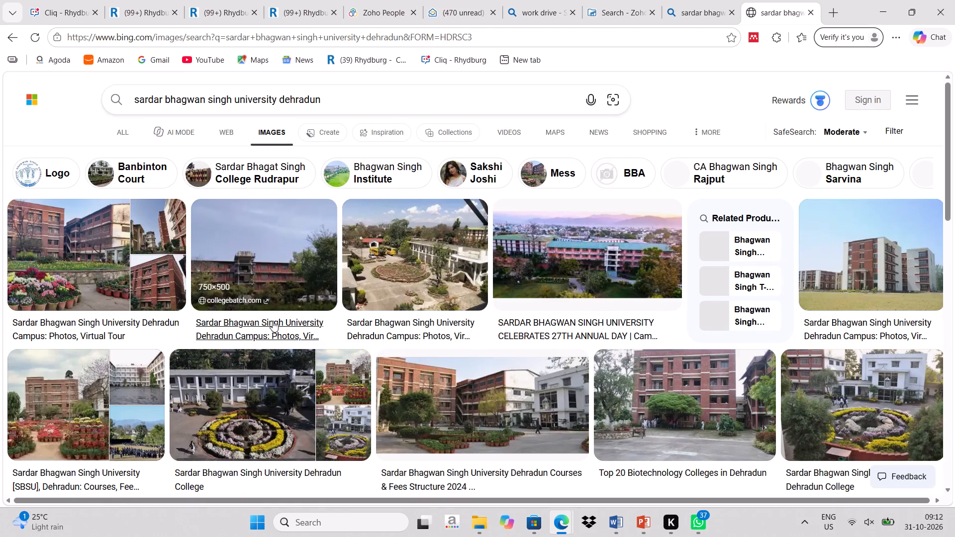
# Open the round blue Sardar Bhagwan Singh University logo from the image results and save it as a JPEG in the Downloads folder.
pyautogui.scroll(-6, 271, 334)
pyautogui.scroll(3, 271, 335)
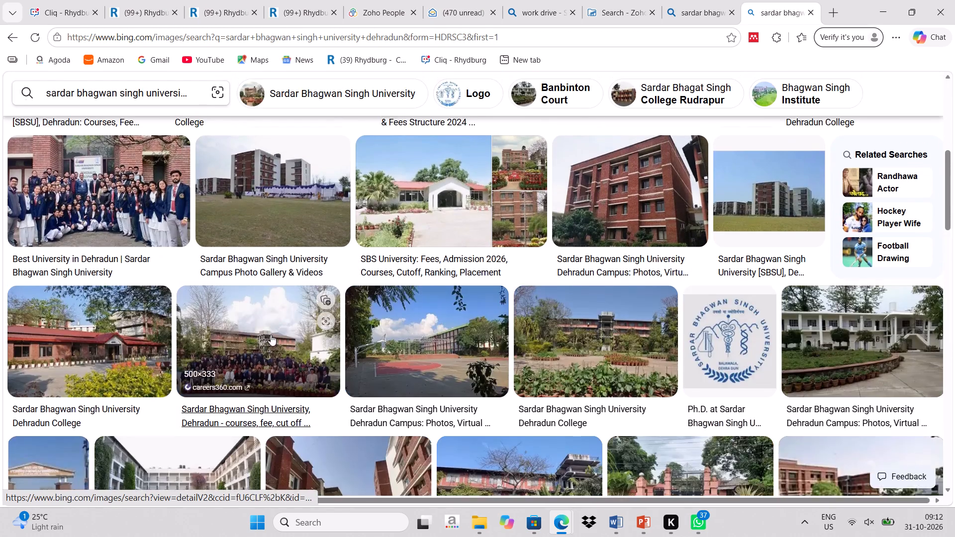
pyautogui.scroll(5, 271, 335)
pyautogui.scroll(-6, 276, 335)
pyautogui.click(733, 320)
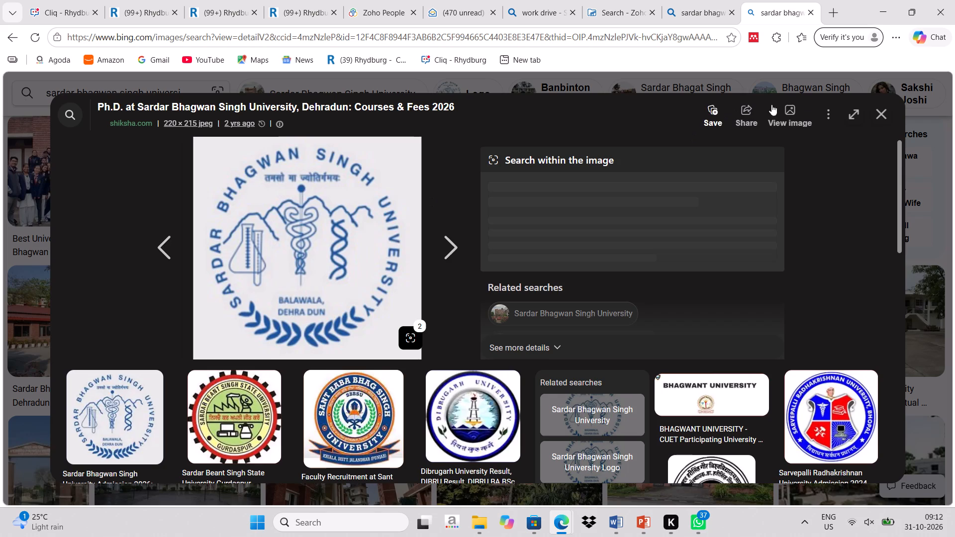
pyautogui.rightClick(343, 231)
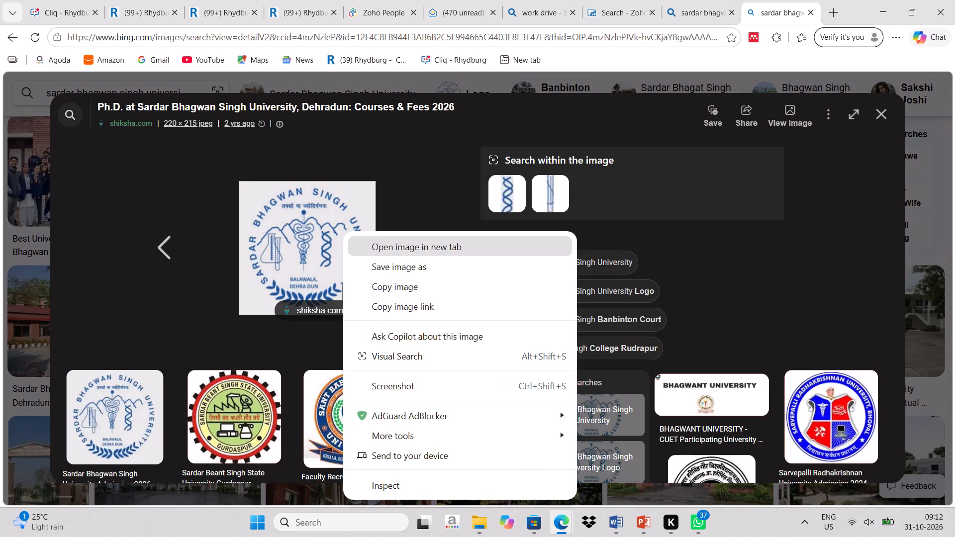
pyautogui.click(381, 262)
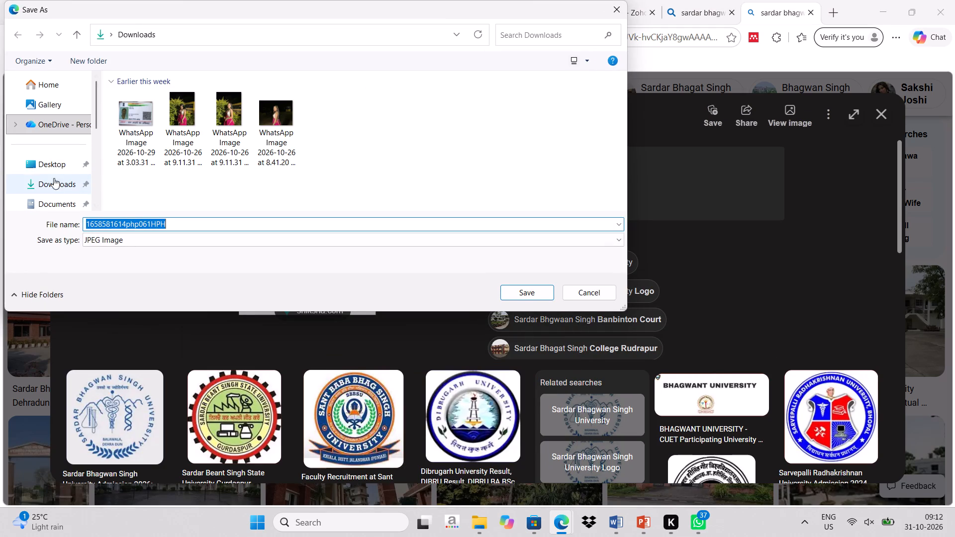
pyautogui.click(55, 182)
pyautogui.click(516, 290)
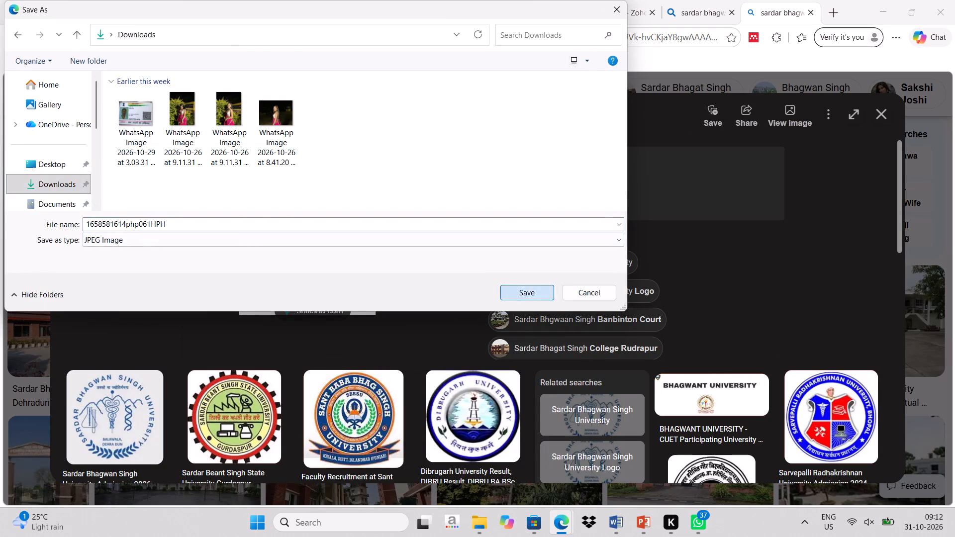
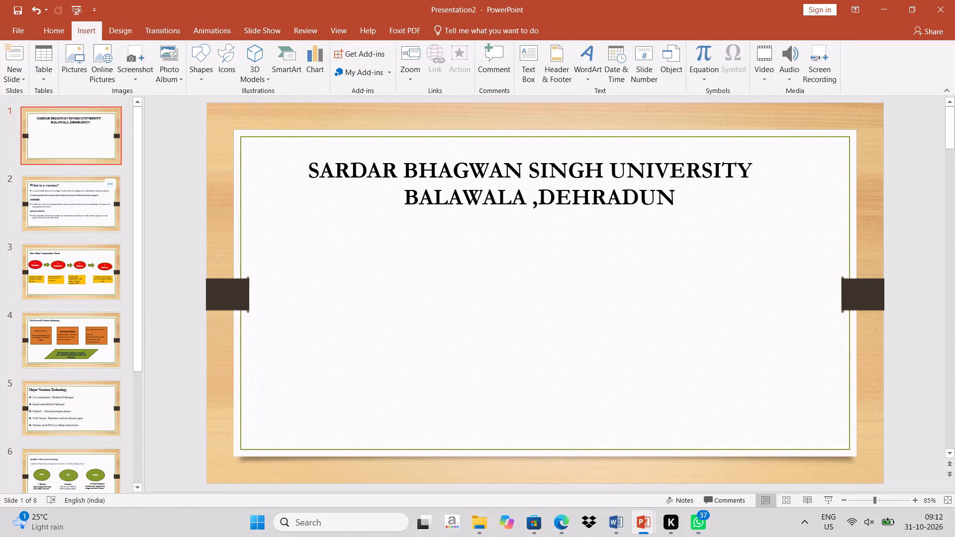
pyautogui.click(80, 64)
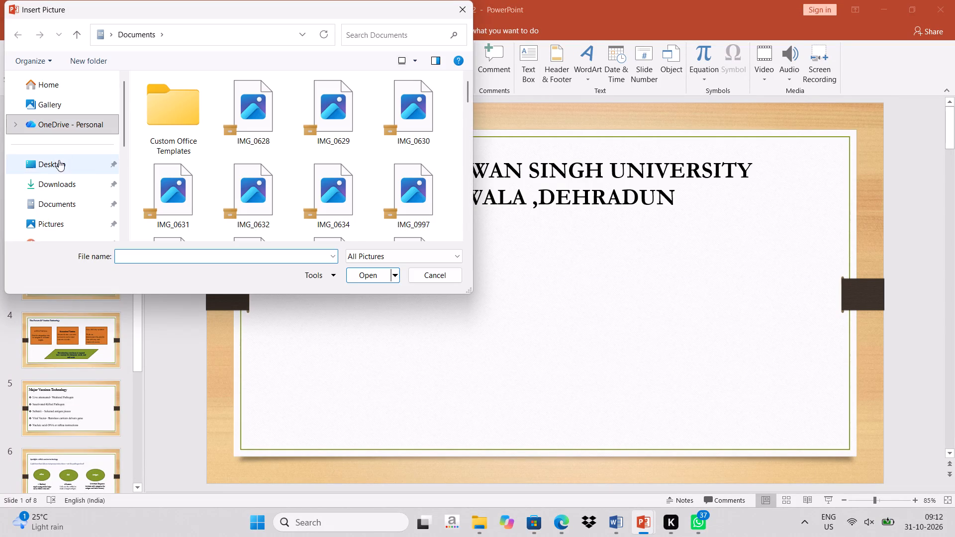
pyautogui.click(58, 165)
pyautogui.click(50, 183)
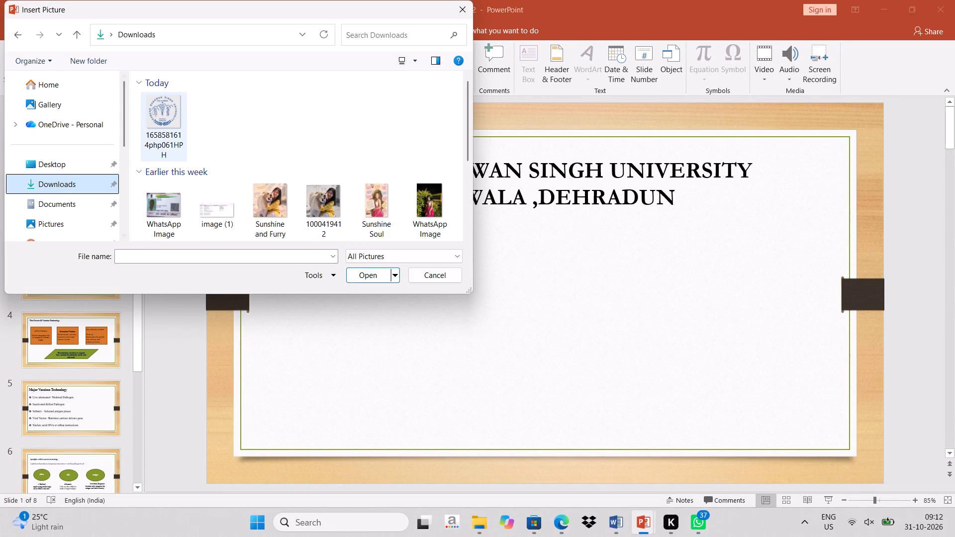
pyautogui.doubleClick(164, 129)
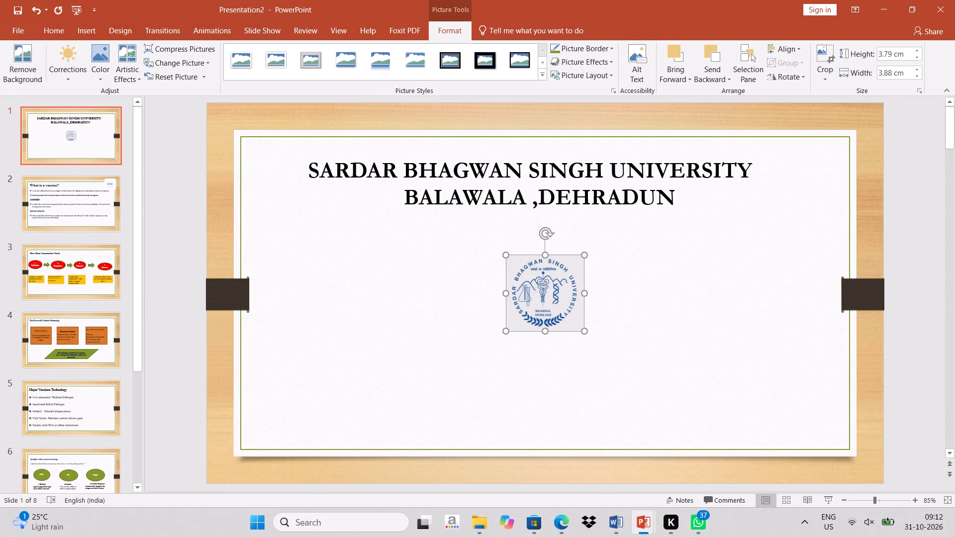
# Place the logo centrally just below the university name and stretch it to about 4.4 cm high and 6.18 cm wide.
pyautogui.moveTo(528, 275); pyautogui.dragTo(506, 256)
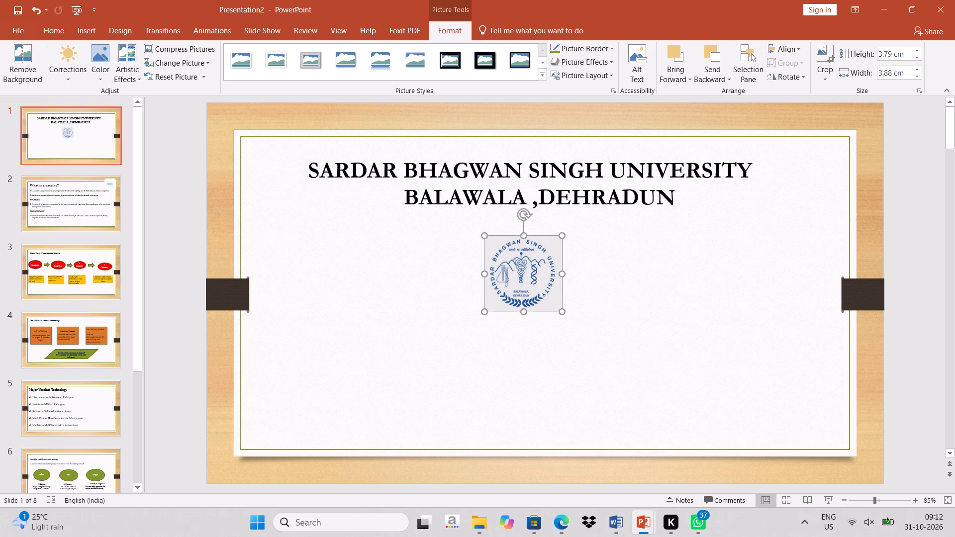
pyautogui.moveTo(523, 314); pyautogui.dragTo(526, 324)
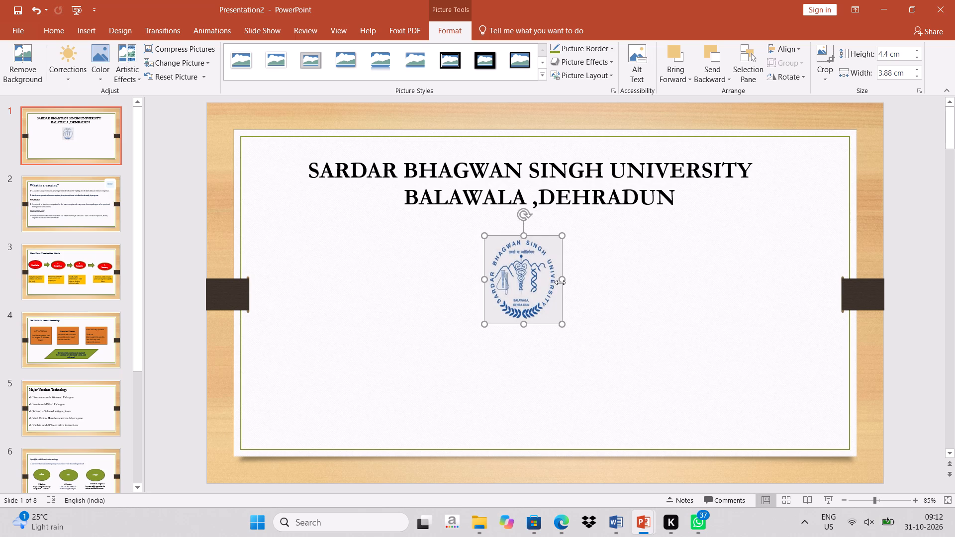
pyautogui.moveTo(563, 281); pyautogui.dragTo(587, 268)
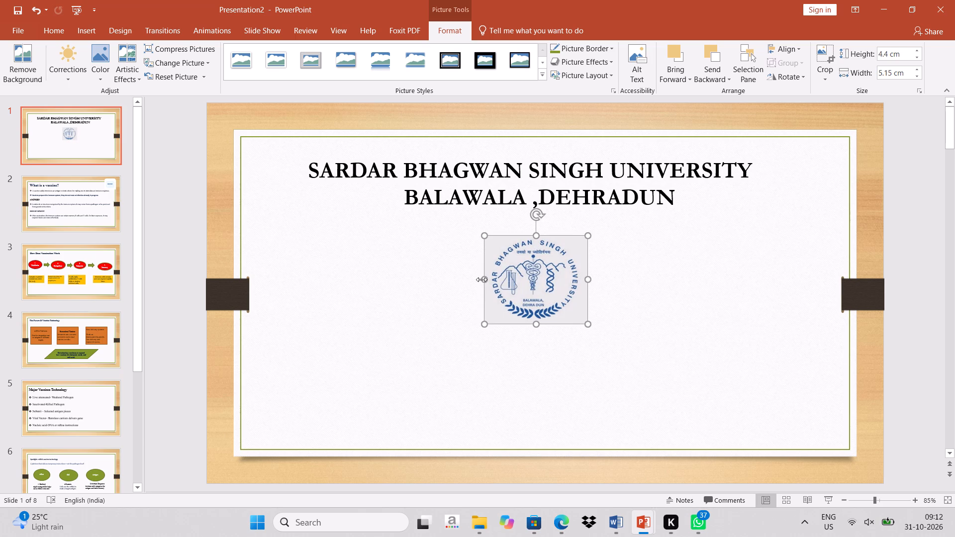
pyautogui.moveTo(481, 279); pyautogui.dragTo(464, 289)
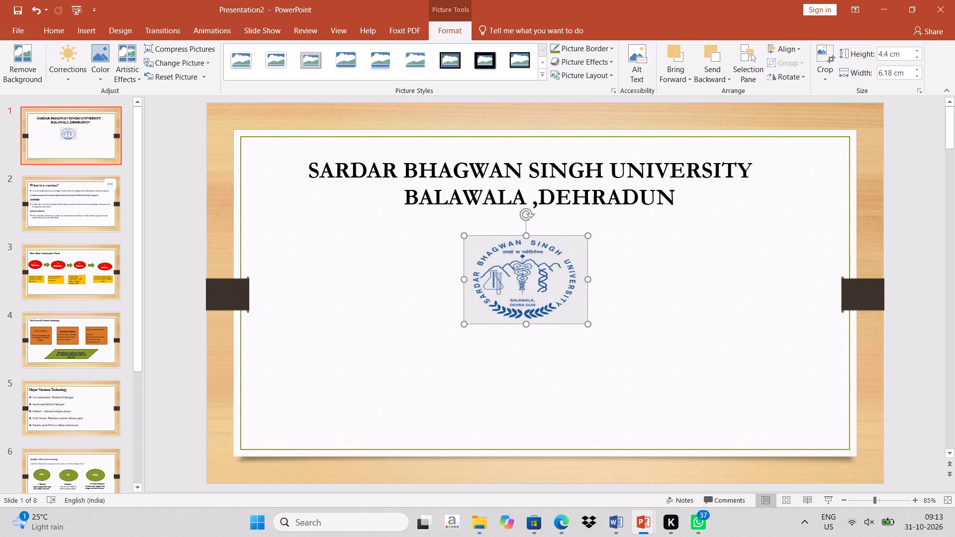
# Replace the university name and address in slide 1's title with "VACCINES AND THEIR USES".
pyautogui.moveTo(307, 169); pyautogui.dragTo(319, 172)
pyautogui.moveTo(319, 172); pyautogui.dragTo(669, 216)
pyautogui.press('BackSpace')
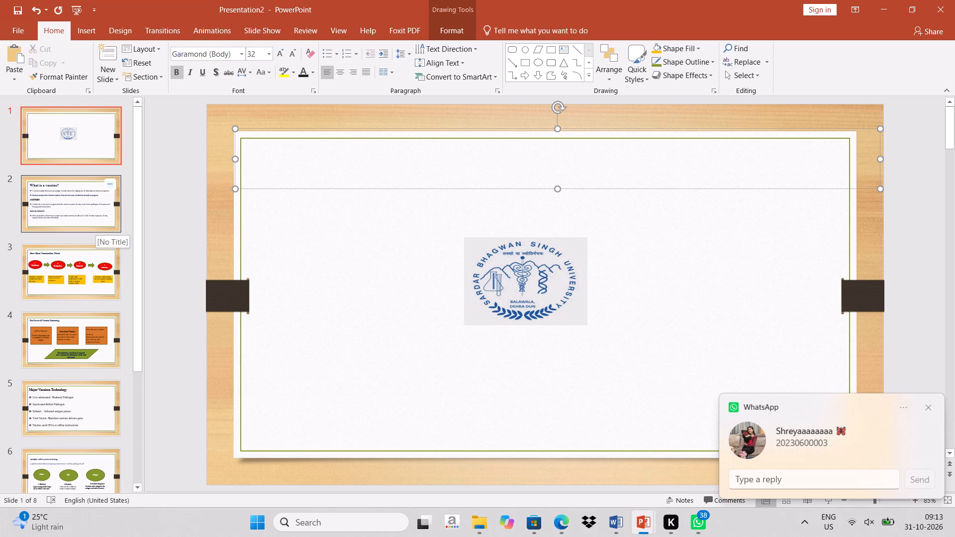
pyautogui.write('Vaccine')
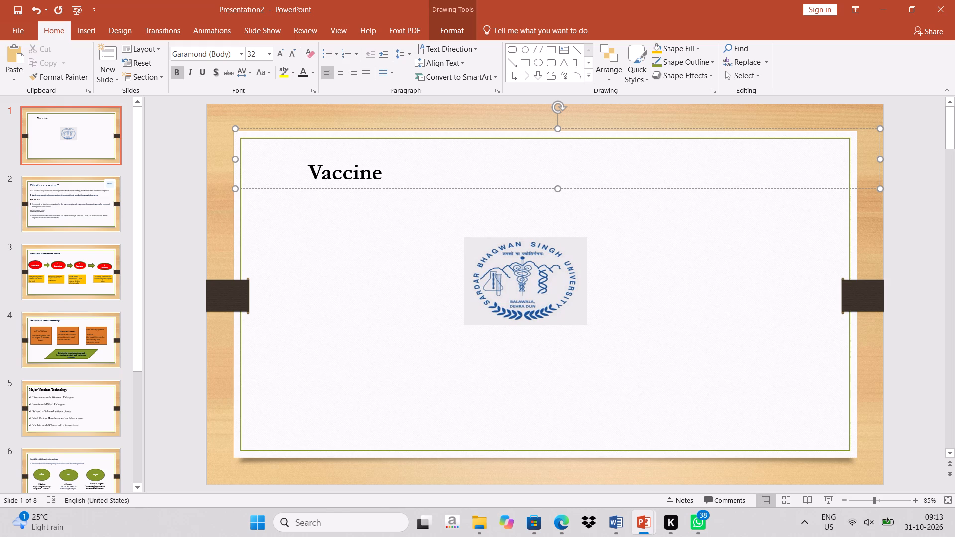
pyautogui.press('BackSpace')
pyautogui.press('BackSpace')
pyautogui.press('BackSpace')
pyautogui.press('BackSpace')
pyautogui.press('BackSpace')
pyautogui.press('BackSpace')
pyautogui.press('BackSpace')
pyautogui.press('BackSpace')
pyautogui.write('VACCINES AND')
pyautogui.press('space')
pyautogui.press('BackSpace')
pyautogui.press('BackSpace')
pyautogui.press('BackSpace')
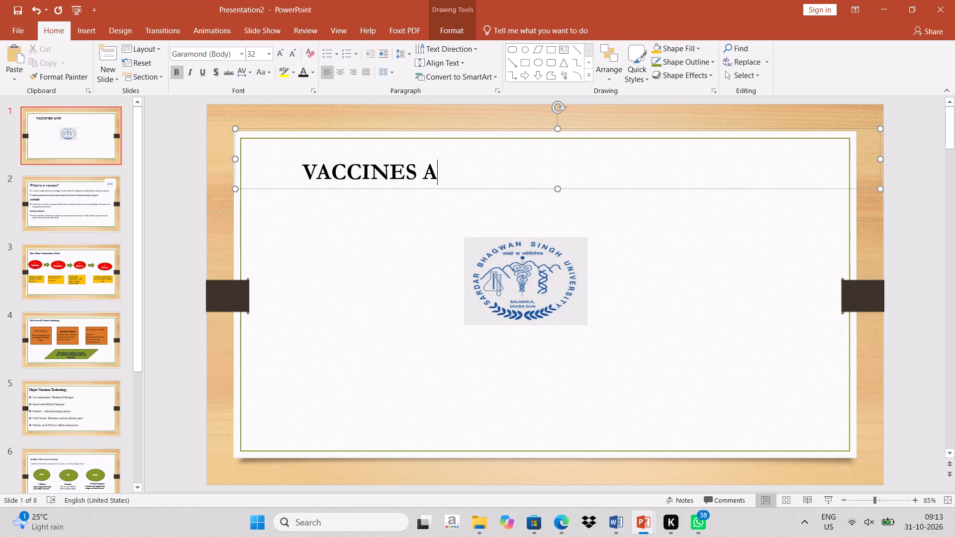
pyautogui.press('BackSpace')
pyautogui.write('AND THEIR USES')
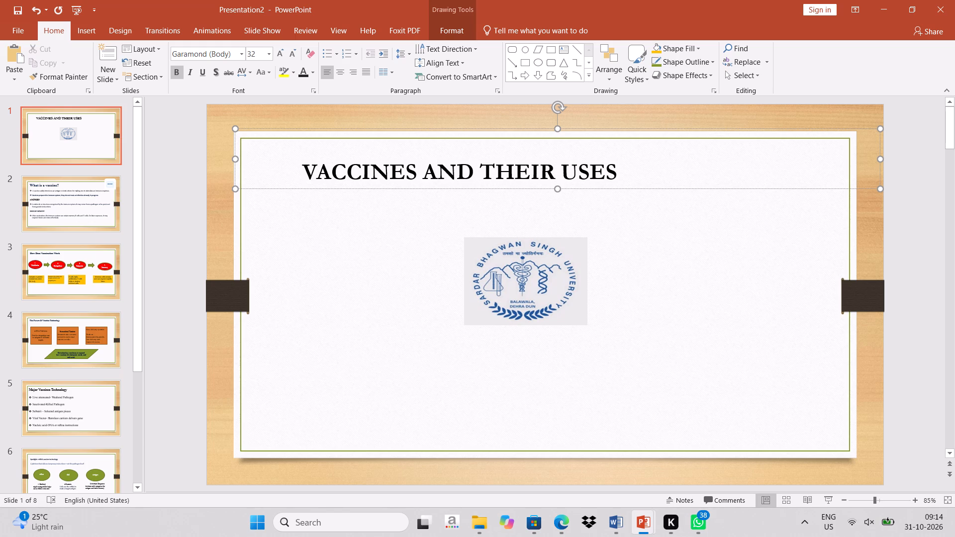
# Shift the title text toward the centre of the slide by adding five spaces before "VACCINES".
pyautogui.click(306, 176)
pyautogui.press('space')
pyautogui.press('space')
pyautogui.press('space')
pyautogui.press('space')
pyautogui.press('space')
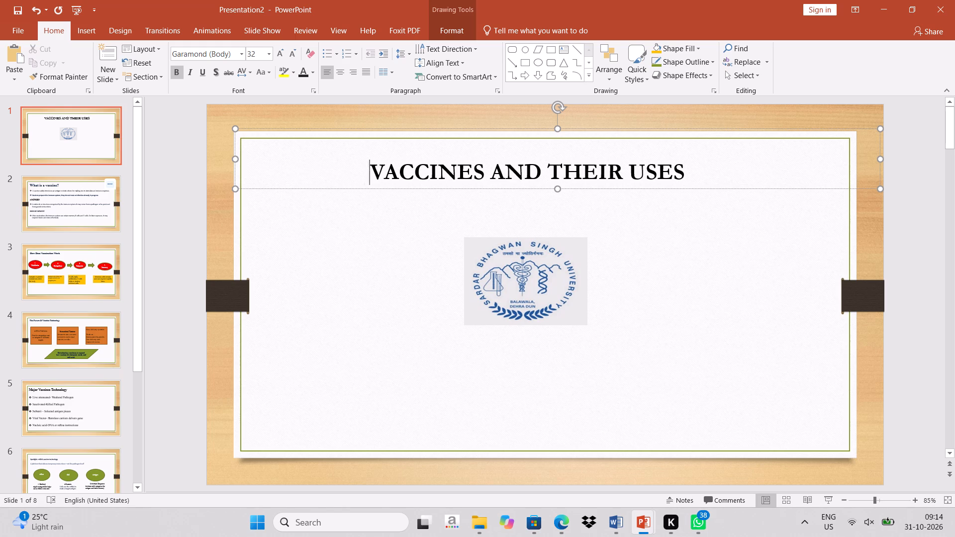
# Move the university logo up so it sits closely beneath the title, and deselect it.
pyautogui.moveTo(499, 281); pyautogui.dragTo(498, 246)
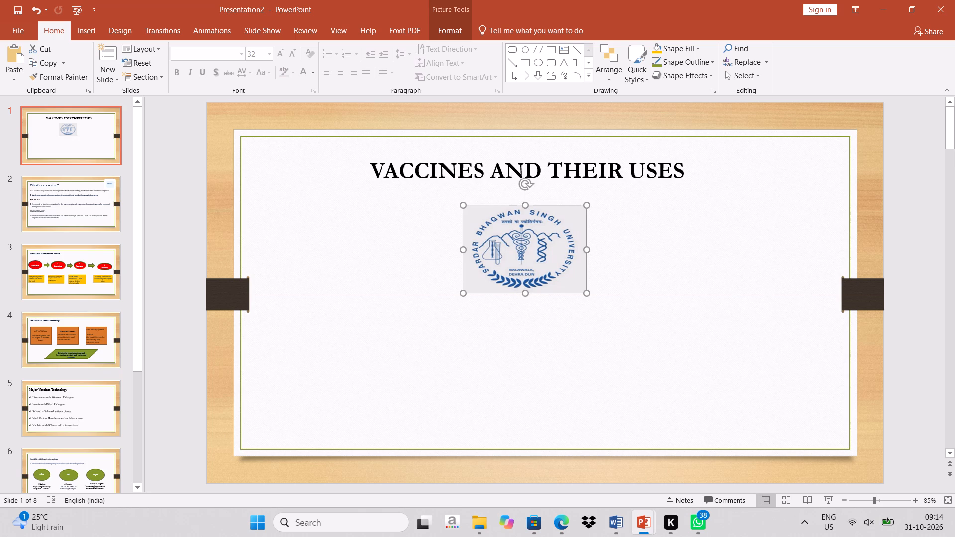
pyautogui.moveTo(512, 261); pyautogui.dragTo(509, 256)
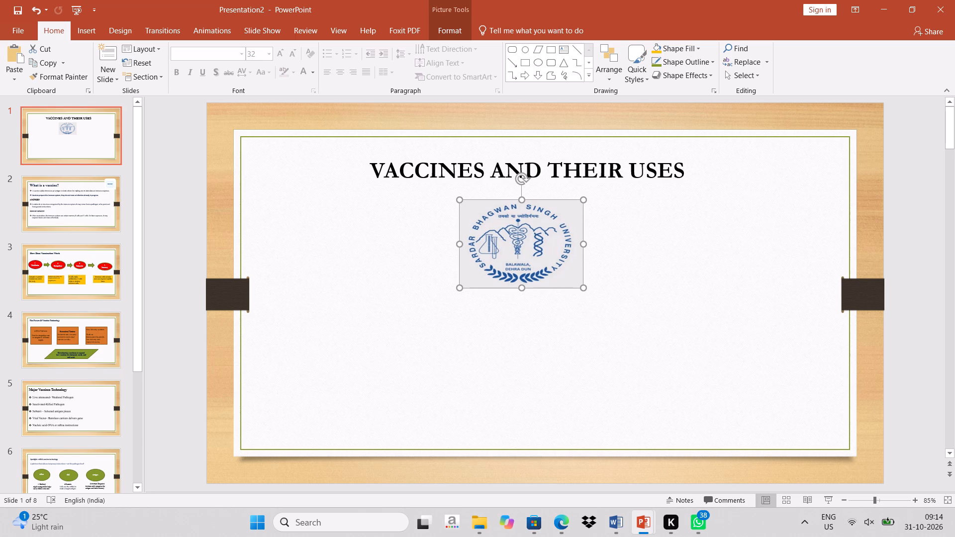
pyautogui.click(502, 245)
pyautogui.moveTo(496, 231); pyautogui.dragTo(494, 222)
pyautogui.moveTo(509, 233); pyautogui.dragTo(507, 248)
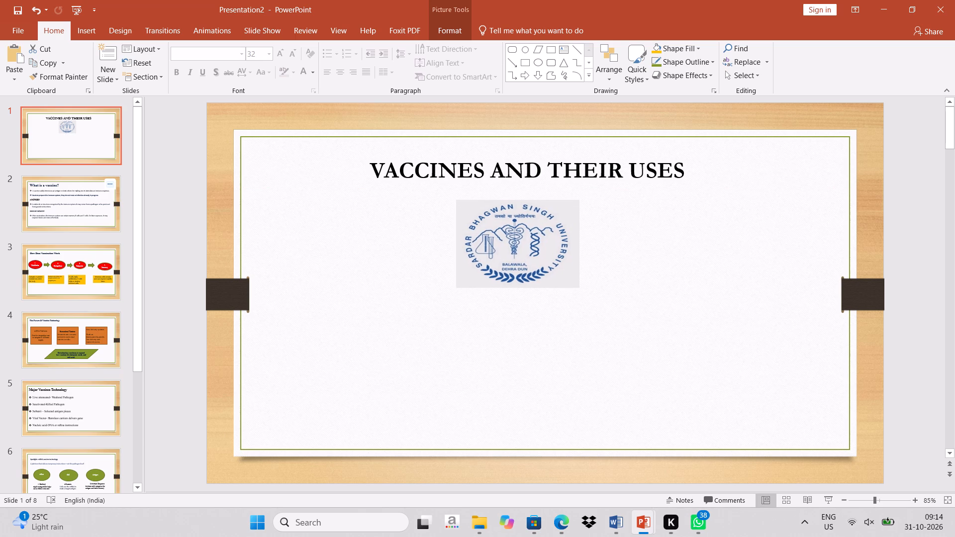
pyautogui.moveTo(507, 248); pyautogui.dragTo(507, 243)
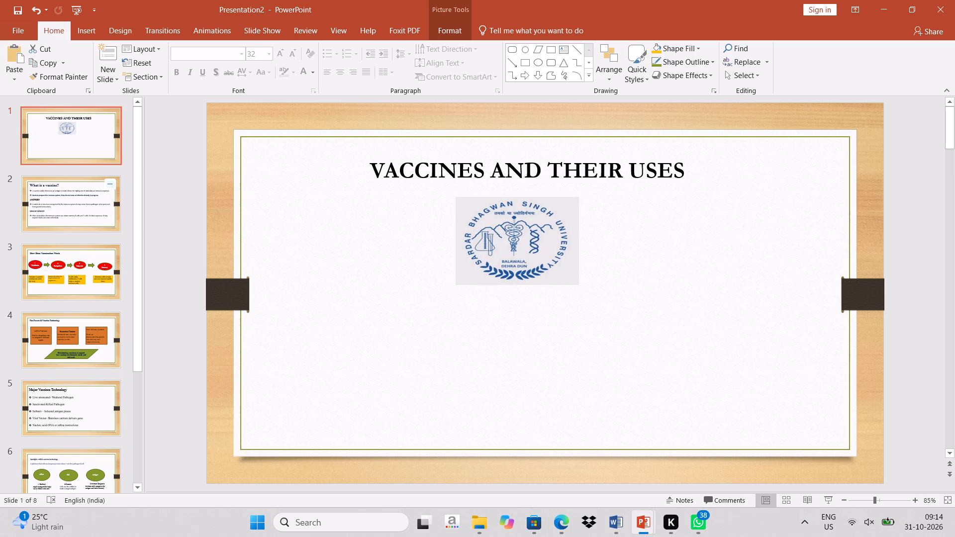
pyautogui.click(451, 298)
pyautogui.click(282, 376)
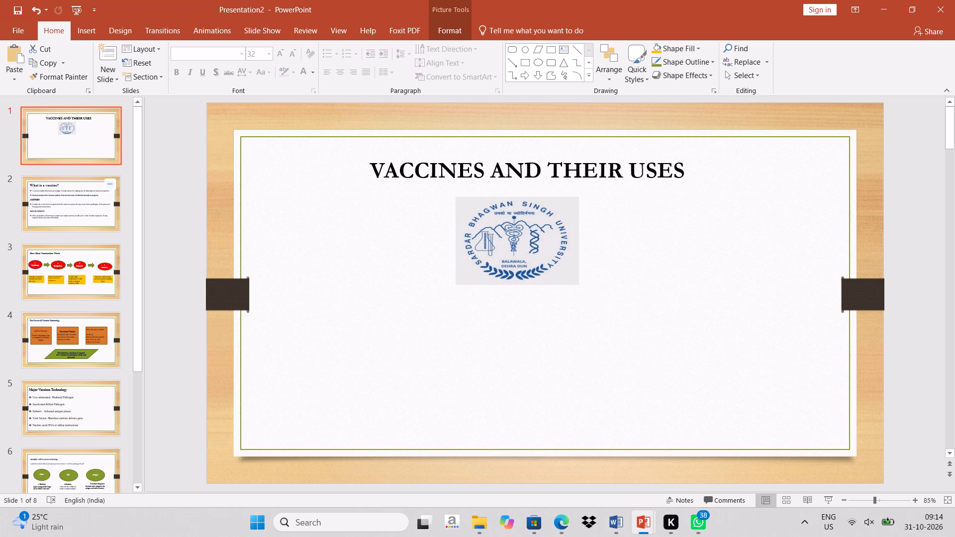
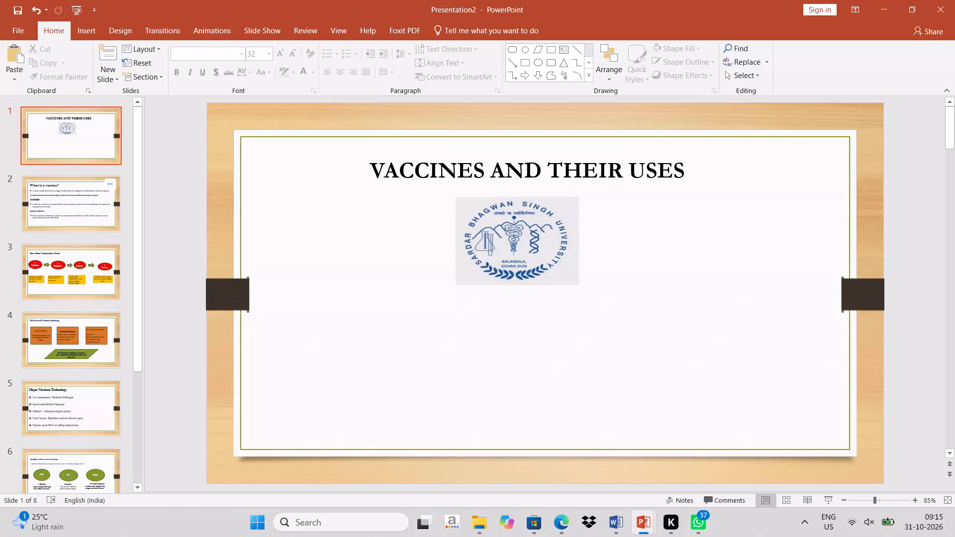
# Review slides 2 to 8 of the vaccine presentation, examining their headings, text and shapes.
pyautogui.press('g')
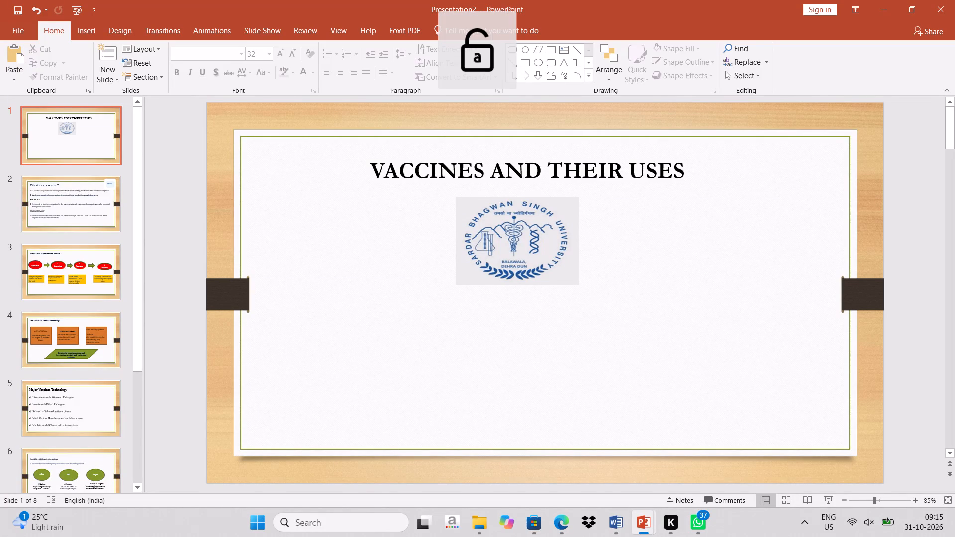
pyautogui.click(55, 206)
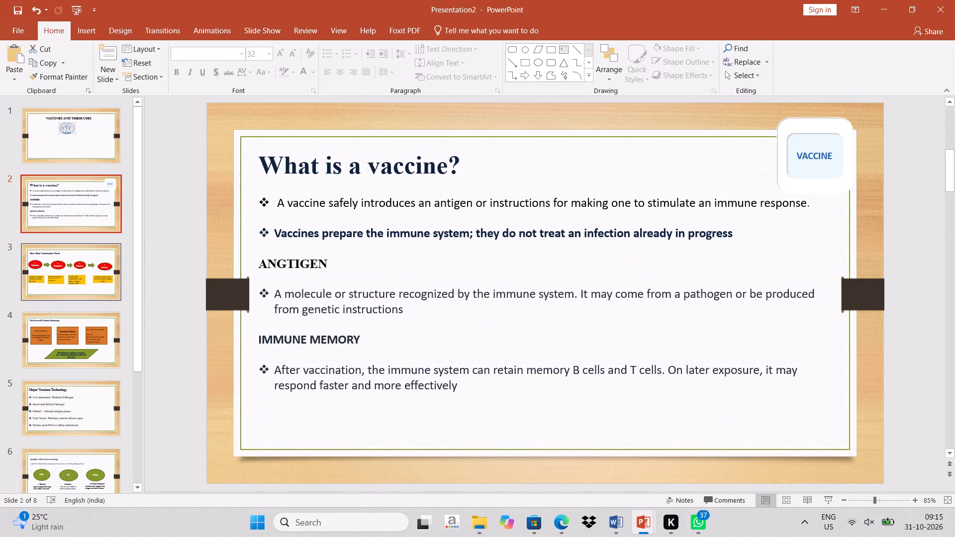
pyautogui.click(54, 256)
pyautogui.click(75, 320)
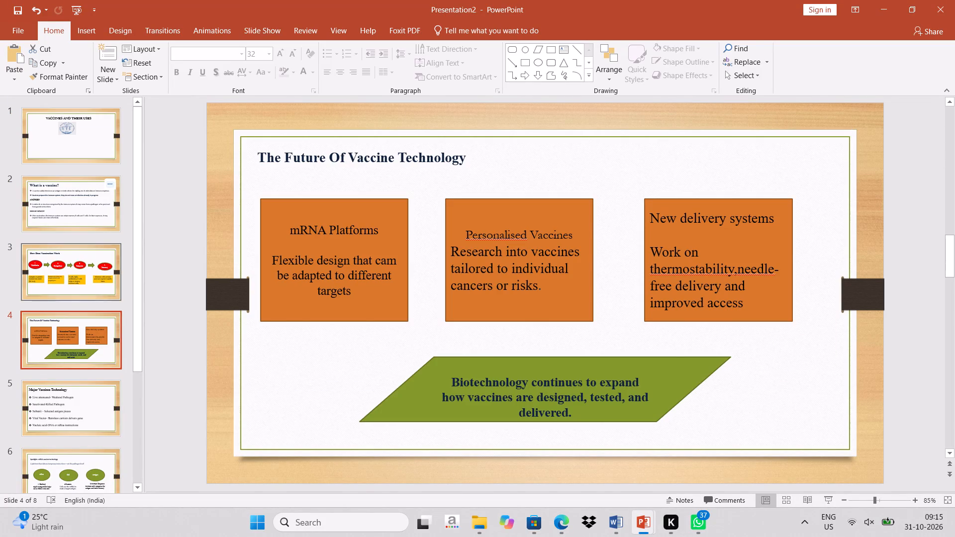
pyautogui.click(75, 196)
pyautogui.click(85, 272)
pyautogui.click(93, 335)
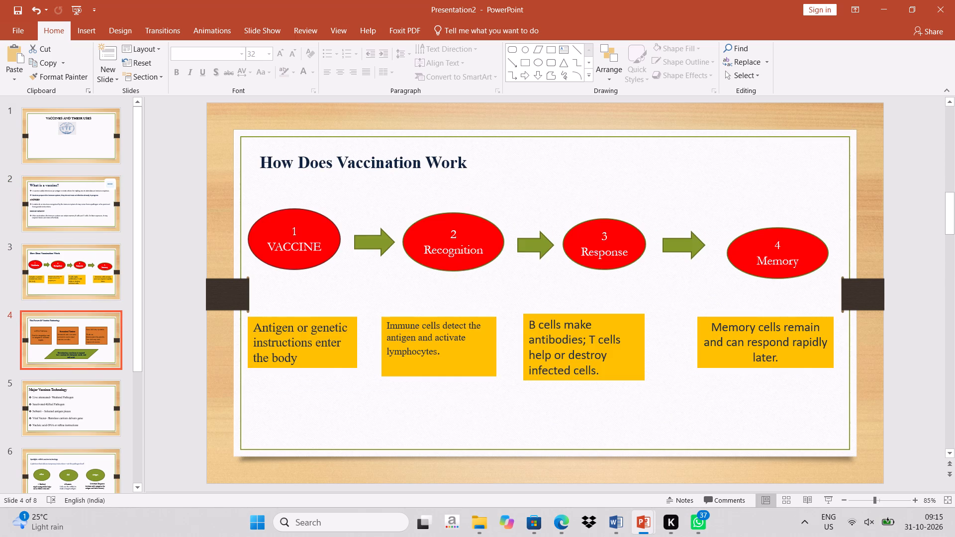
pyautogui.scroll(-2, 93, 335)
pyautogui.click(90, 342)
pyautogui.scroll(-1, 87, 346)
pyautogui.click(82, 365)
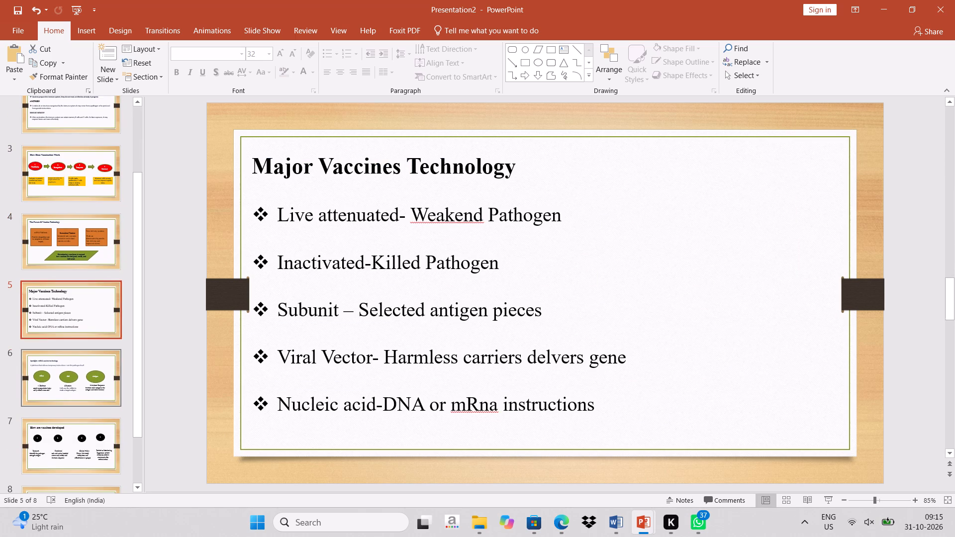
pyautogui.scroll(-1, 82, 365)
pyautogui.click(80, 395)
pyautogui.scroll(-2, 80, 395)
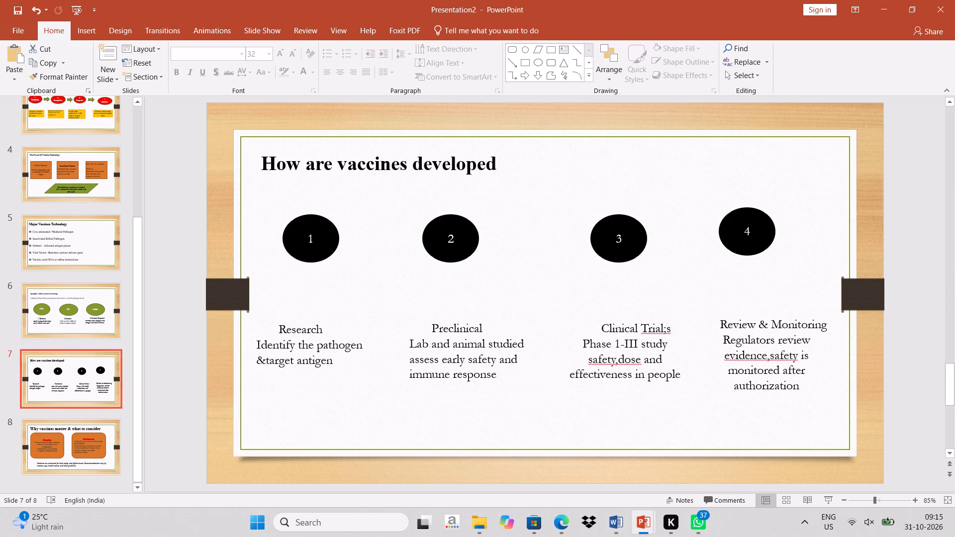
pyautogui.click(56, 434)
pyautogui.scroll(-3, 71, 426)
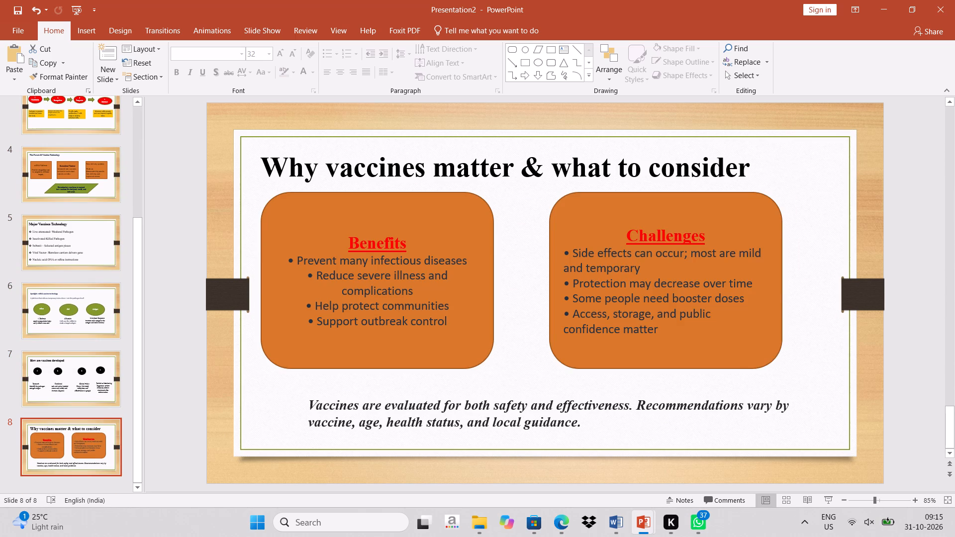
# Add a new slide with the Blank layout after slide 8, "Why vaccines matter & what to consider".
pyautogui.click(113, 84)
pyautogui.click(113, 78)
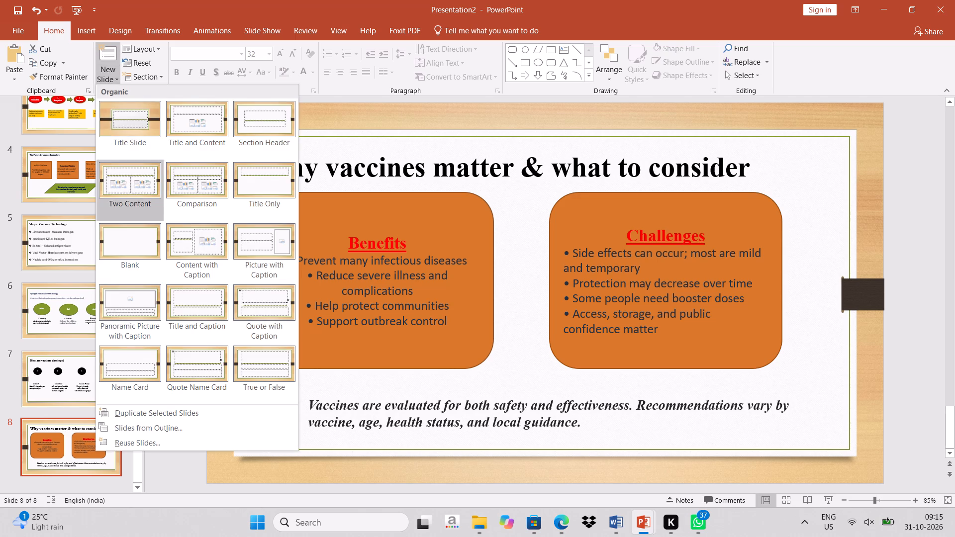
pyautogui.click(129, 250)
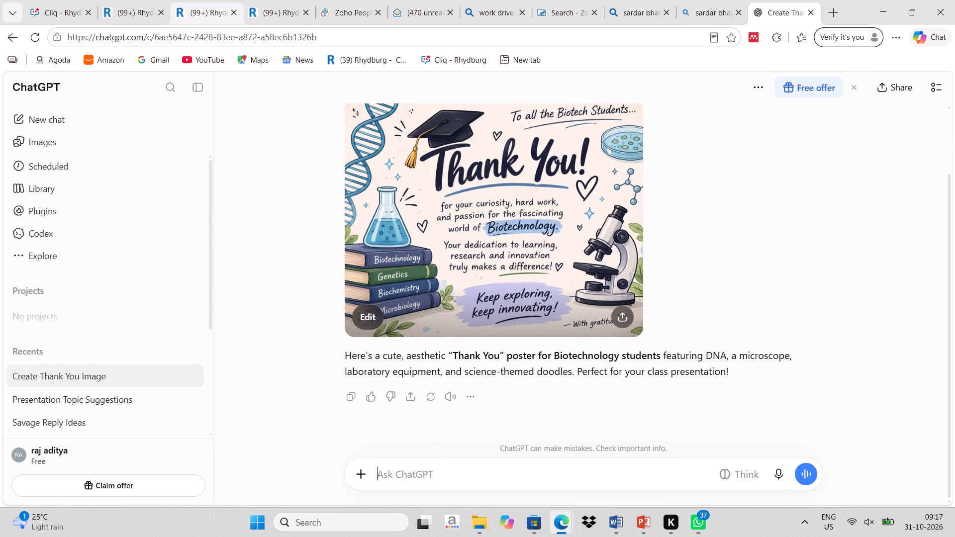
# Close the university logo preview in Bing Images and search for "thank you images".
pyautogui.click(126, 3)
pyautogui.click(717, 4)
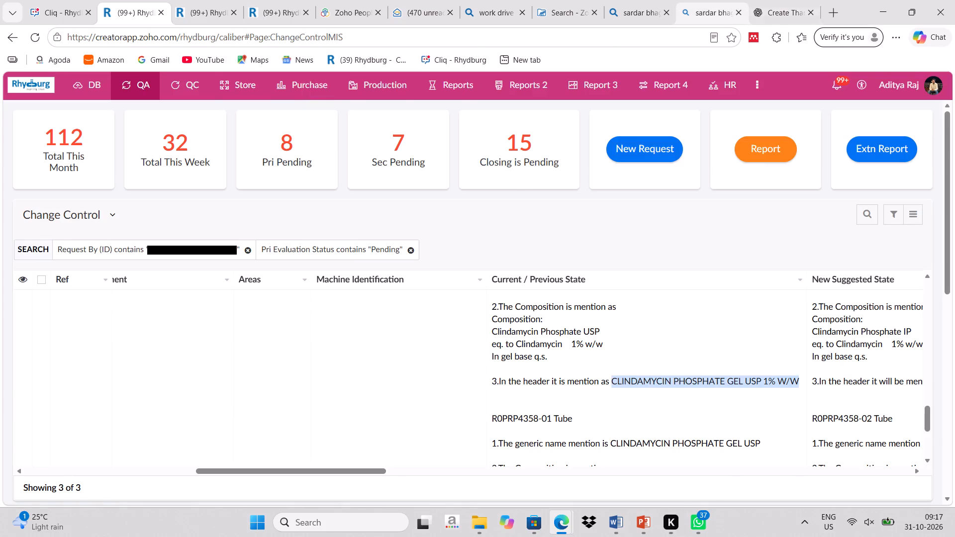
pyautogui.click(879, 112)
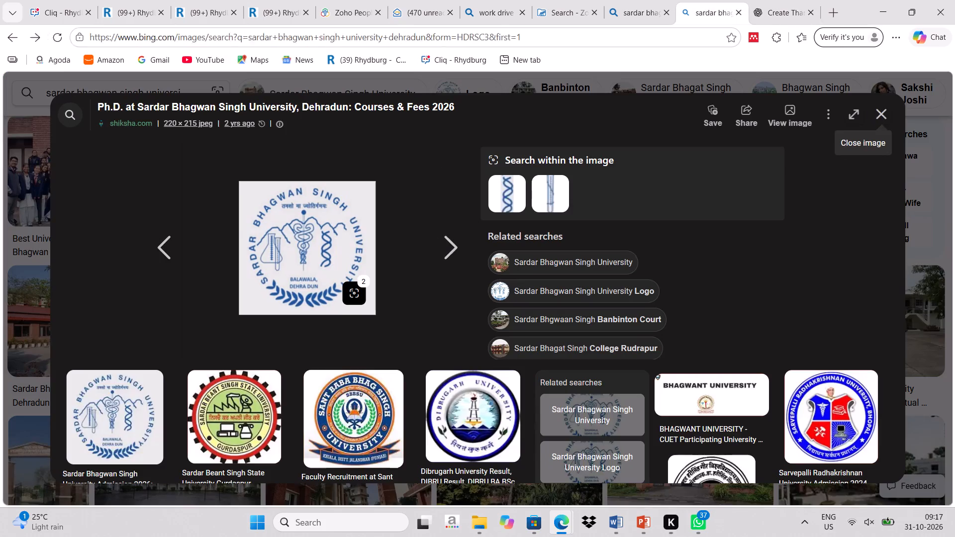
pyautogui.scroll(9, 324, 187)
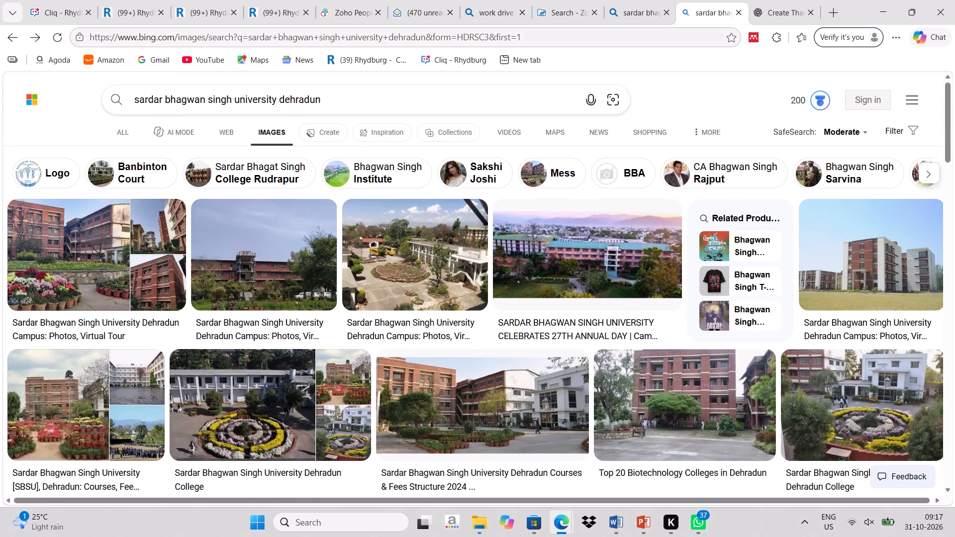
pyautogui.moveTo(323, 96); pyautogui.dragTo(117, 115)
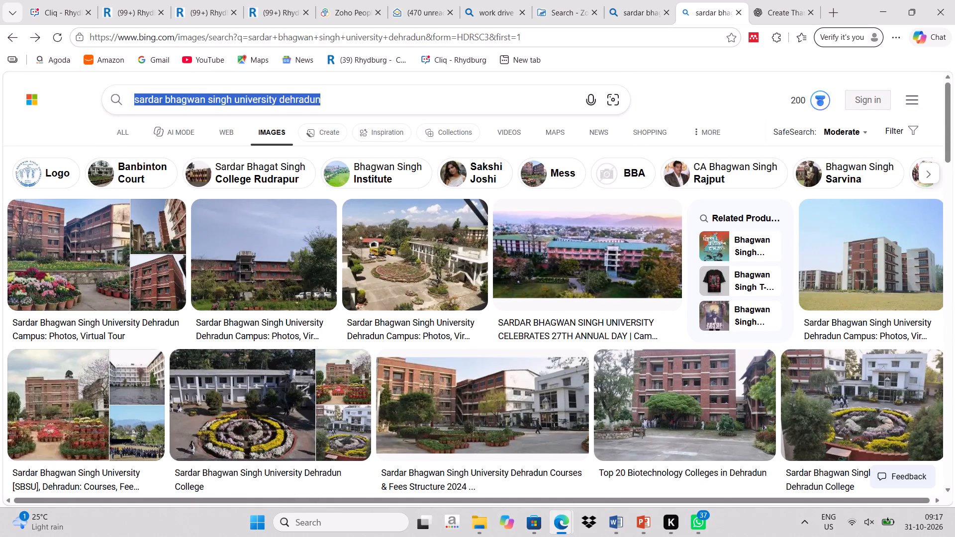
pyautogui.press('BackSpace')
pyautogui.write('thank you im')
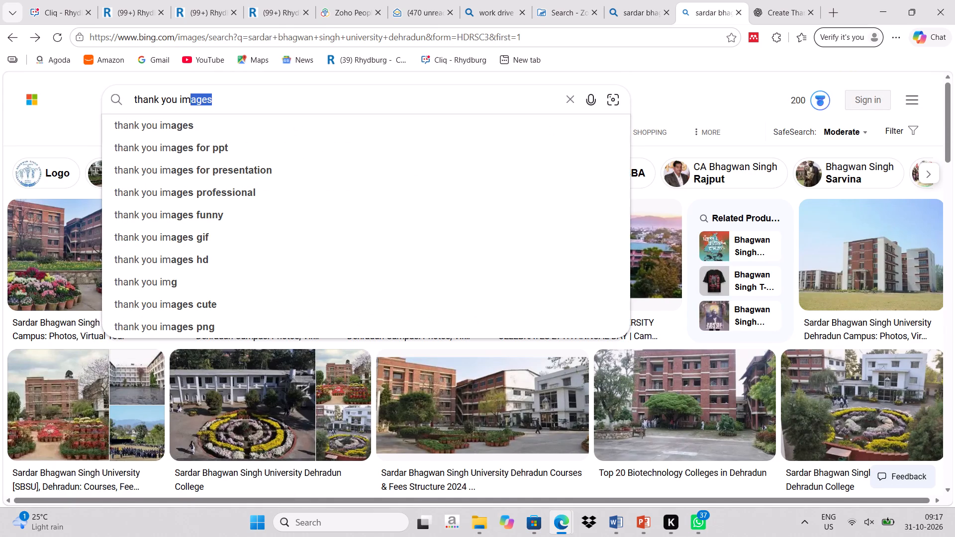
pyautogui.write('ages')
pyautogui.press('Return')
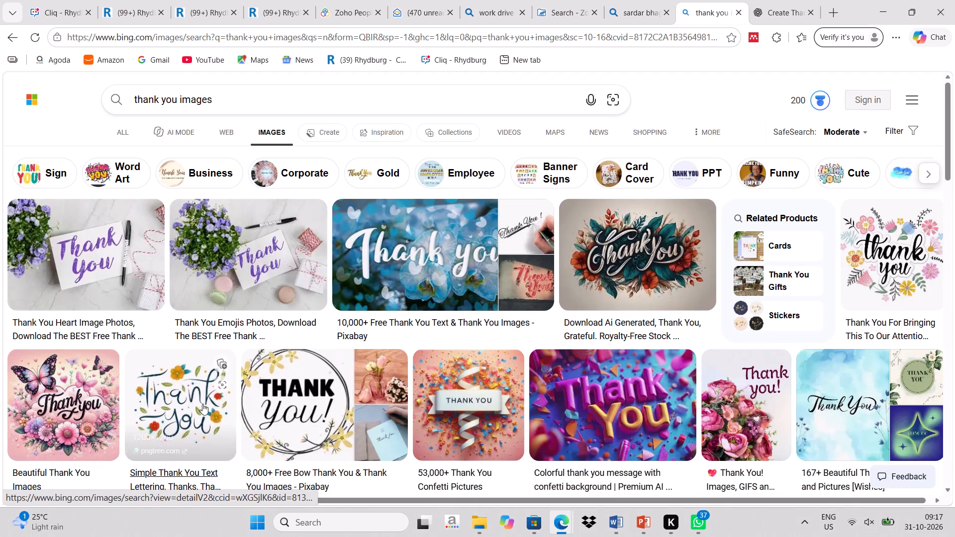
# Save the pink butterfly-and-flowers "Thank you" picture as a JPEG in Downloads, and minimise the browser.
pyautogui.click(74, 422)
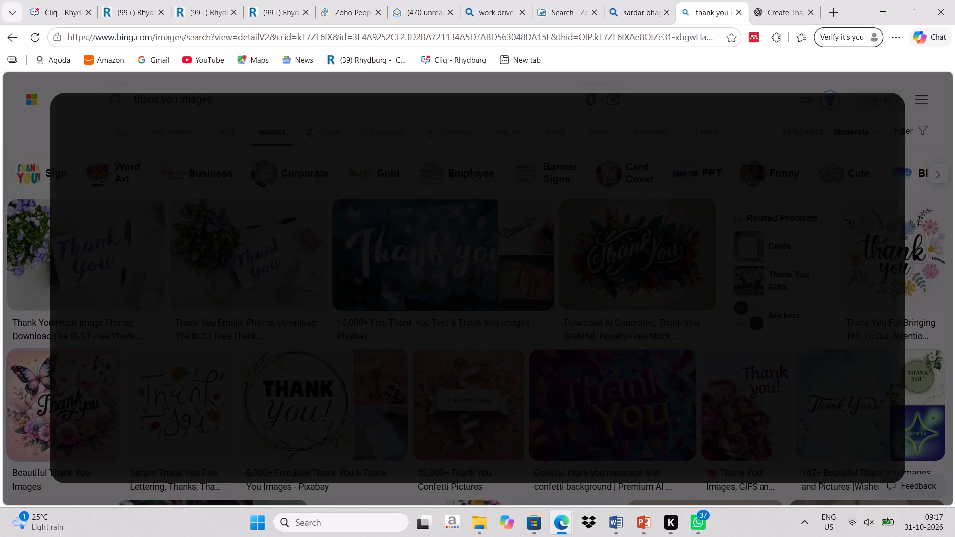
pyautogui.rightClick(353, 251)
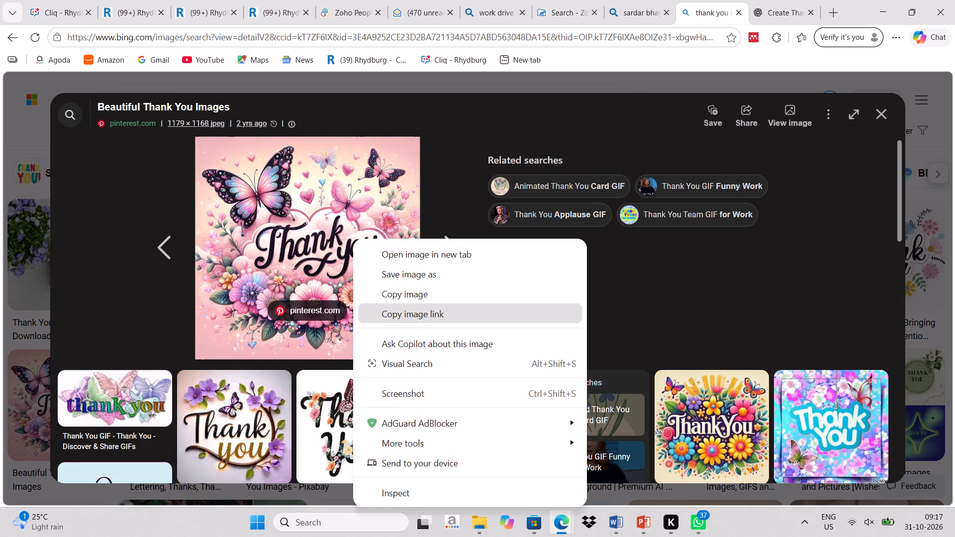
pyautogui.click(402, 274)
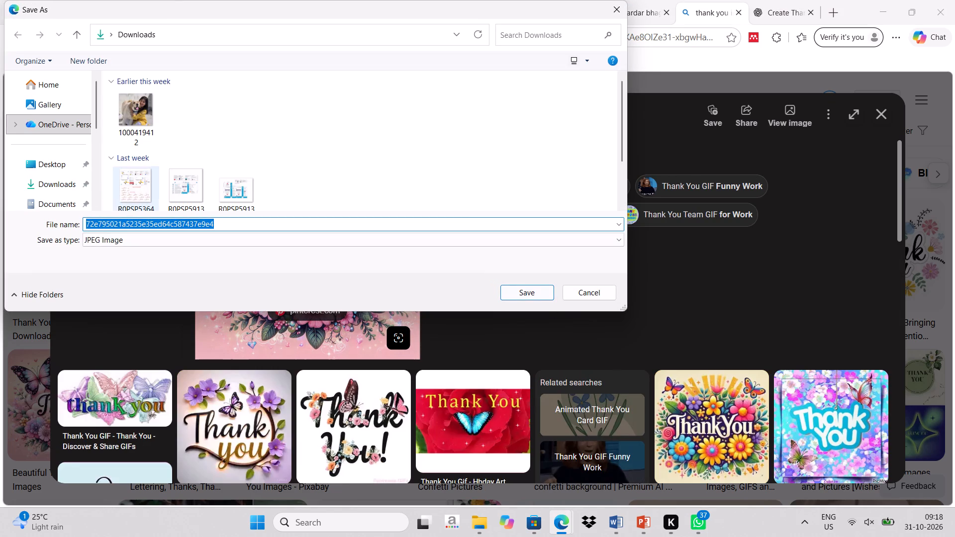
pyautogui.click(60, 166)
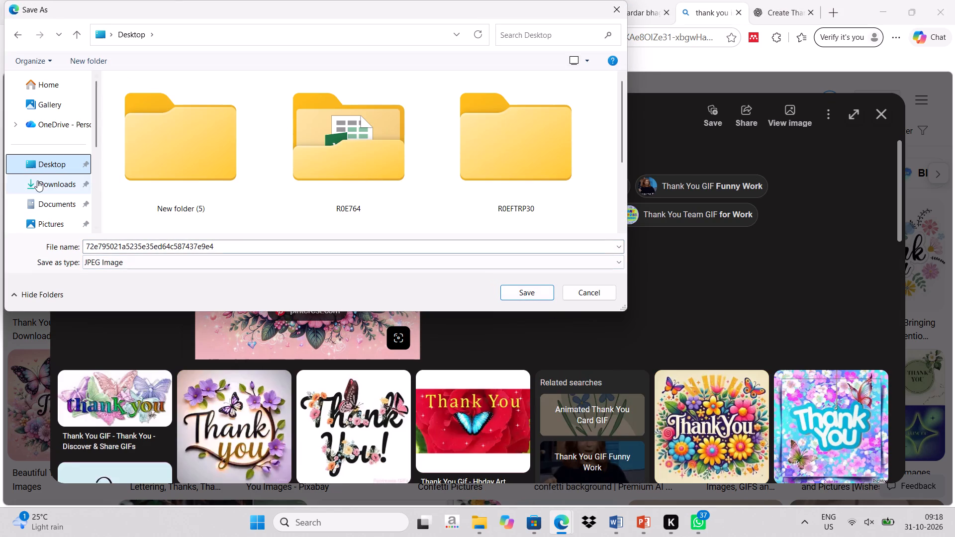
pyautogui.click(37, 183)
pyautogui.click(518, 289)
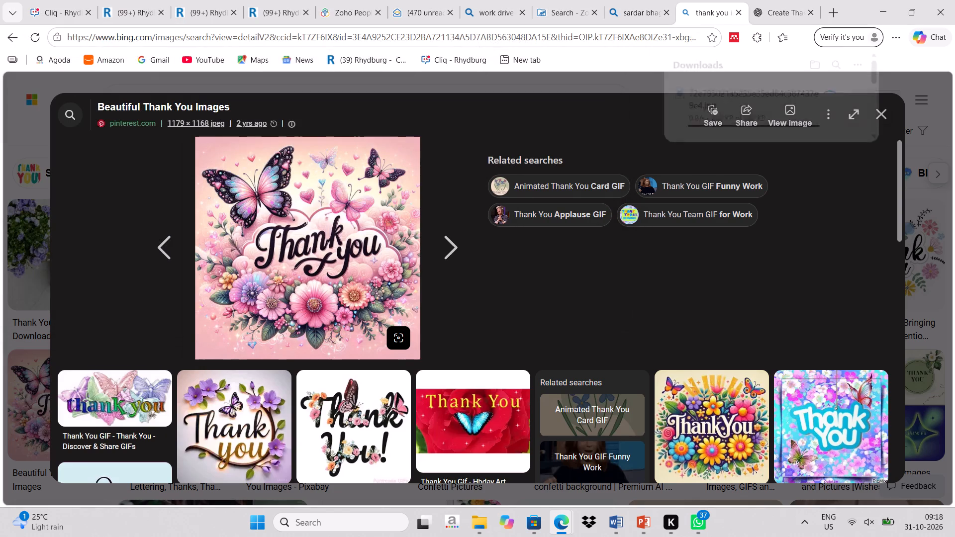
pyautogui.click(863, 7)
pyautogui.click(881, 10)
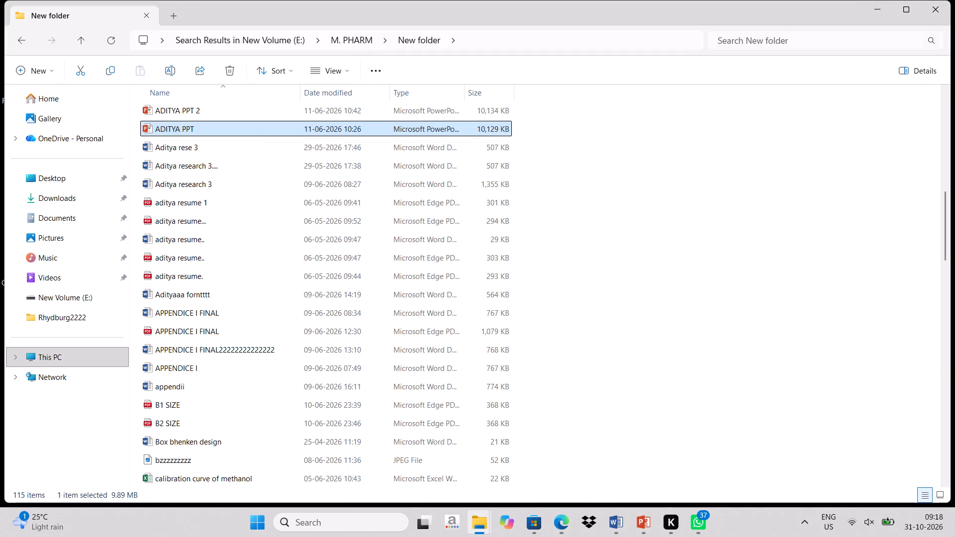
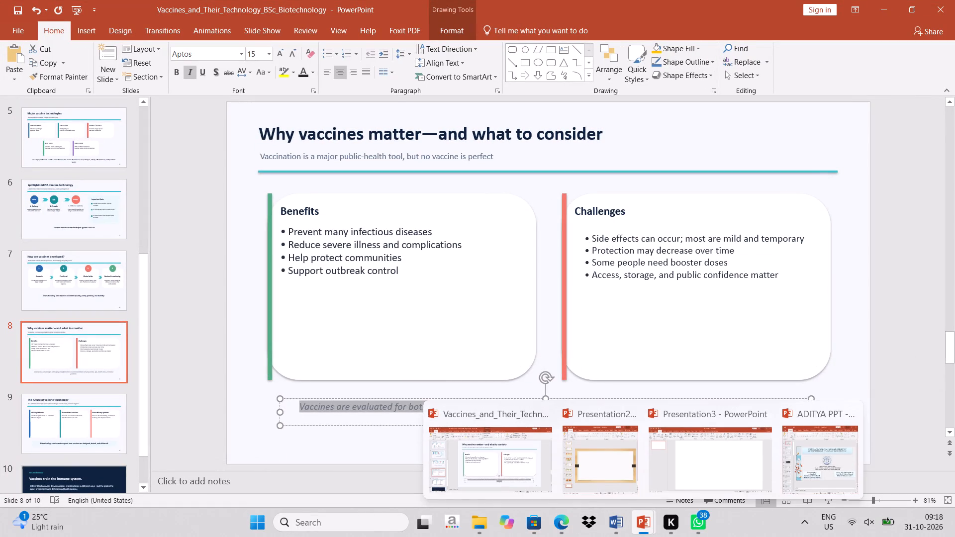
# Switch to Presentation2 and insert the pink butterfly-and-flower "Thank you" picture from Downloads on blank slide 9.
pyautogui.click(616, 462)
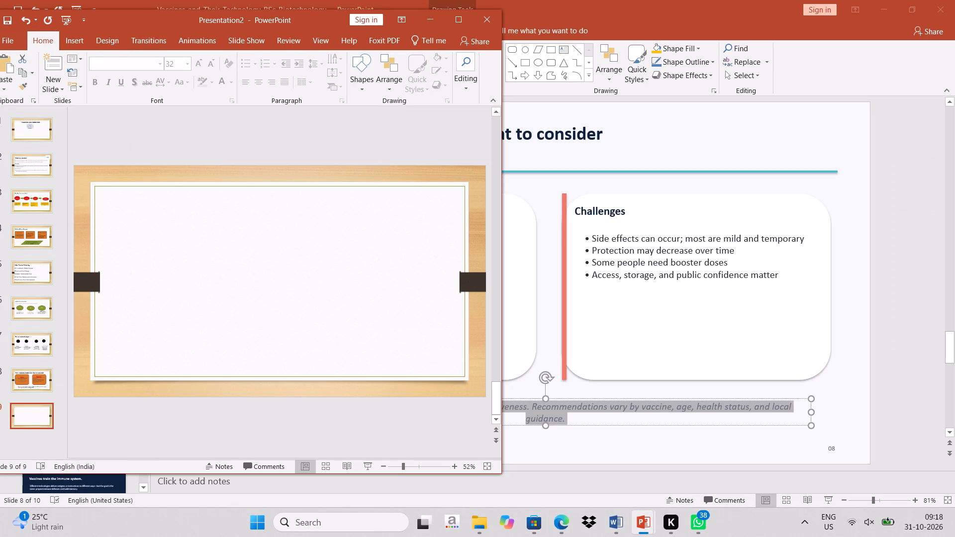
pyautogui.click(464, 21)
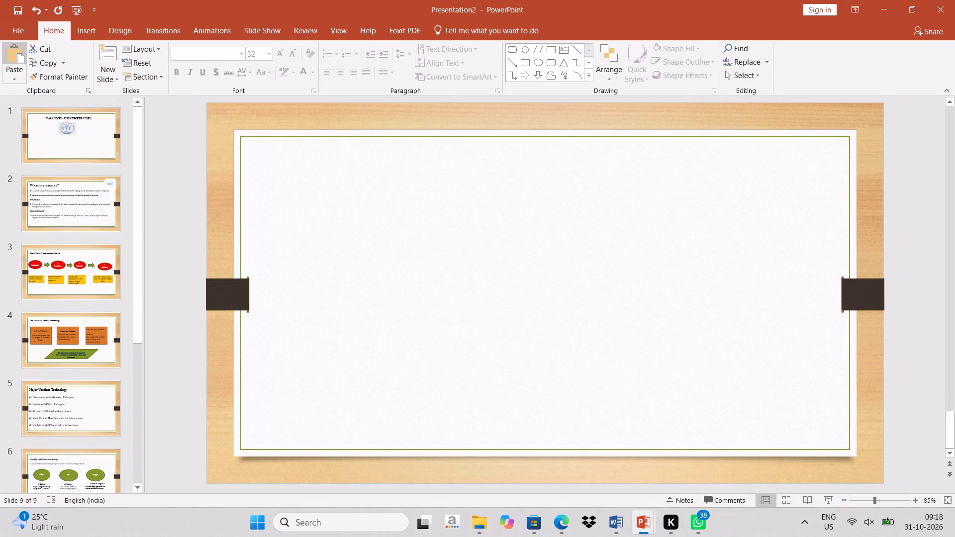
pyautogui.click(84, 31)
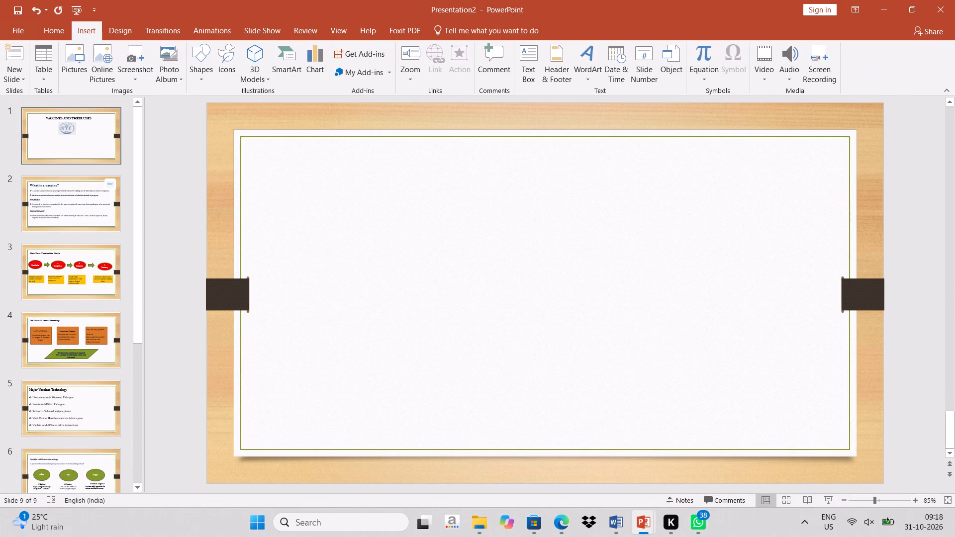
pyautogui.click(66, 69)
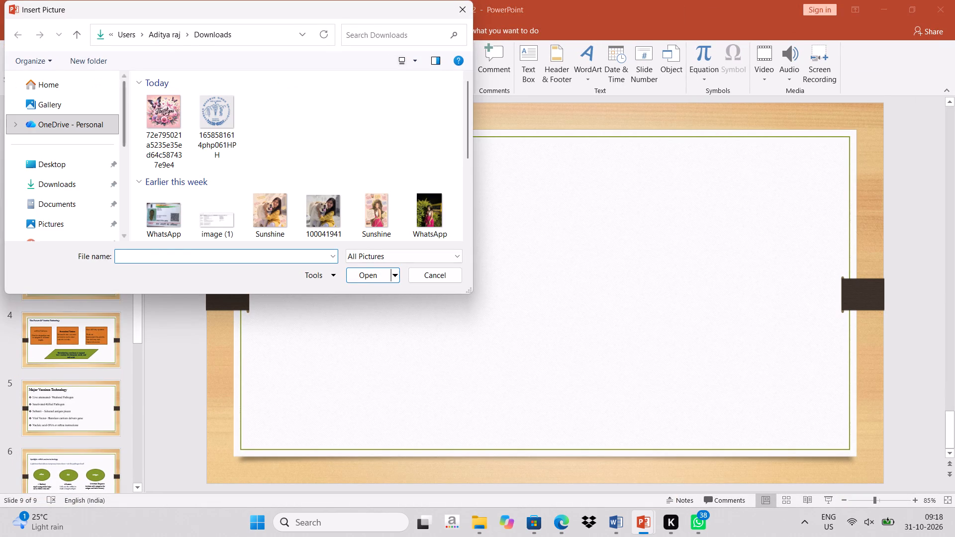
pyautogui.doubleClick(149, 134)
pyautogui.click(511, 183)
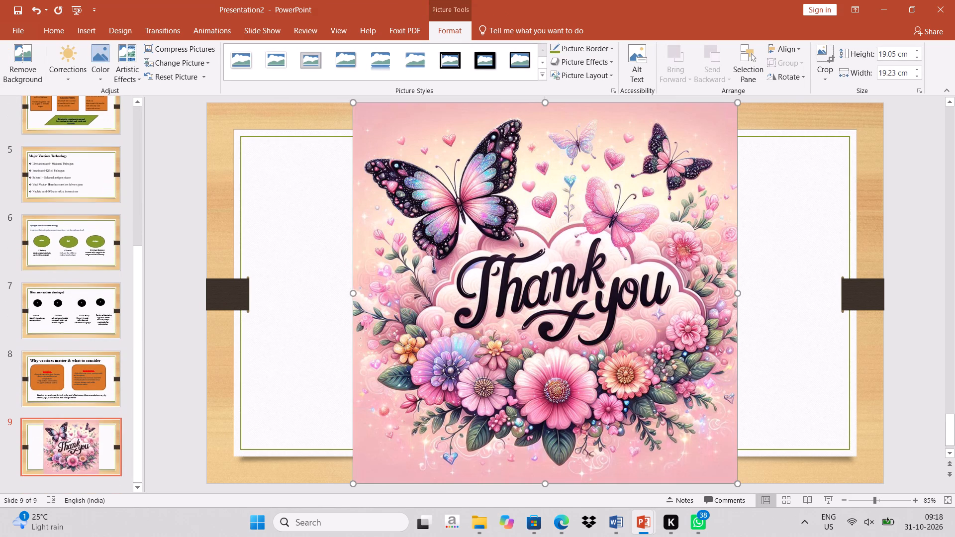
# Resize the "Thank you" picture to about 15 cm high by 26.1 cm wide and position it inside the slide's green frame.
pyautogui.moveTo(546, 102); pyautogui.dragTo(552, 174)
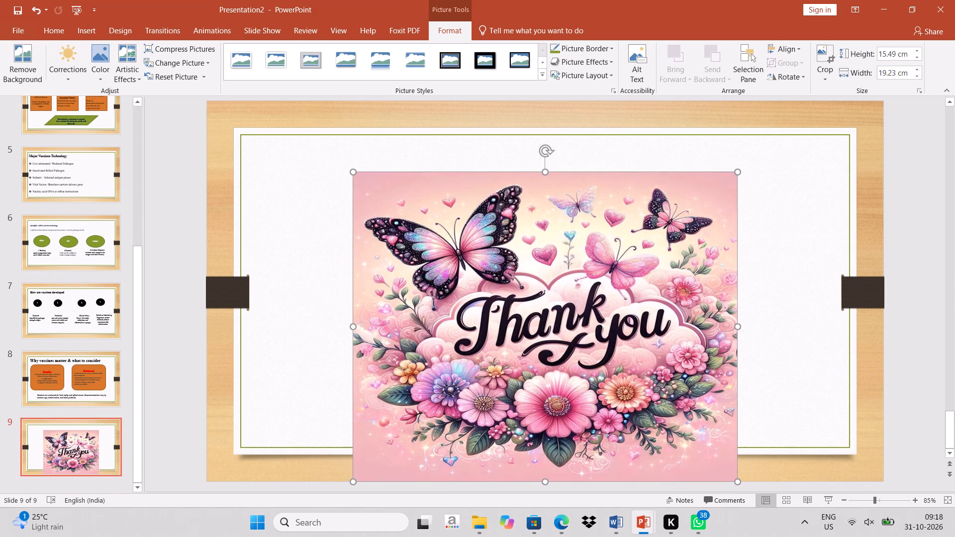
pyautogui.moveTo(546, 485); pyautogui.dragTo(545, 389)
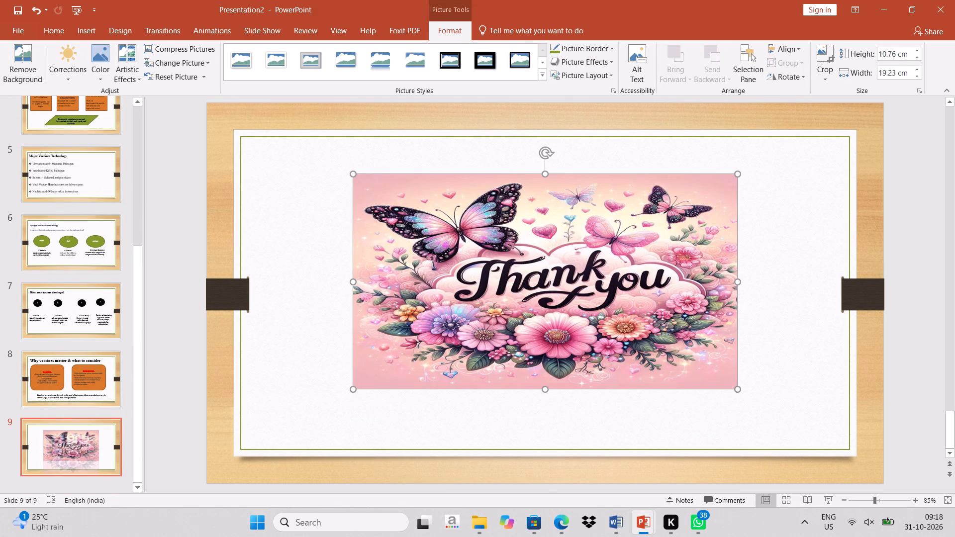
pyautogui.moveTo(737, 388); pyautogui.dragTo(767, 390)
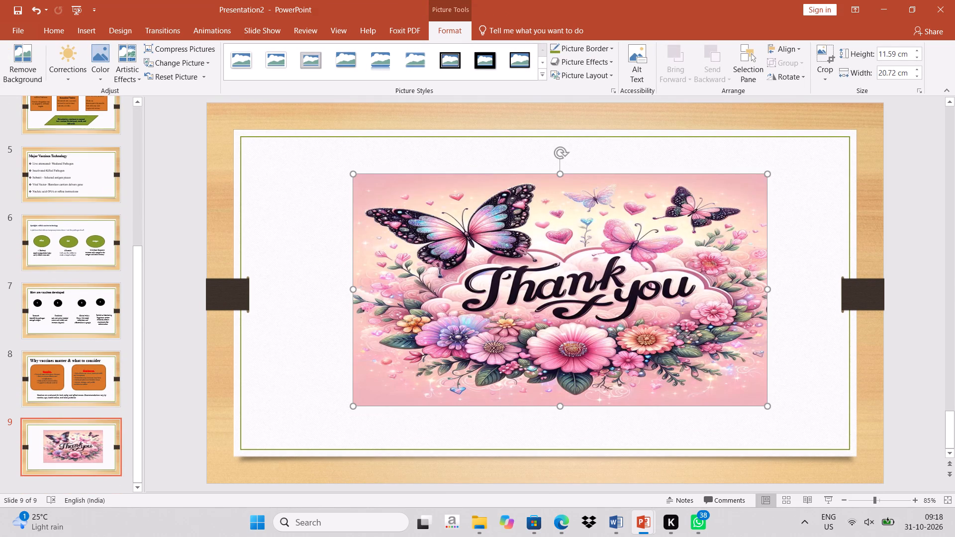
pyautogui.moveTo(353, 289); pyautogui.dragTo(304, 299)
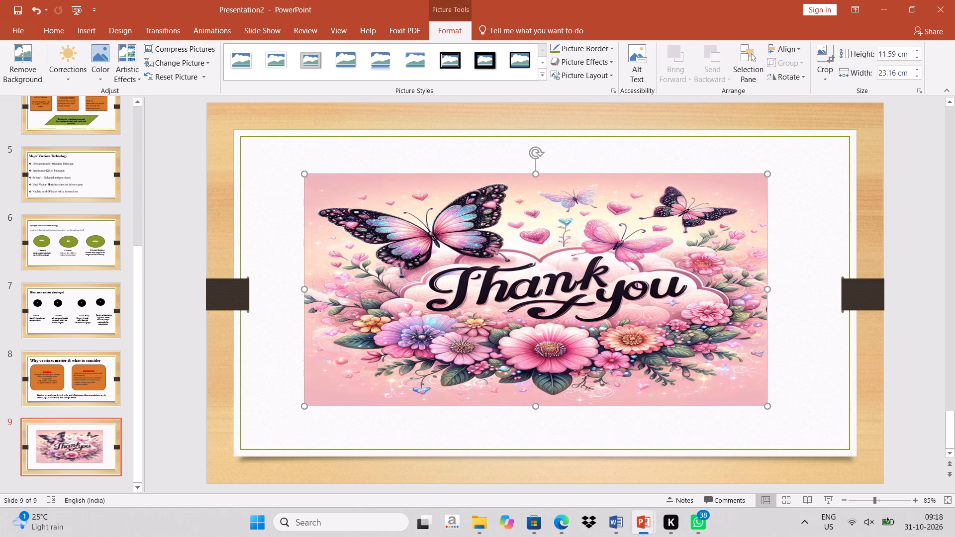
pyautogui.moveTo(535, 405); pyautogui.dragTo(544, 437)
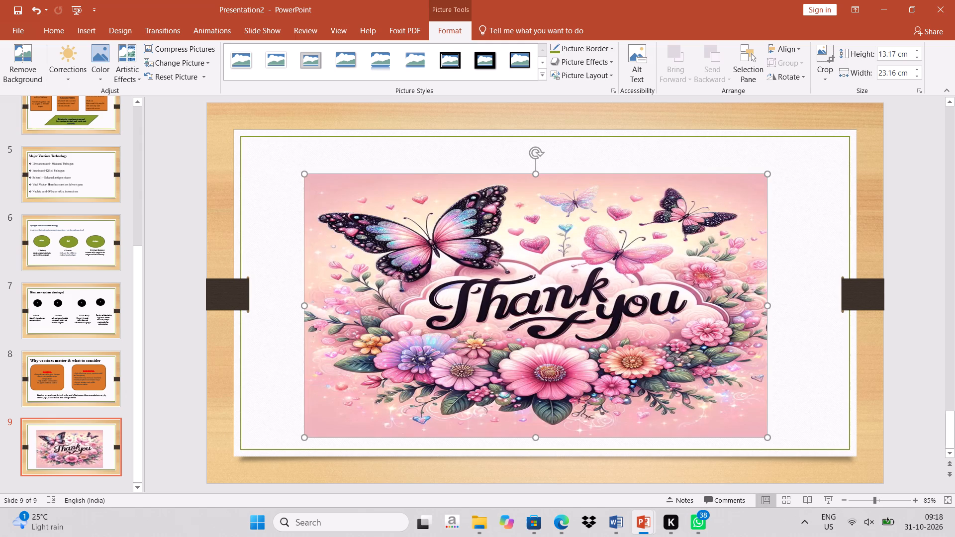
pyautogui.moveTo(766, 309); pyautogui.dragTo(826, 296)
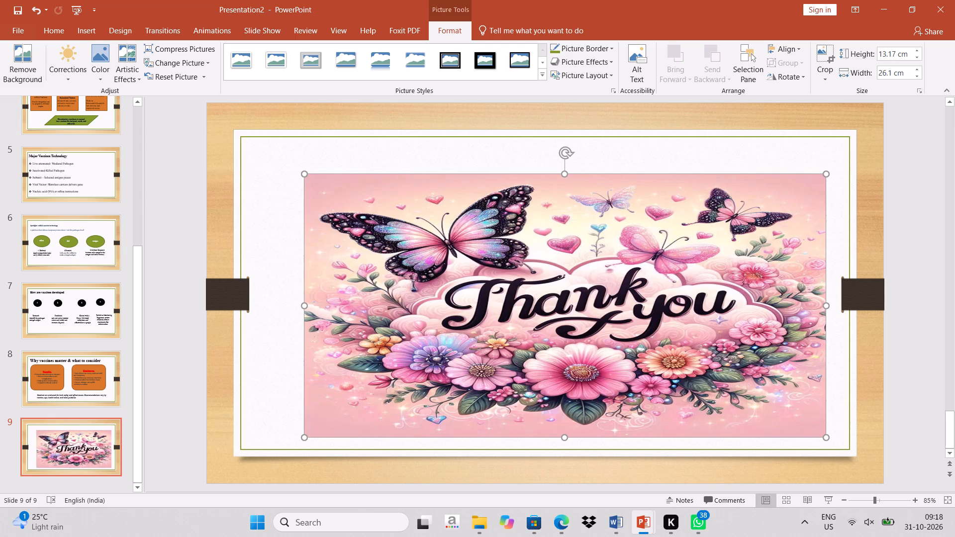
pyautogui.moveTo(563, 171); pyautogui.dragTo(556, 138)
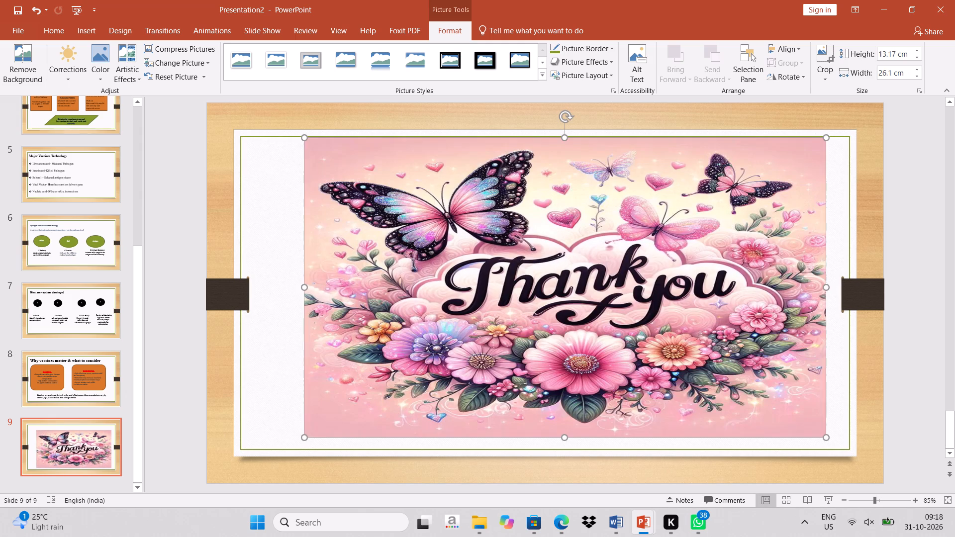
pyautogui.moveTo(398, 272); pyautogui.dragTo(398, 277)
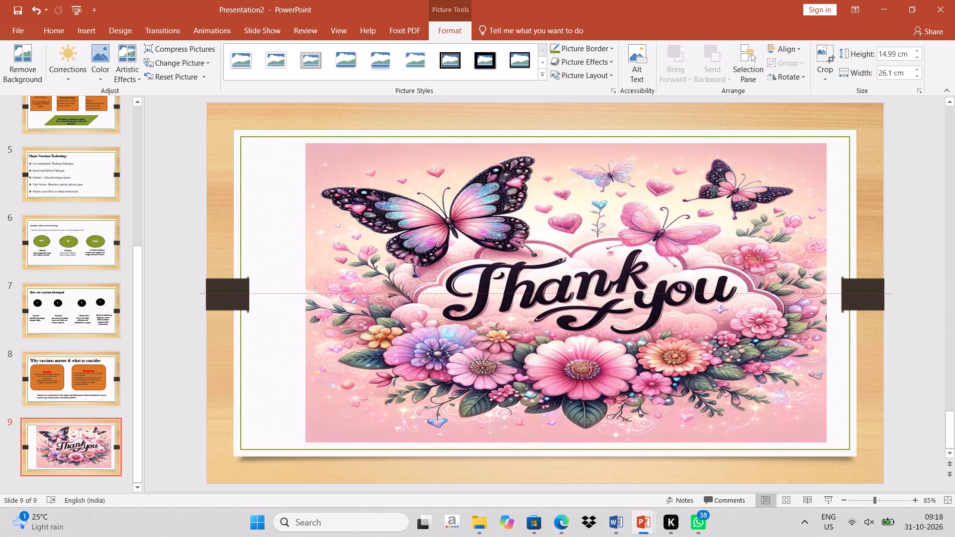
pyautogui.moveTo(398, 277); pyautogui.dragTo(393, 273)
pyautogui.moveTo(418, 271); pyautogui.dragTo(414, 274)
pyautogui.press('Return')
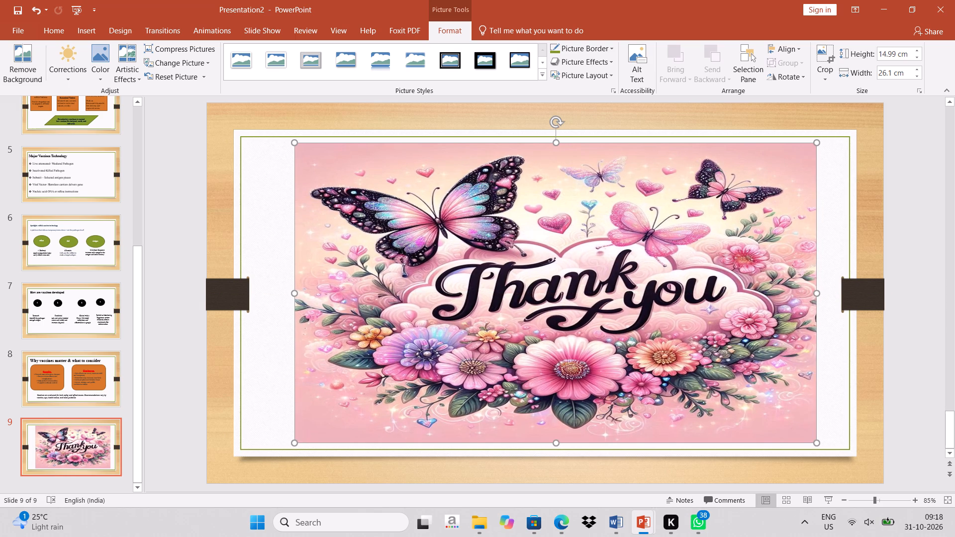
# Return to slide 1, copy the title box from the ivermectin microspheres presentation's first slide, and come back to Presentation2.
pyautogui.moveTo(34, 188); pyautogui.dragTo(40, 185)
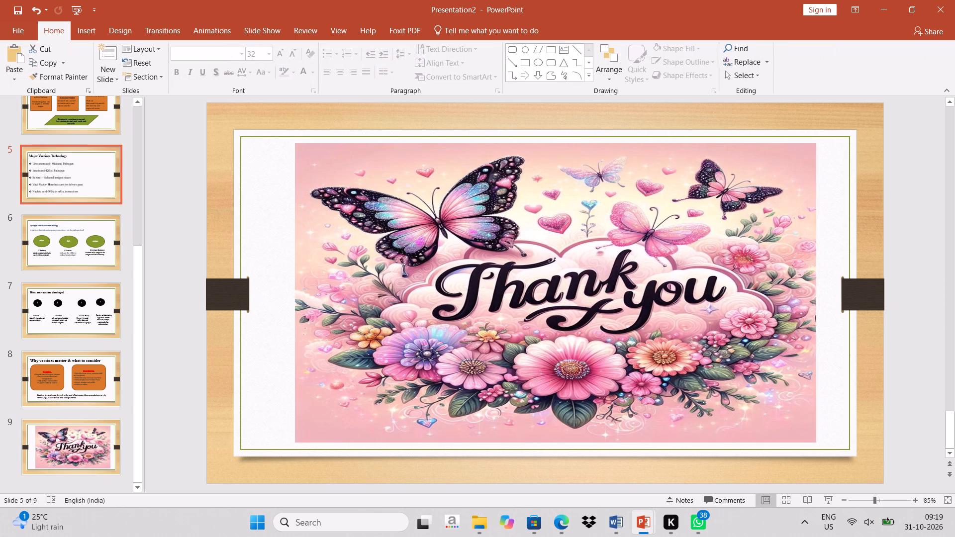
pyautogui.scroll(8, 54, 177)
pyautogui.scroll(1, 82, 122)
pyautogui.click(81, 131)
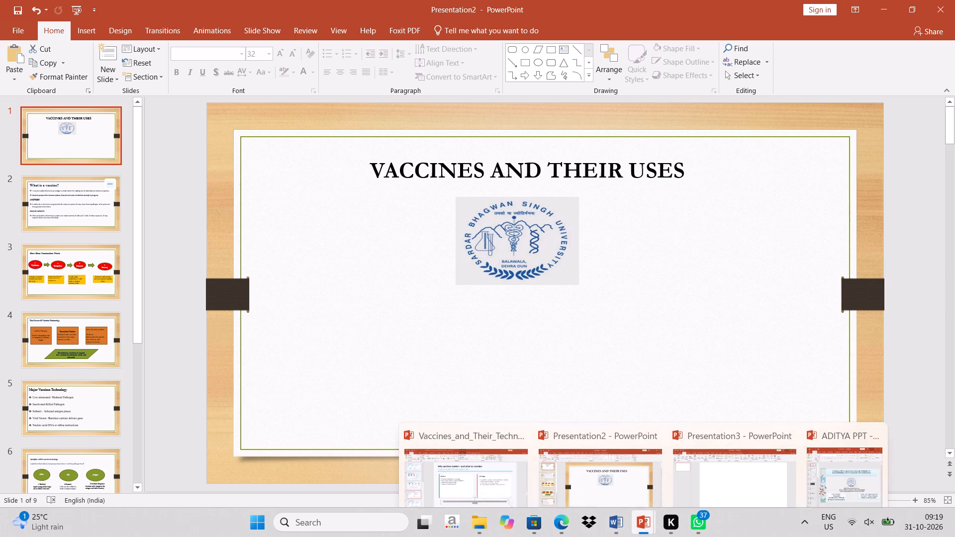
pyautogui.click(856, 466)
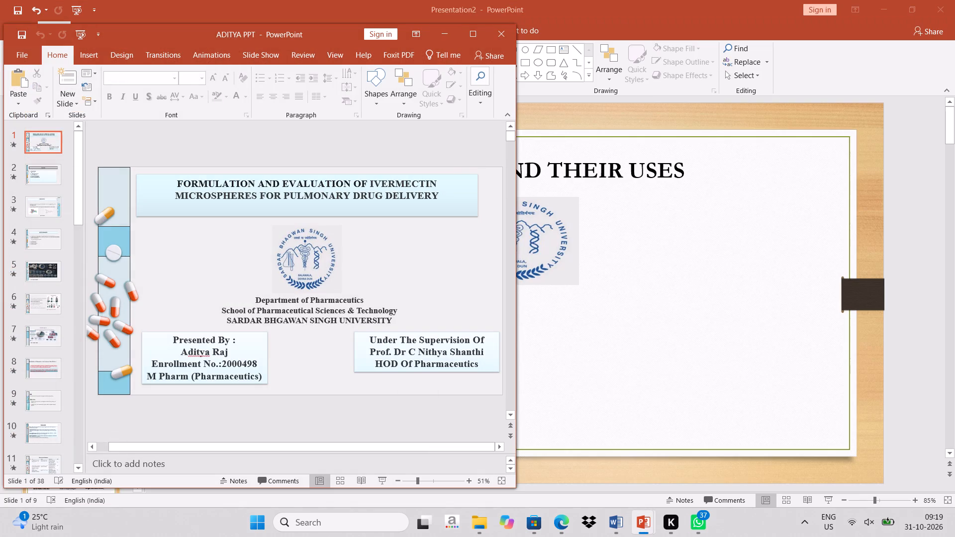
pyautogui.click(155, 187)
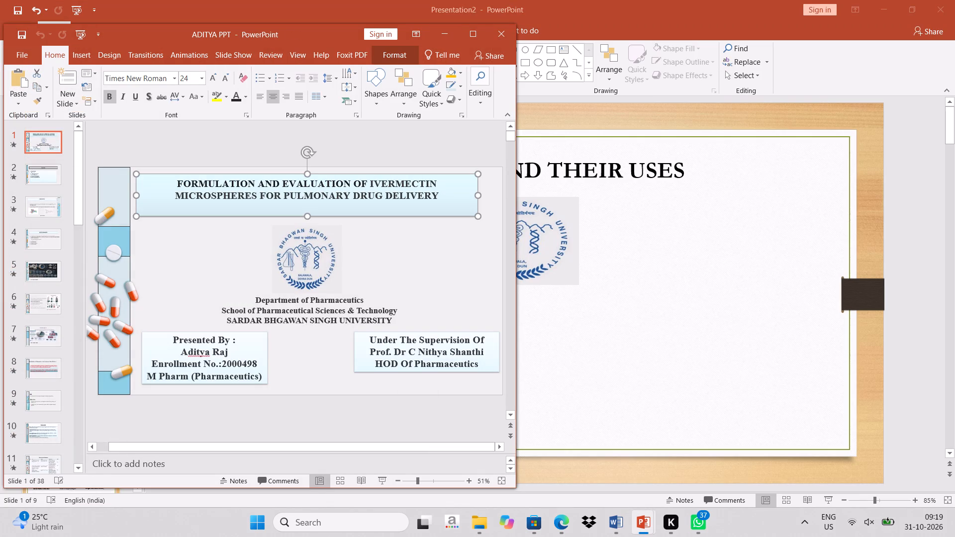
pyautogui.rightClick(144, 174)
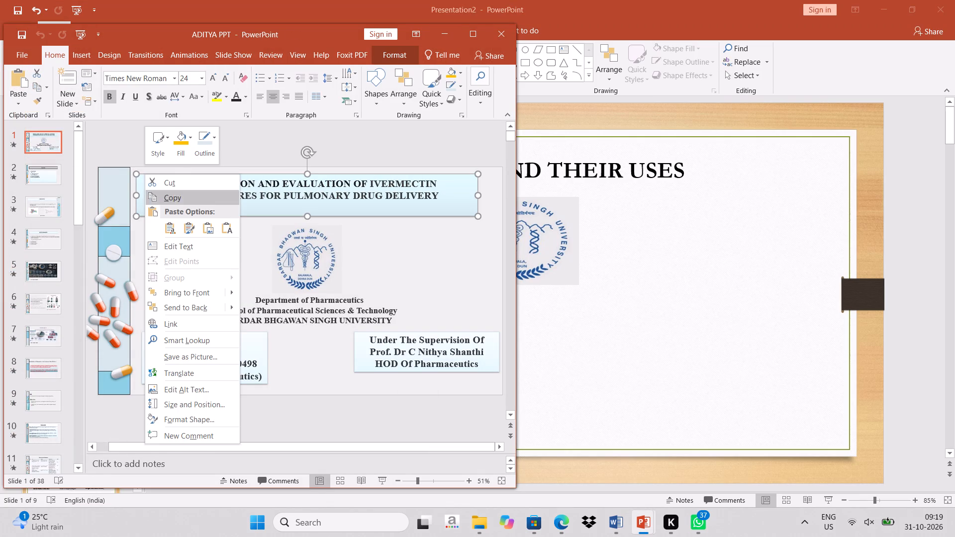
pyautogui.click(171, 198)
pyautogui.click(442, 28)
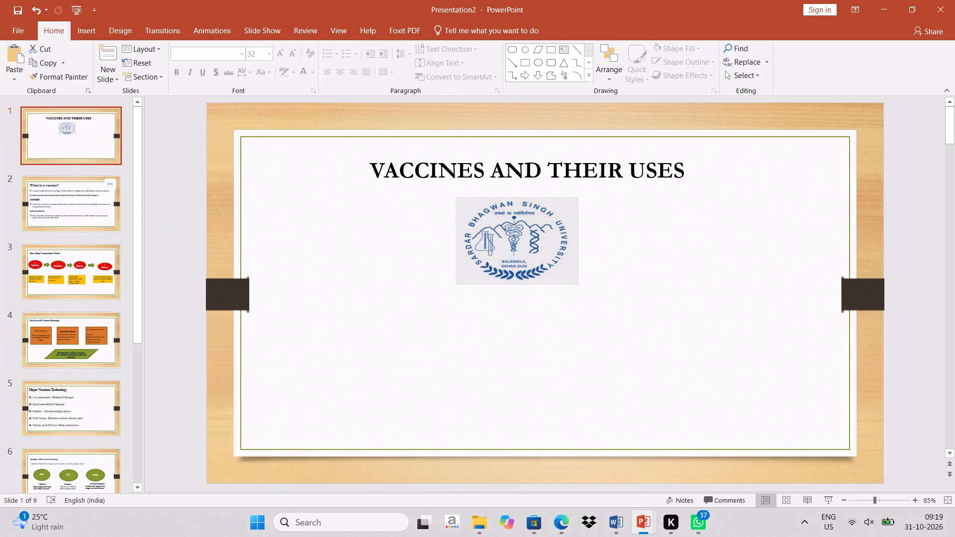
# Delete the "VACCINES AND THEIR USES" title text on slide 1 and paste the copied title box.
pyautogui.moveTo(367, 168); pyautogui.dragTo(735, 178)
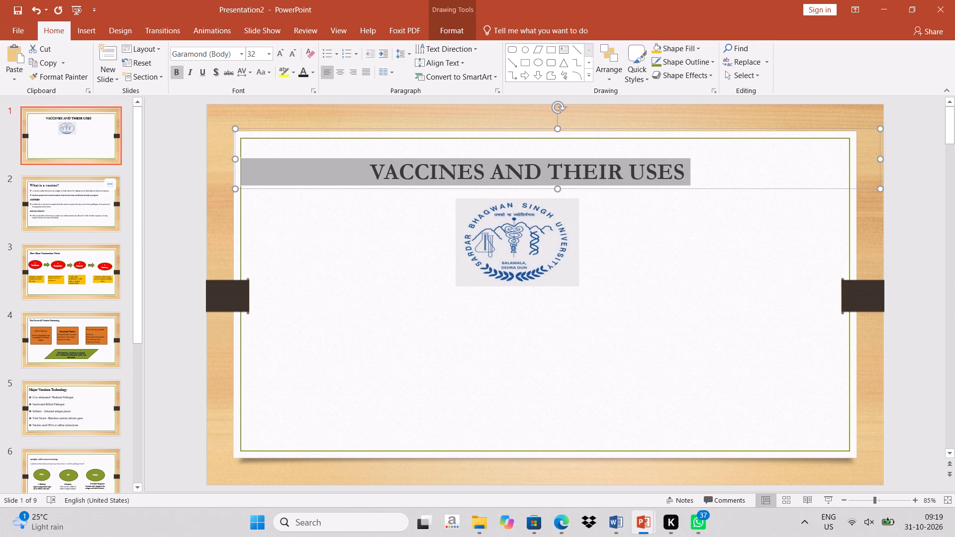
pyautogui.press('Delete')
pyautogui.hotkey('ctrl', 'v')
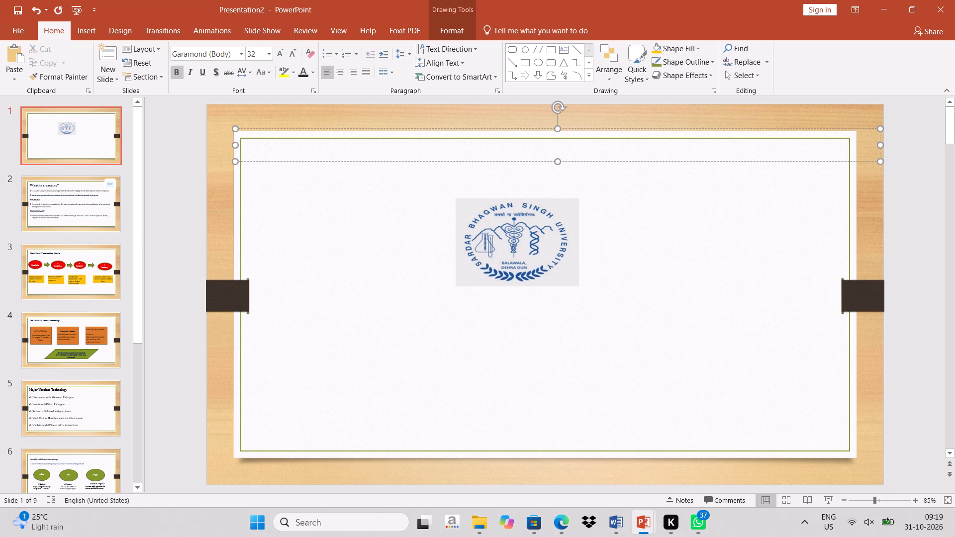
# Move the university logo lower on slide 1 and place the pasted title banner above it, inside the green frame.
pyautogui.moveTo(515, 228); pyautogui.dragTo(515, 264)
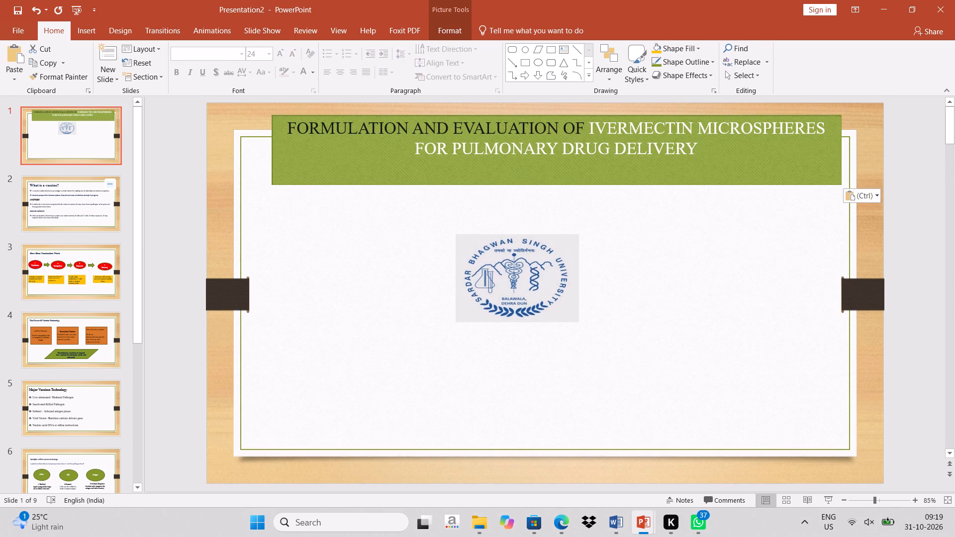
pyautogui.moveTo(515, 264); pyautogui.dragTo(514, 278)
pyautogui.moveTo(493, 116); pyautogui.dragTo(483, 146)
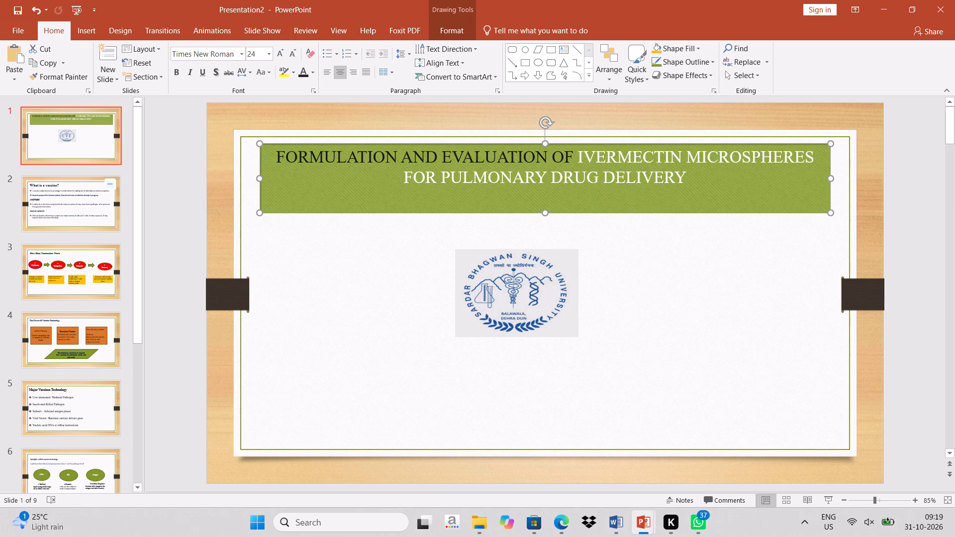
# Replace the pasted banner's text with "VACCINES & THEIR USES".
pyautogui.click(717, 187)
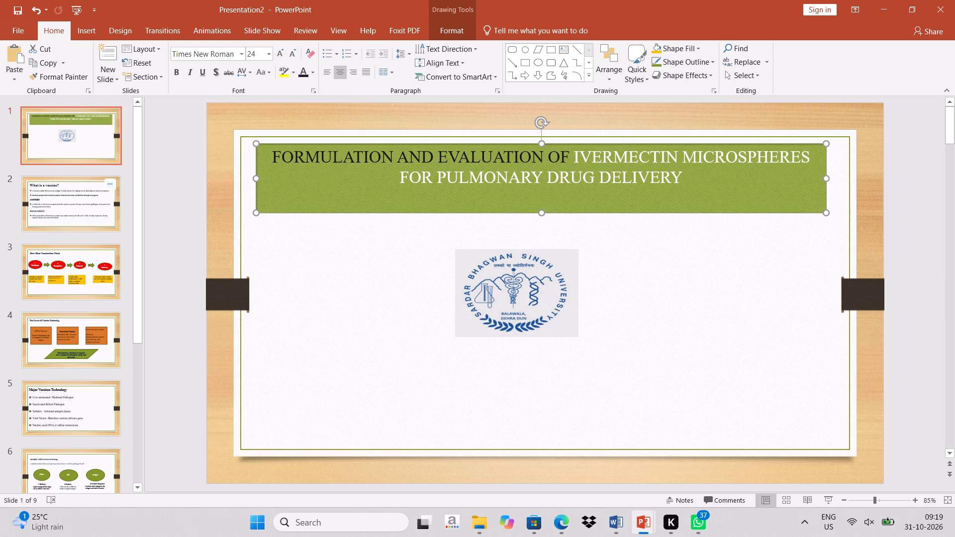
pyautogui.click(684, 181)
pyautogui.moveTo(684, 181); pyautogui.dragTo(353, 146)
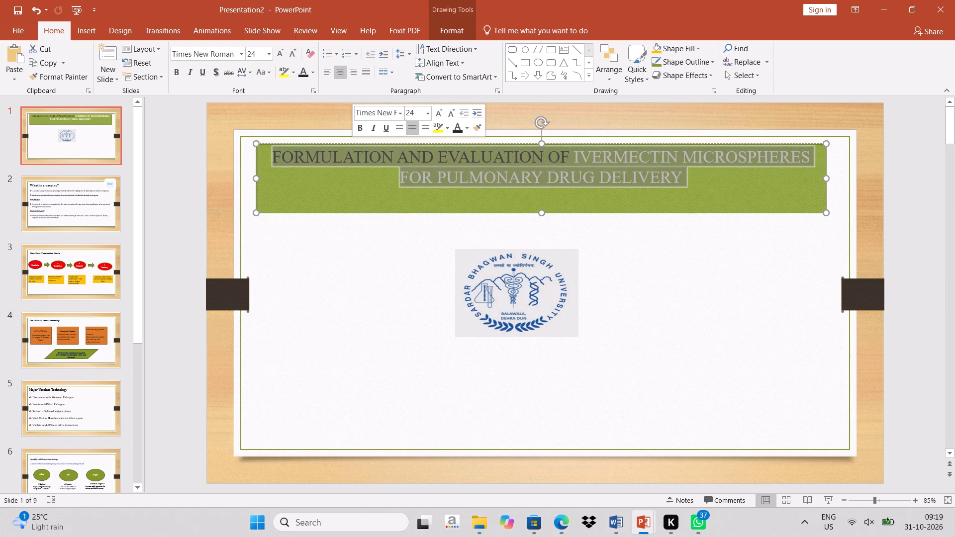
pyautogui.press('BackSpace')
pyautogui.hotkey('shift', 'v')
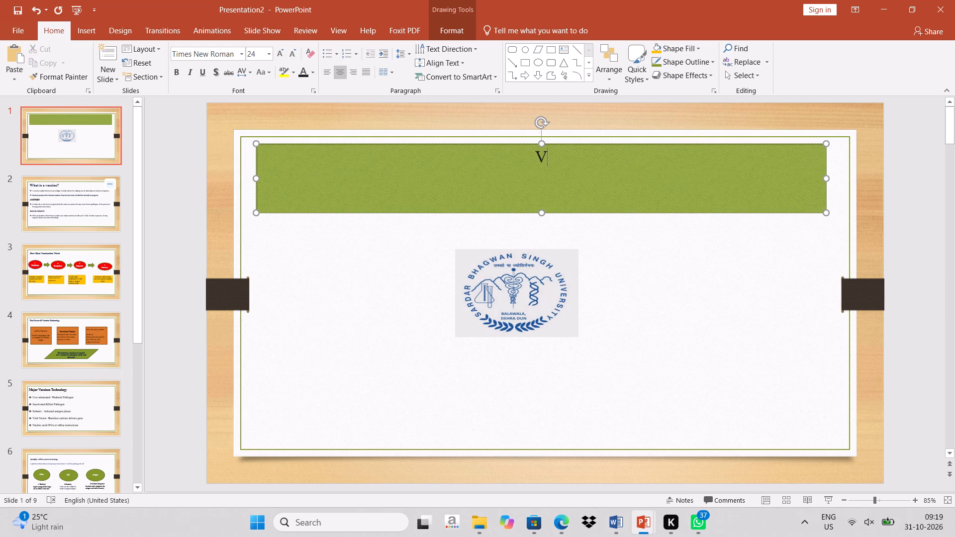
pyautogui.write('CCINES')
pyautogui.press('space')
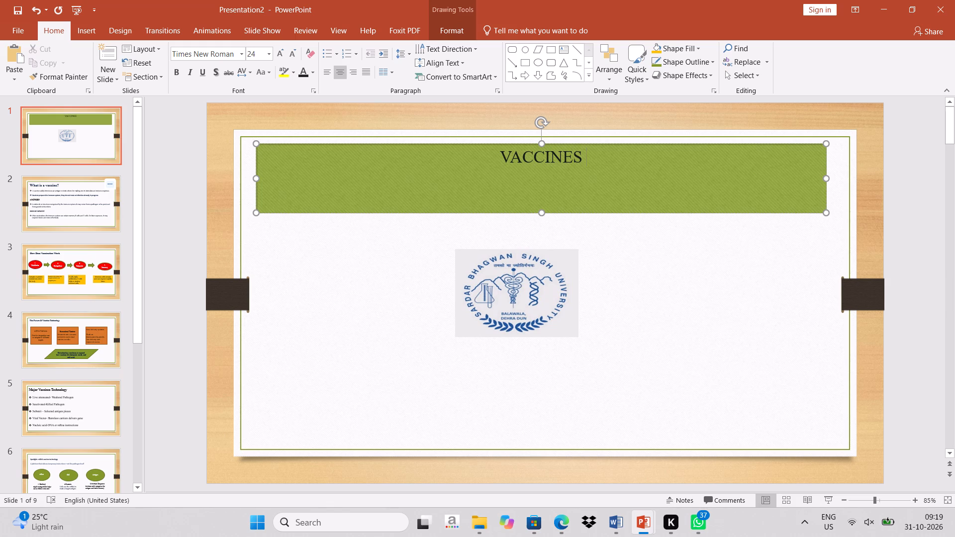
pyautogui.press('7')
pyautogui.press('BackSpace')
pyautogui.write('& THEIR USES')
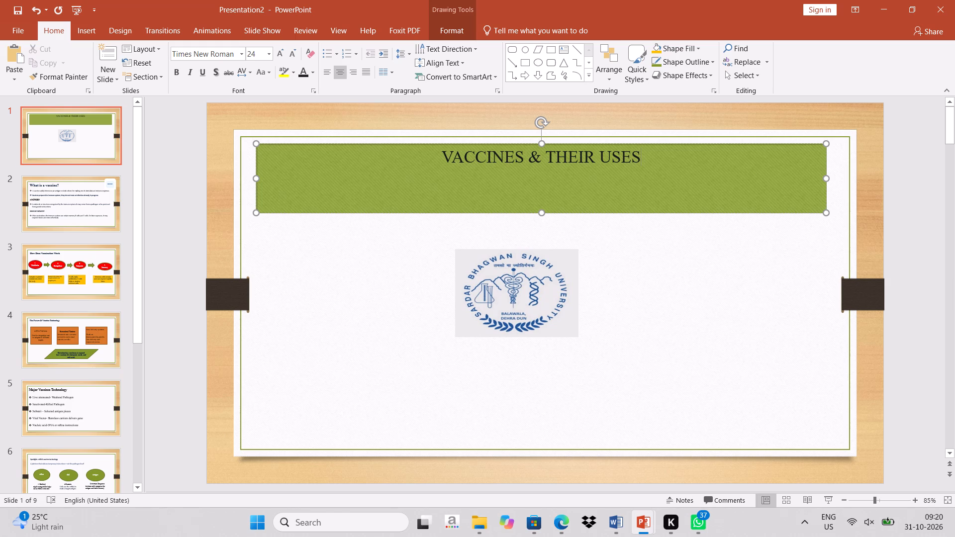
# Give the title banner a red outline and a dark red fill.
pyautogui.rightClick(304, 173)
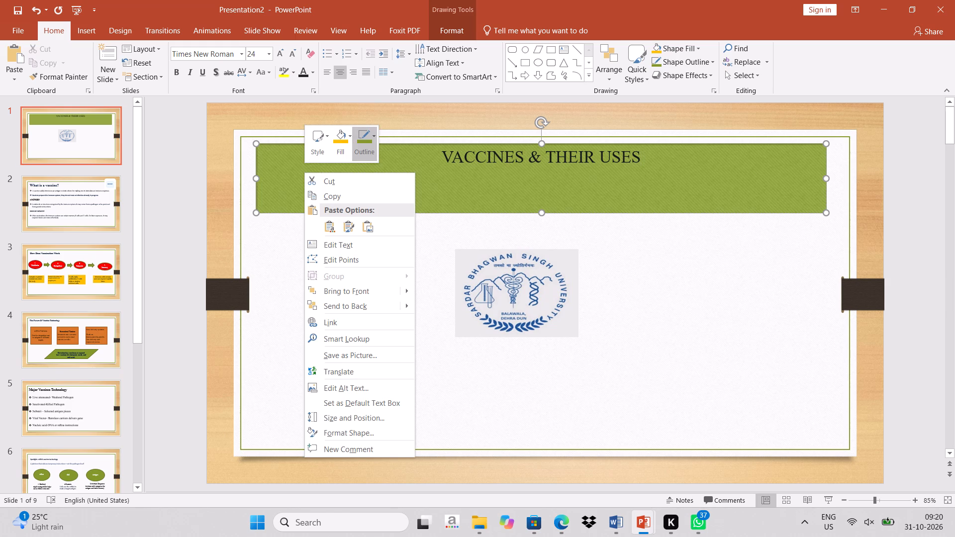
pyautogui.click(368, 141)
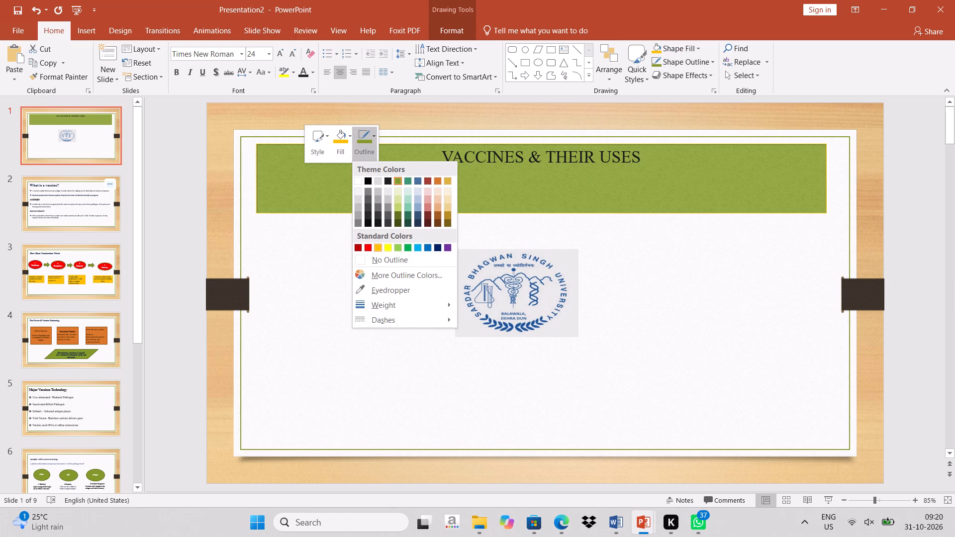
pyautogui.click(365, 249)
pyautogui.click(345, 143)
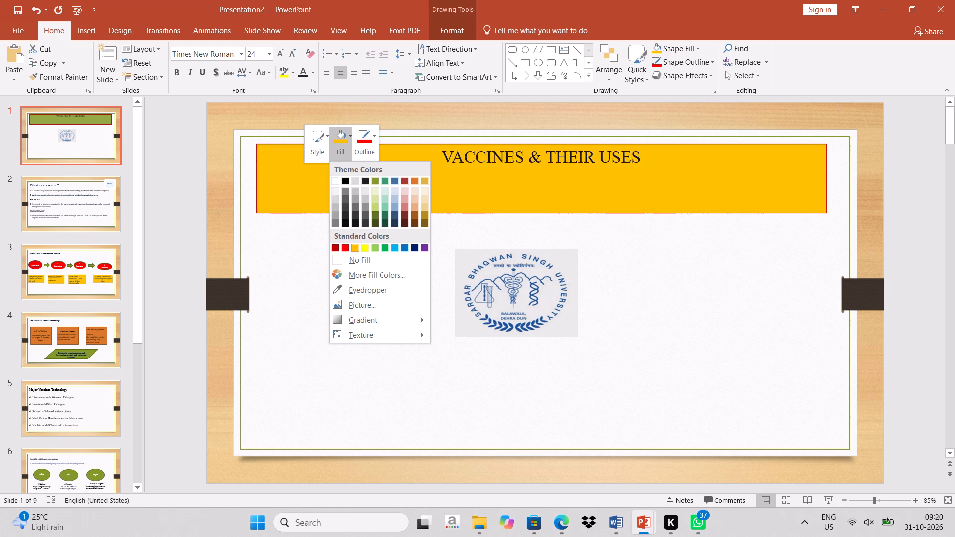
pyautogui.click(335, 245)
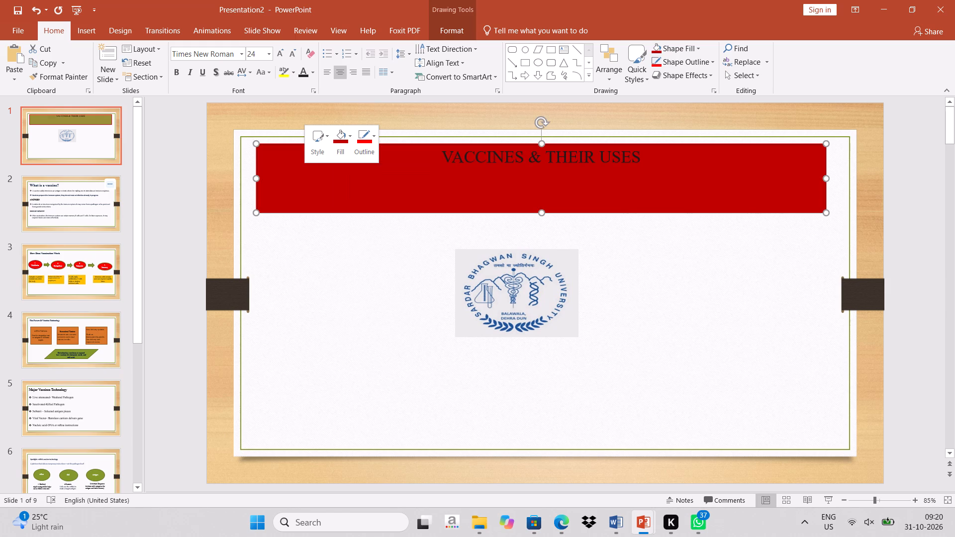
# Shrink the red title banner slightly by bringing in its left and bottom edges.
pyautogui.moveTo(255, 213); pyautogui.dragTo(282, 199)
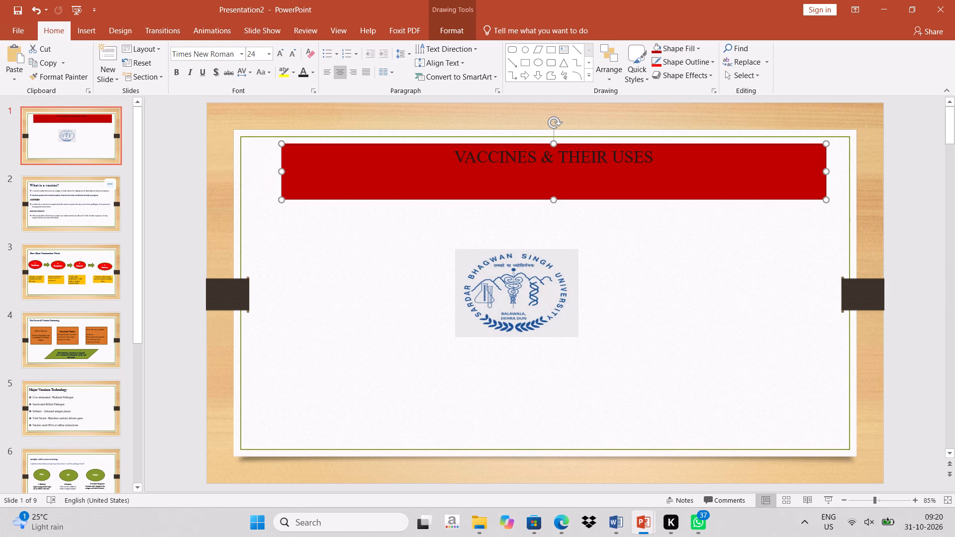
# Change the banner text "VACCINES & THEIR USES" to white.
pyautogui.moveTo(460, 158); pyautogui.dragTo(629, 155)
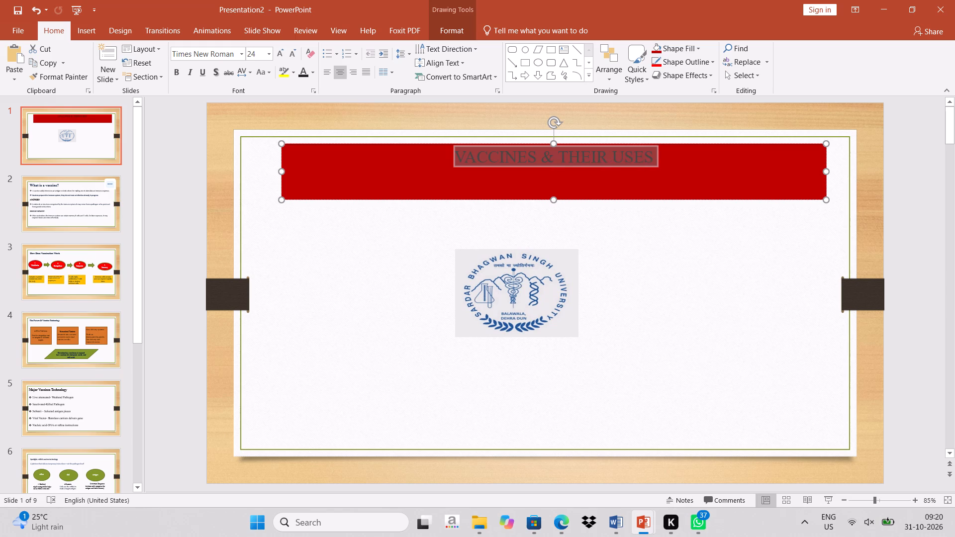
pyautogui.moveTo(629, 155); pyautogui.dragTo(631, 155)
pyautogui.click(745, 133)
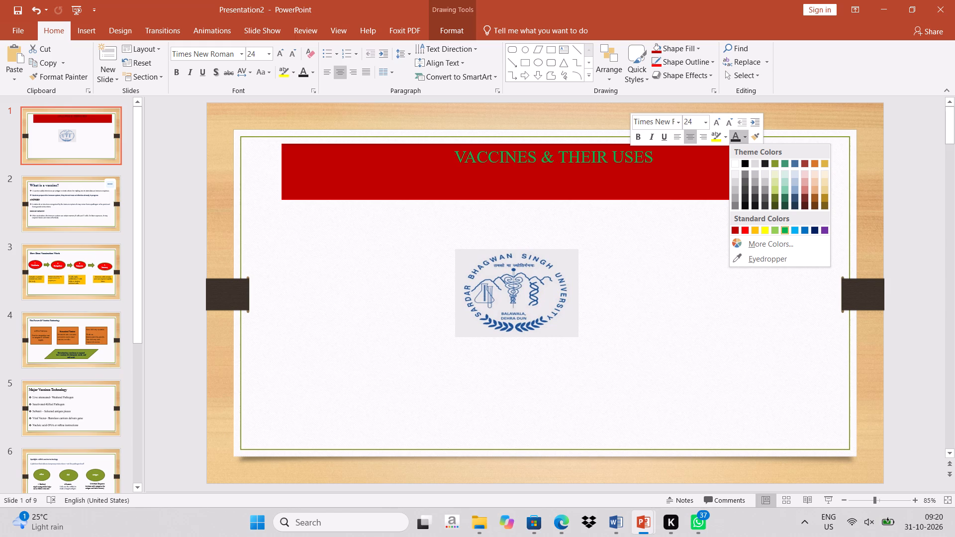
pyautogui.click(733, 162)
# Move the university logo up so it sits centred just beneath the title banner.
pyautogui.click(613, 235)
pyautogui.moveTo(518, 272); pyautogui.dragTo(563, 239)
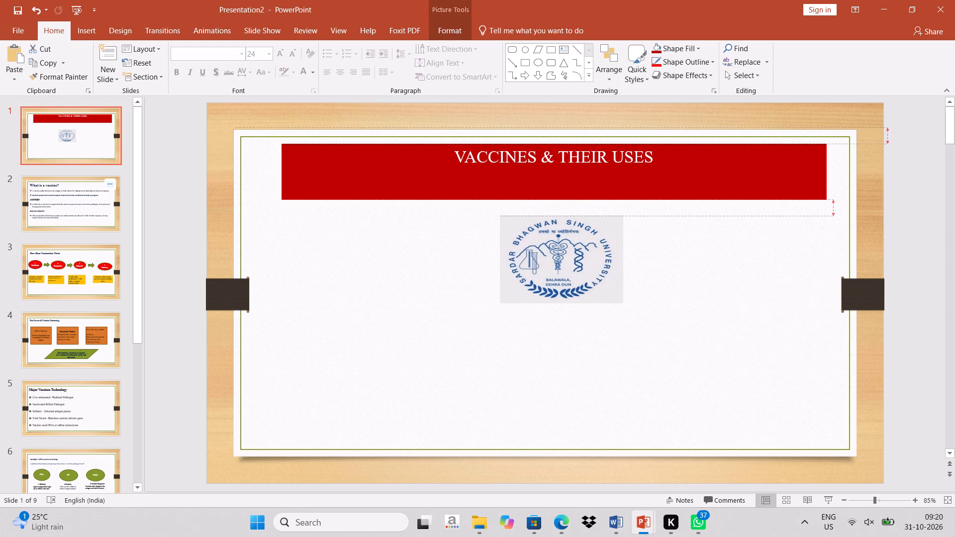
pyautogui.moveTo(563, 239); pyautogui.dragTo(561, 242)
# Switch to the Edge window with the thank-you image search, maximize it and close the enlarged image preview.
pyautogui.click(887, 0)
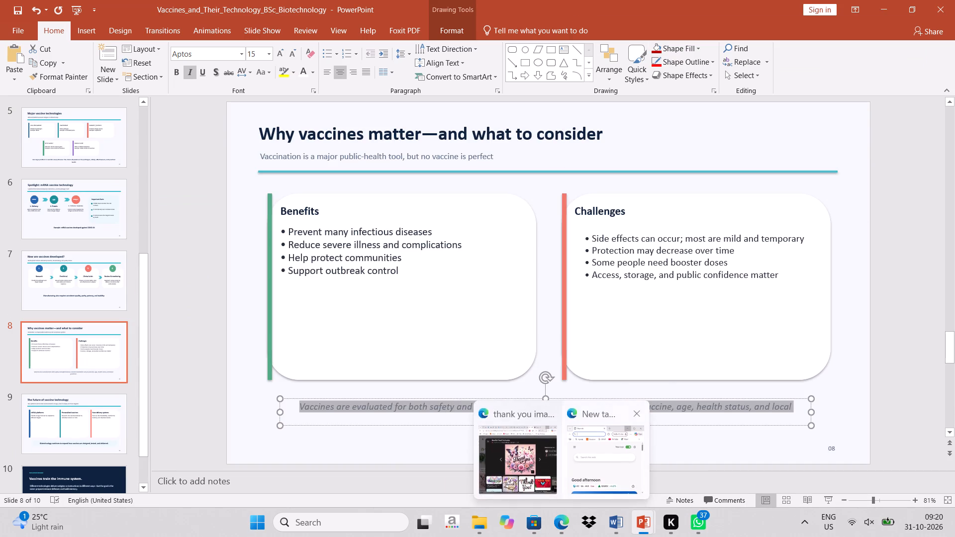
pyautogui.click(580, 475)
pyautogui.click(837, 36)
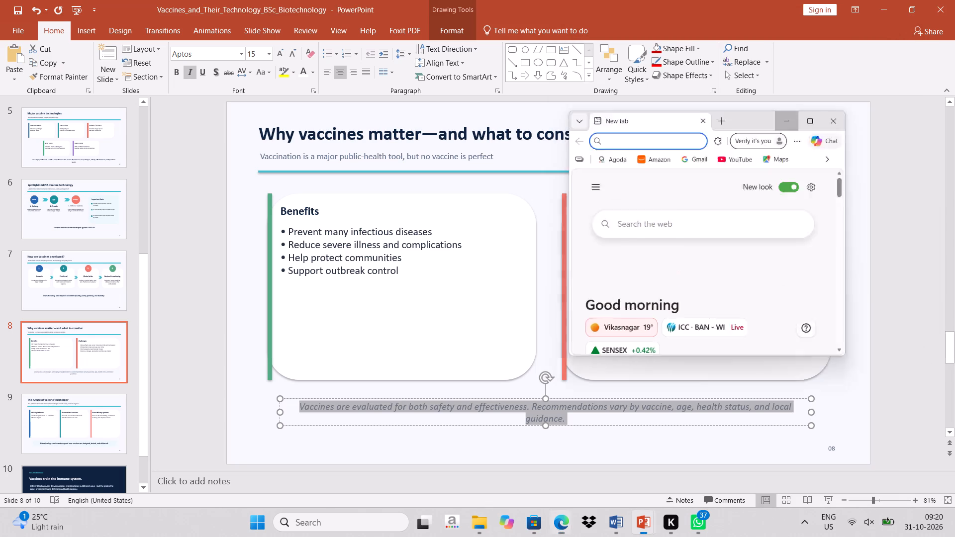
pyautogui.click(524, 474)
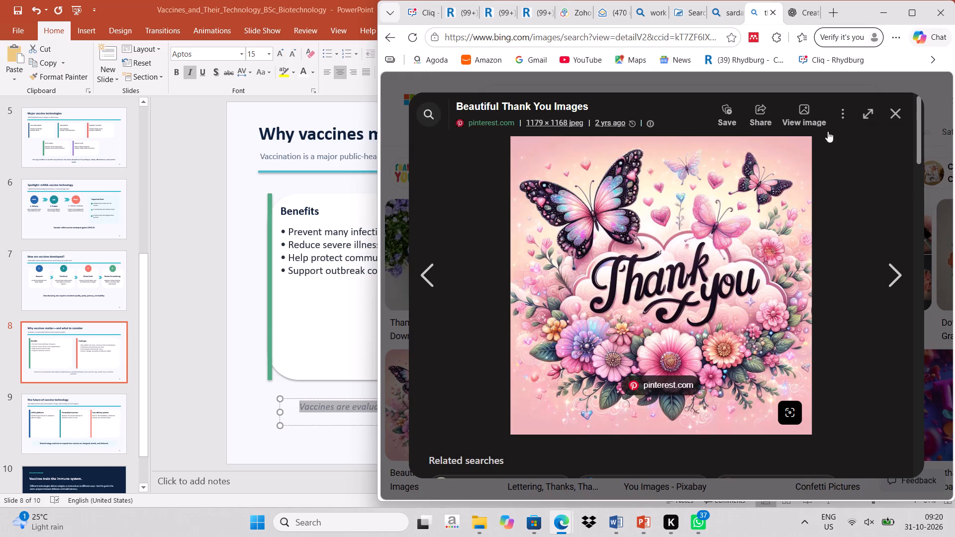
pyautogui.click(910, 15)
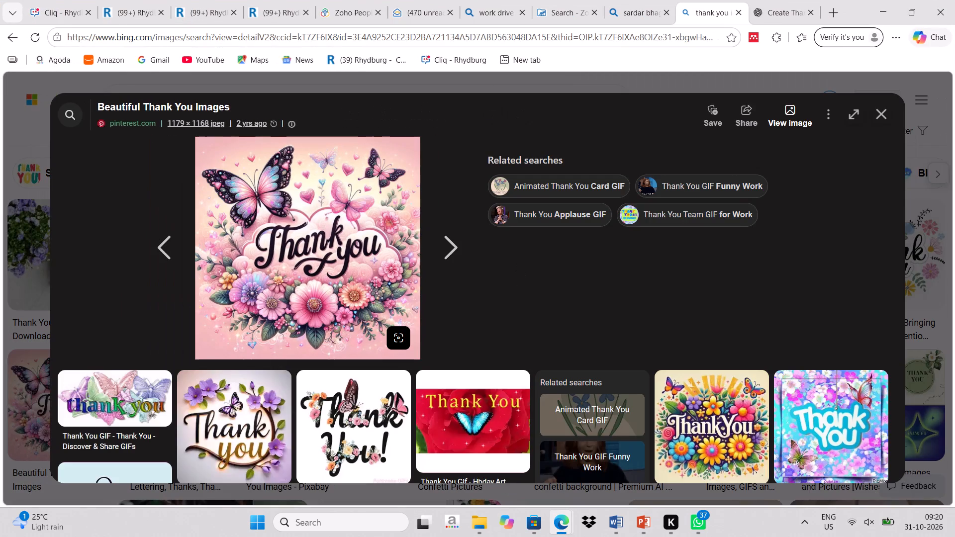
pyautogui.click(883, 113)
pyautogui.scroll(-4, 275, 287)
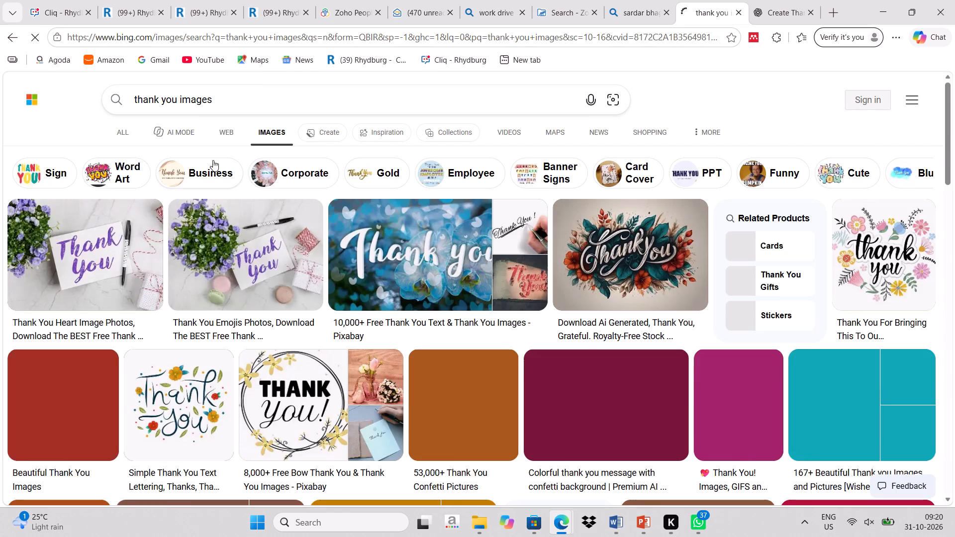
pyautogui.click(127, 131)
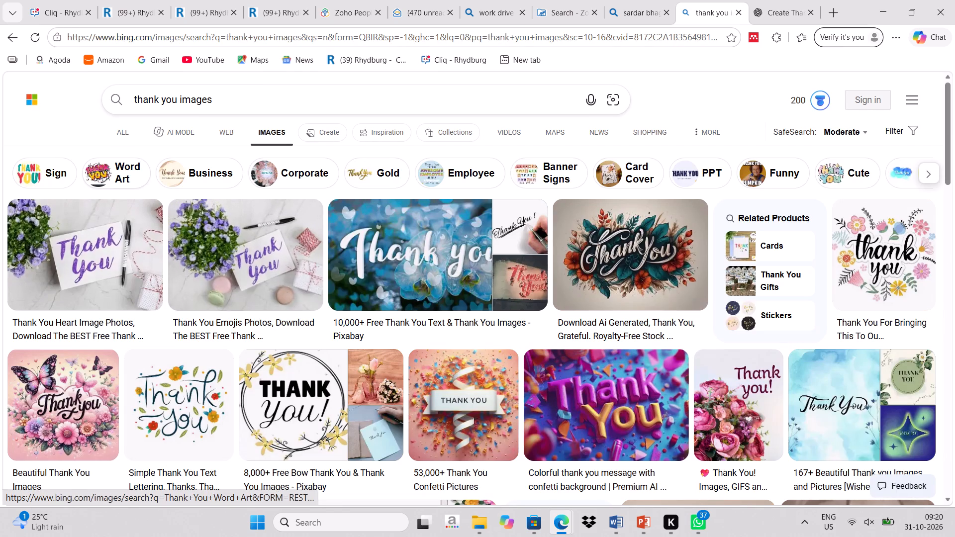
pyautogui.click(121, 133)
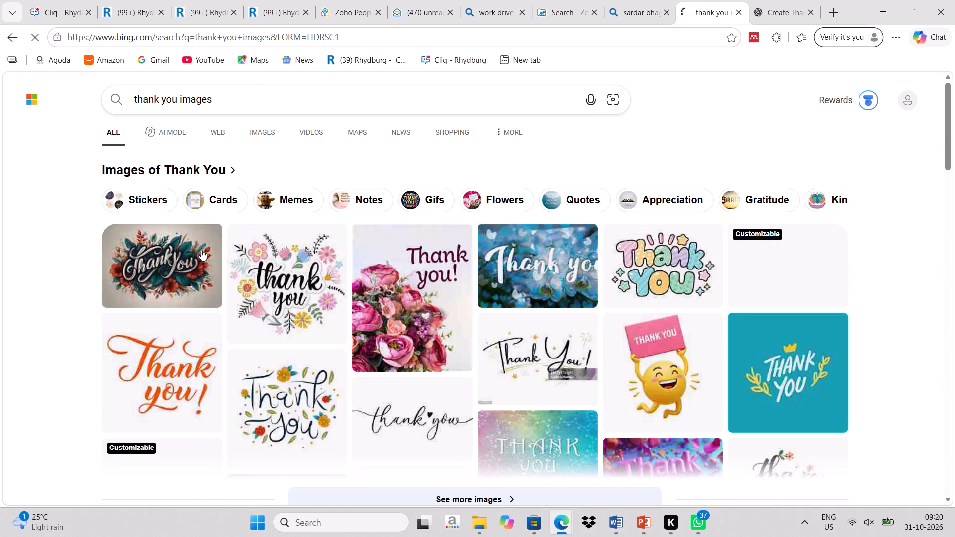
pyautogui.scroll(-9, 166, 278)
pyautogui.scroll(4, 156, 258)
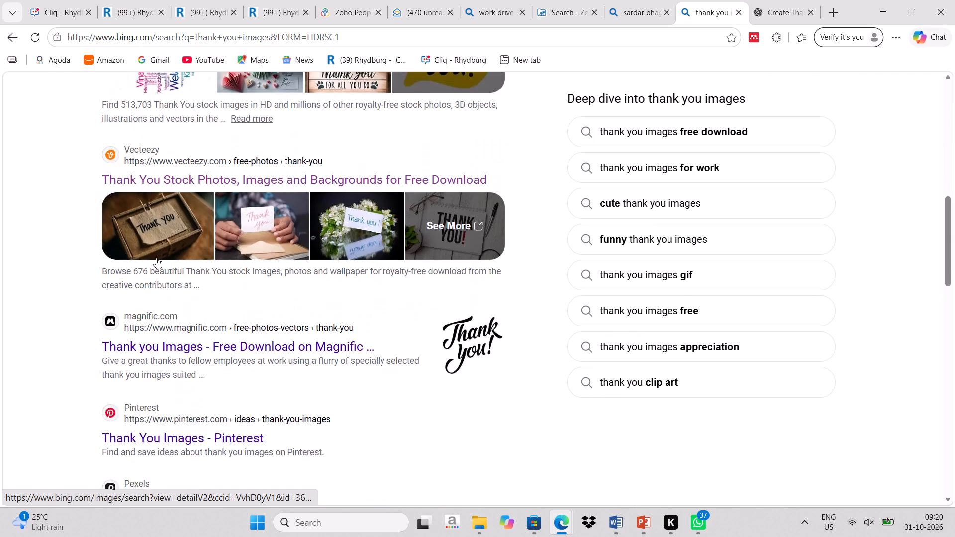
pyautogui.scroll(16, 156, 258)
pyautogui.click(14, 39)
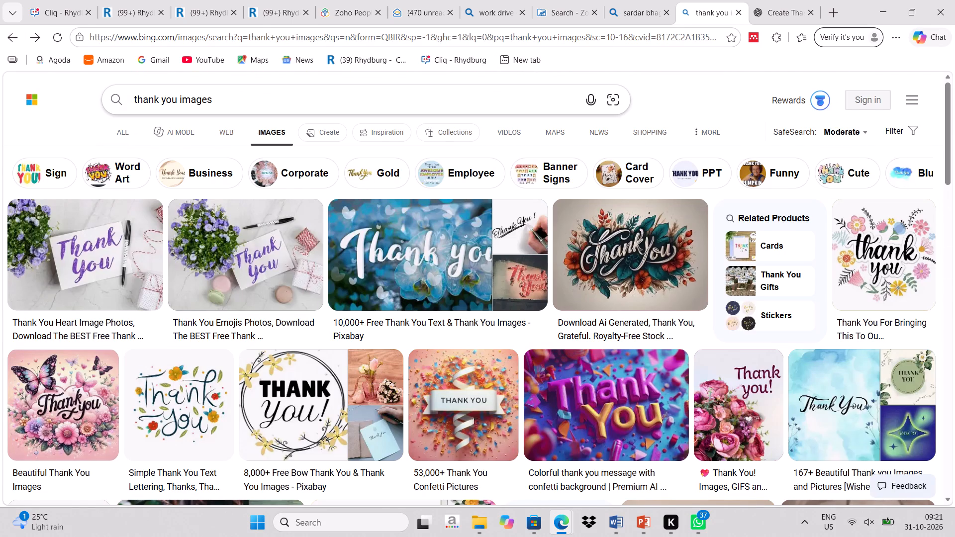
# Search Bing for "sardar bhagwan singh university dehradun" in place of the thank-you images query.
pyautogui.click(266, 107)
pyautogui.press('BackSpace')
pyautogui.press('BackSpace')
pyautogui.press('BackSpace')
pyautogui.press('BackSpace')
pyautogui.press('BackSpace')
pyautogui.press('BackSpace')
pyautogui.press('BackSpace')
pyautogui.press('BackSpace')
pyautogui.press('BackSpace')
pyautogui.press('BackSpace')
pyautogui.press('BackSpace')
pyautogui.press('BackSpace')
pyautogui.press('BackSpace')
pyautogui.press('BackSpace')
pyautogui.press('BackSpace')
pyautogui.press('BackSpace')
pyautogui.press('BackSpace')
pyautogui.press('BackSpace')
pyautogui.press('BackSpace')
pyautogui.press('BackSpace')
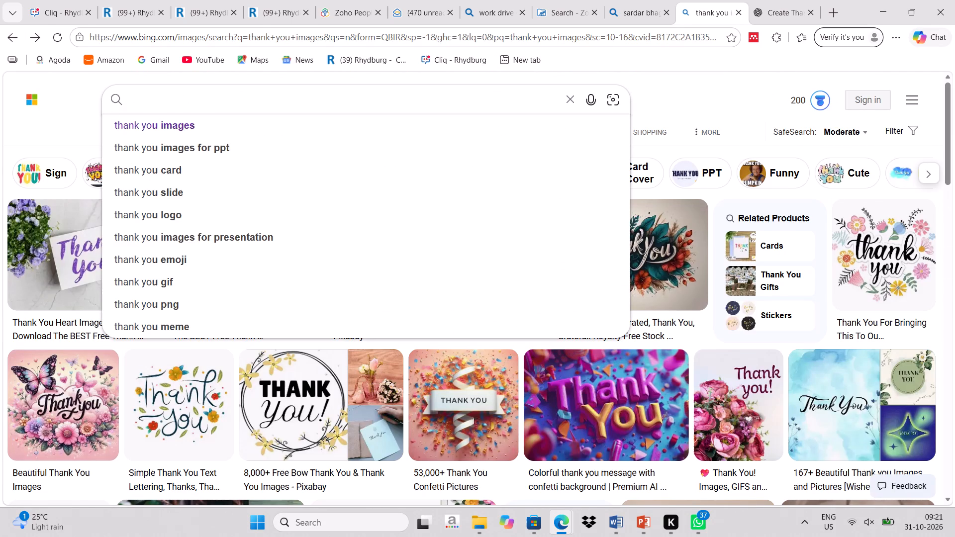
pyautogui.write('sARDA')
pyautogui.press('space')
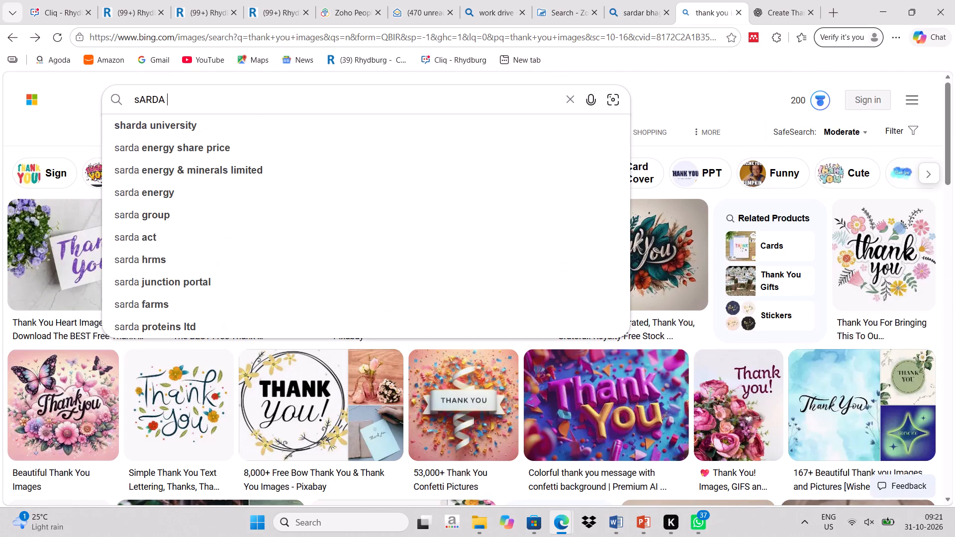
pyautogui.press('BackSpace')
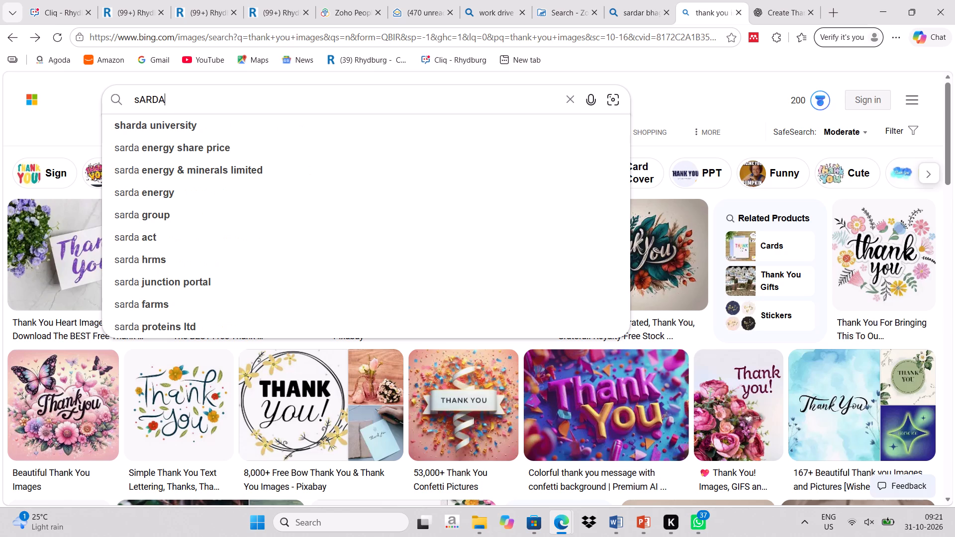
pyautogui.write('R')
pyautogui.press('space')
pyautogui.click(170, 123)
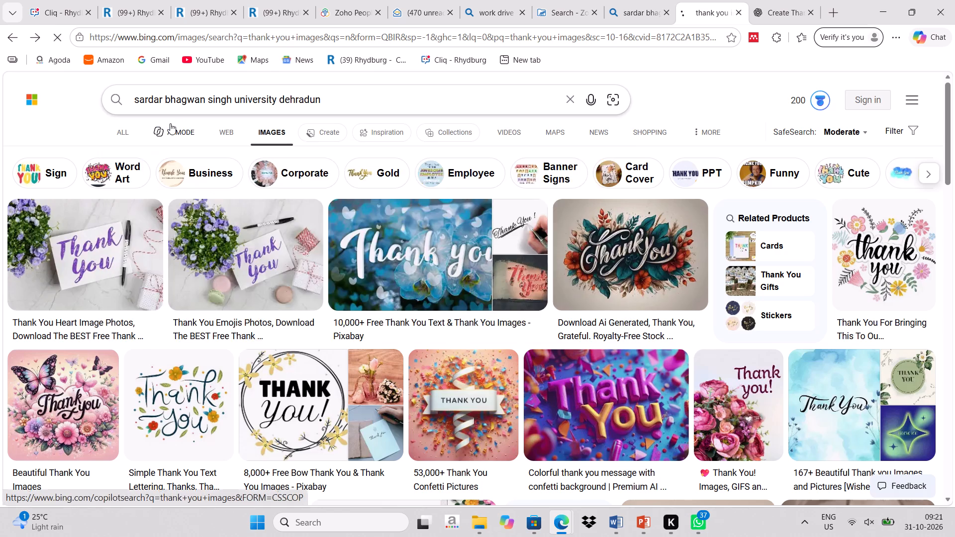
# Show all result types and open Sardar Bhagwan Singh University's official website.
pyautogui.click(124, 135)
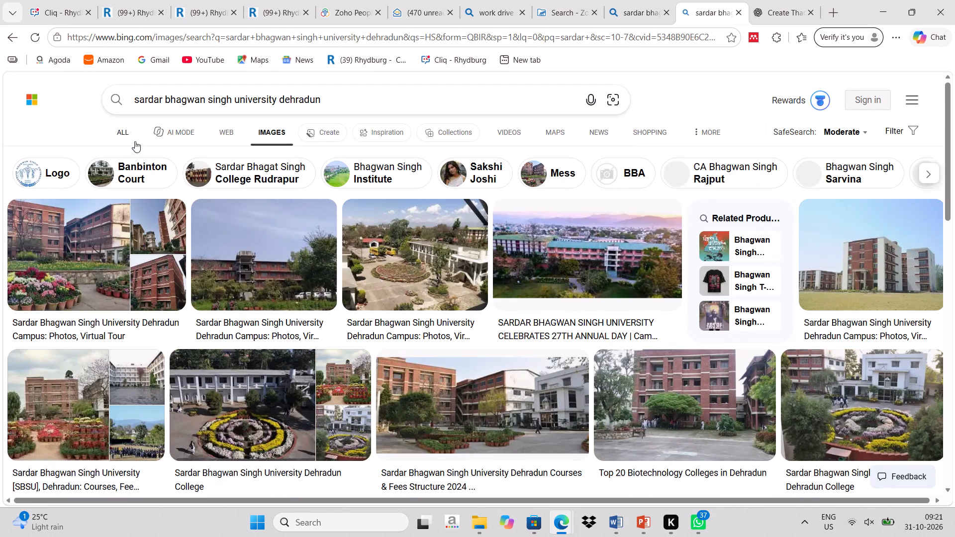
pyautogui.click(174, 210)
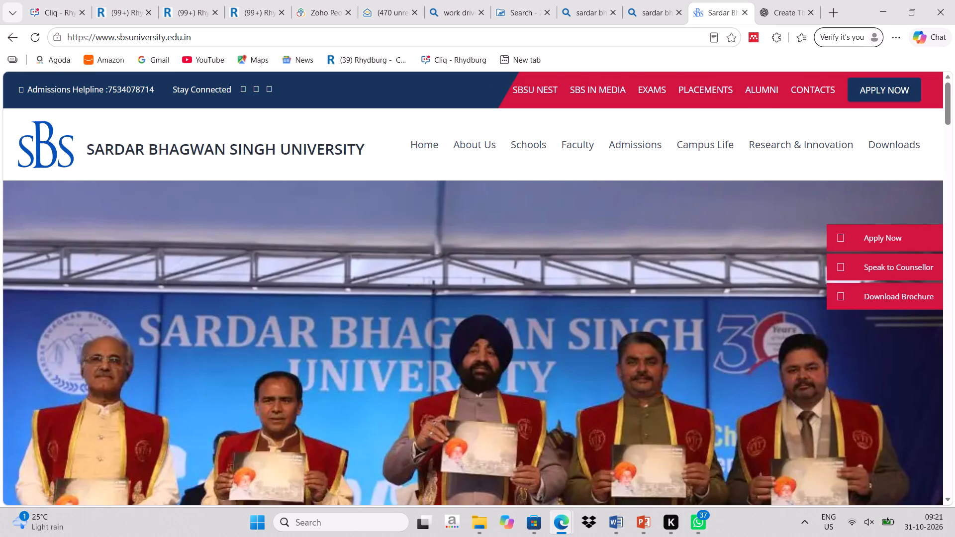
# Examine the list of schools and their programs on the university's home page.
pyautogui.scroll(-8, 464, 229)
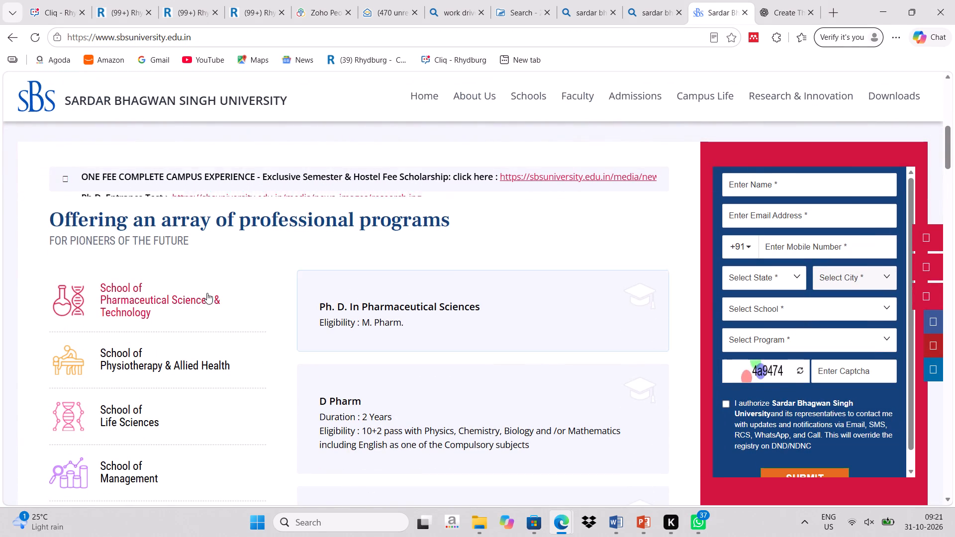
pyautogui.scroll(-2, 167, 334)
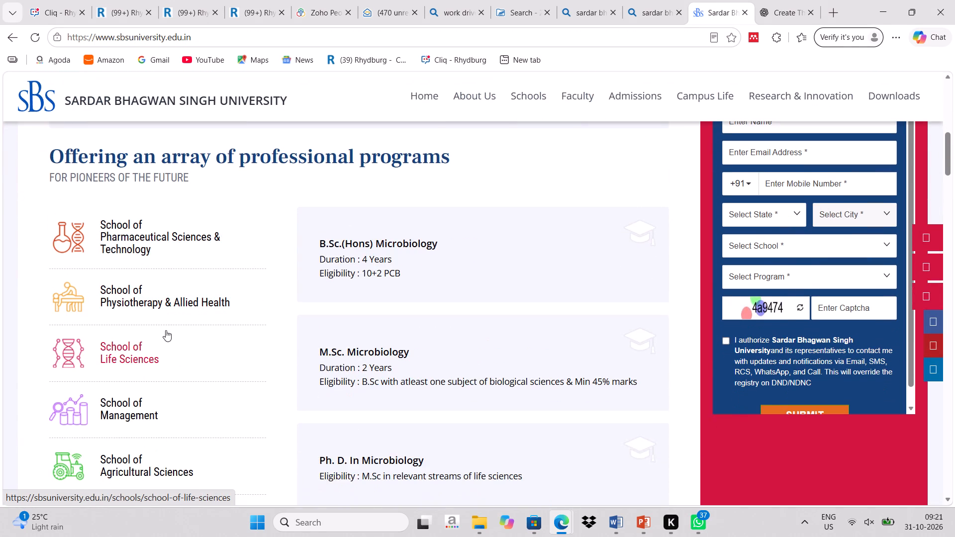
pyautogui.scroll(-1, 166, 330)
pyautogui.scroll(-2, 175, 408)
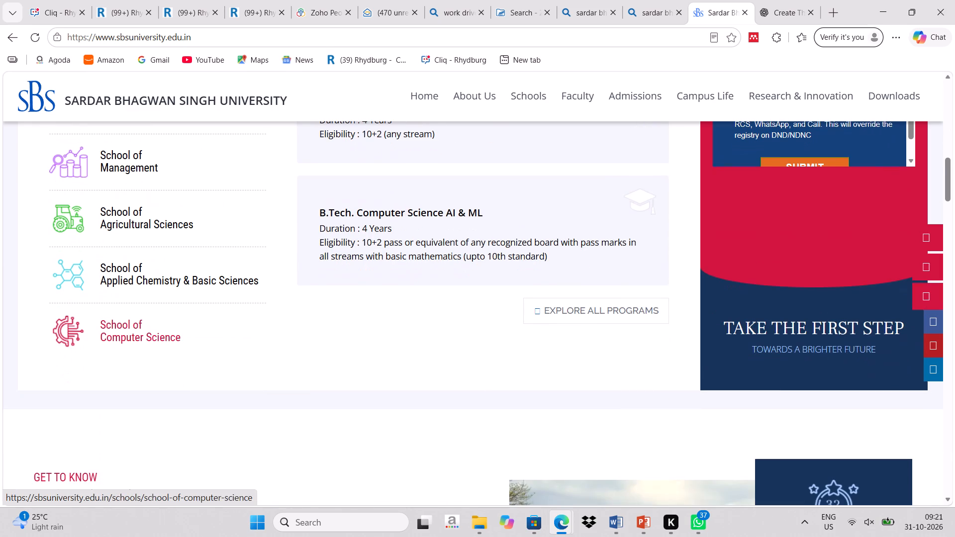
pyautogui.scroll(2, 157, 305)
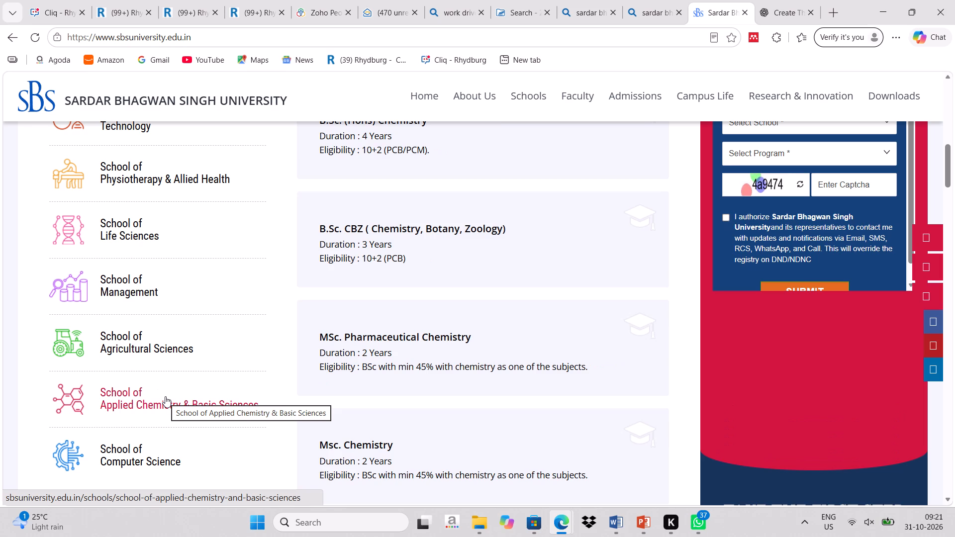
pyautogui.scroll(2, 393, 417)
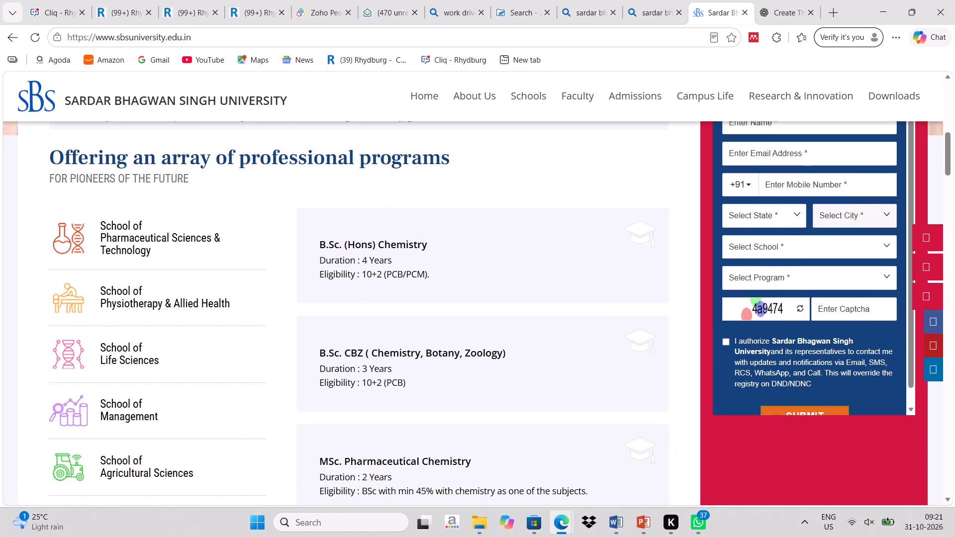
pyautogui.scroll(-5, 395, 416)
pyautogui.scroll(4, 351, 348)
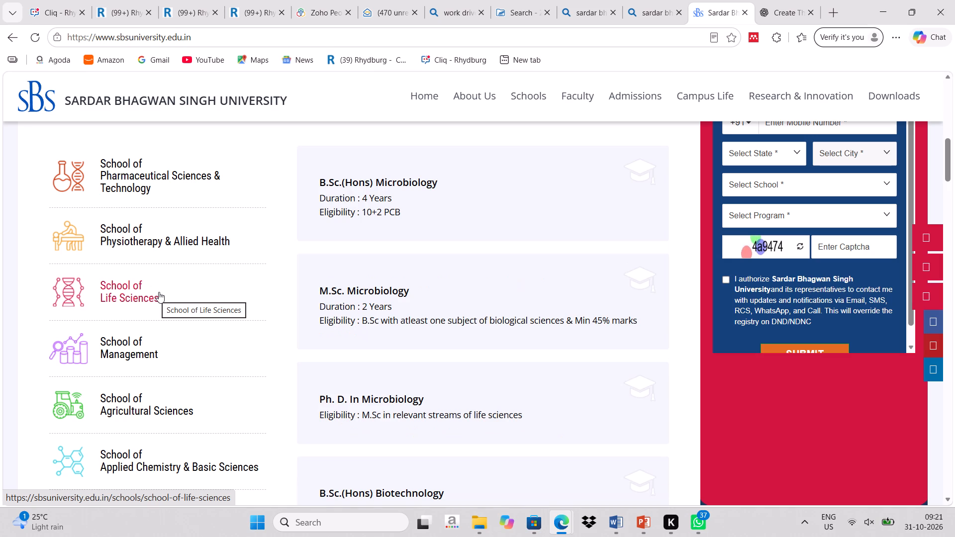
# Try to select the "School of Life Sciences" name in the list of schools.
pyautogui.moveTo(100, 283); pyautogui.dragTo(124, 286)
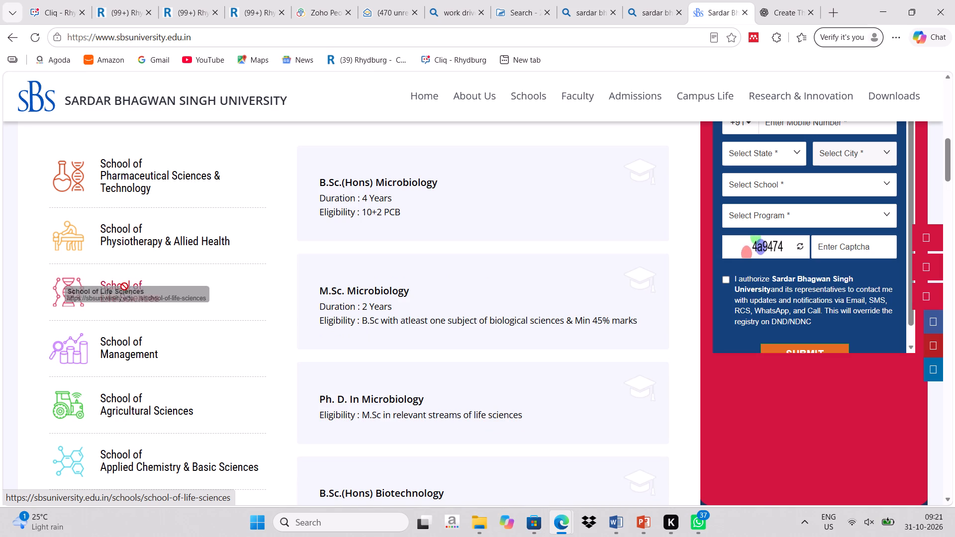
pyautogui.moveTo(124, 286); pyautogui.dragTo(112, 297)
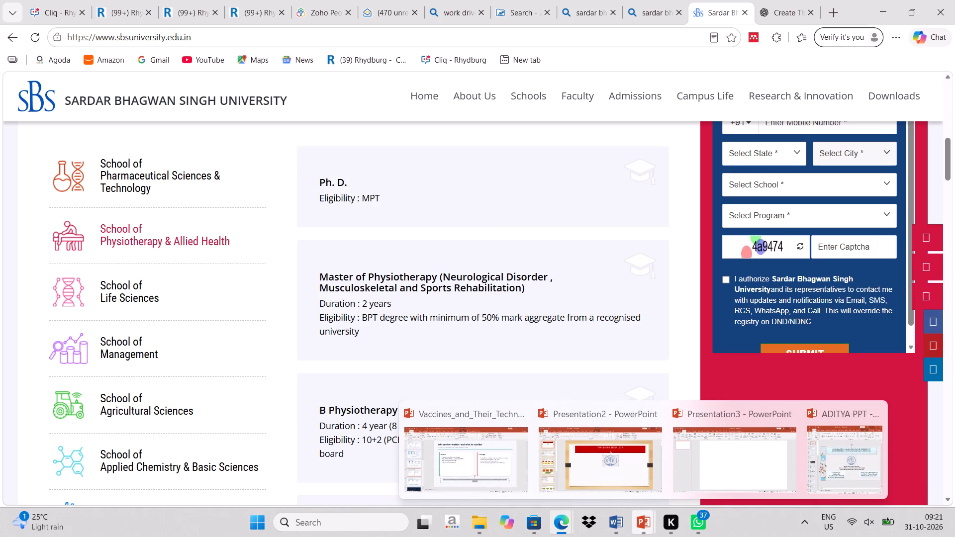
# Switch back to Presentation2 and insert a wide, single-line text box centred below the university logo on slide 1.
pyautogui.click(611, 470)
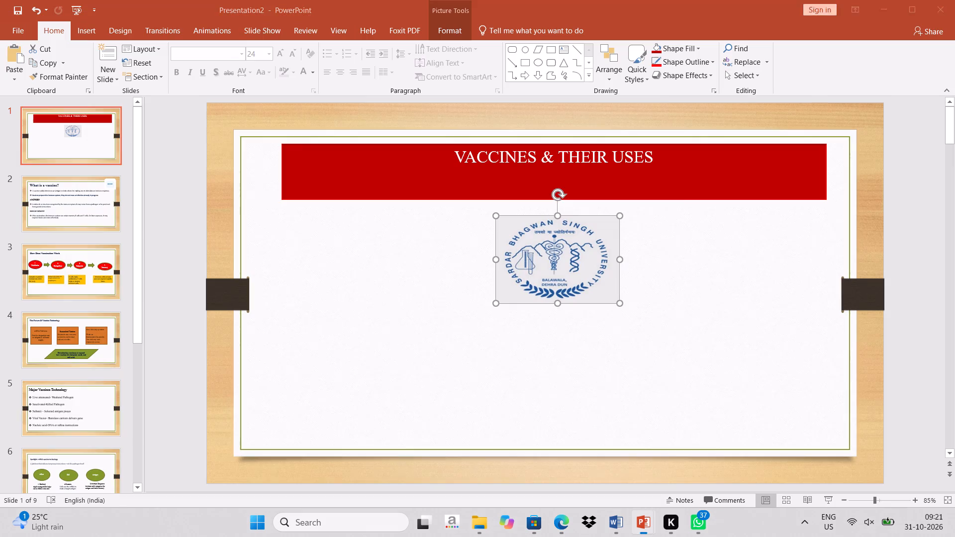
pyautogui.click(531, 321)
pyautogui.click(524, 315)
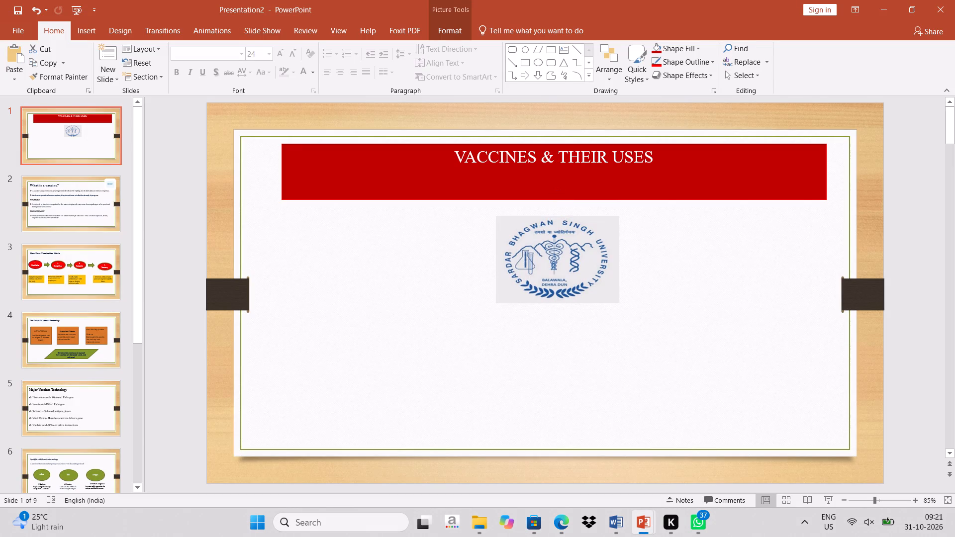
pyautogui.click(83, 37)
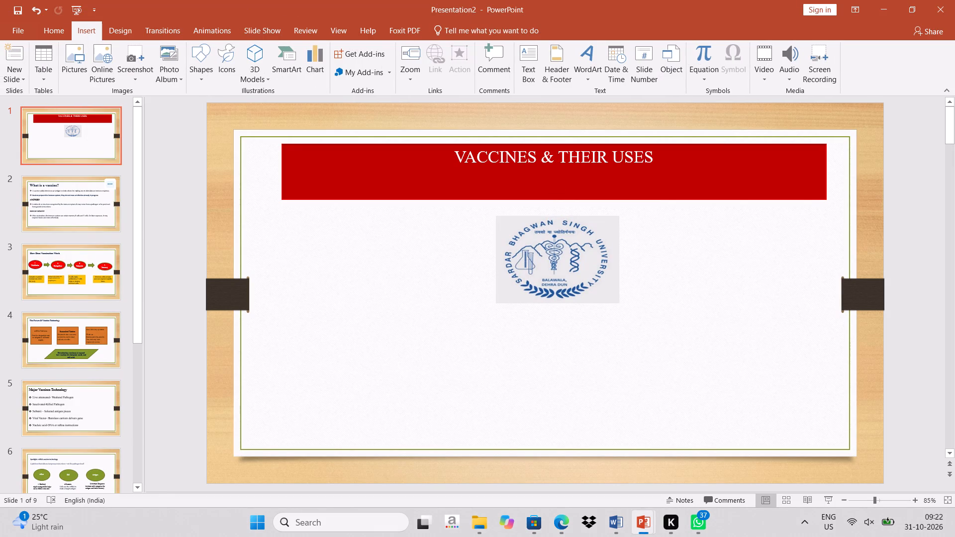
pyautogui.click(532, 71)
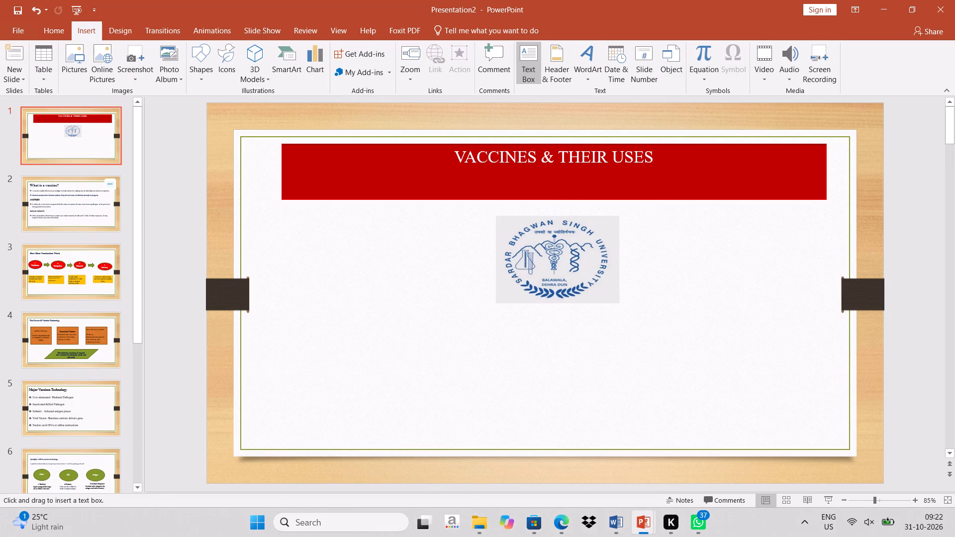
pyautogui.click(460, 299)
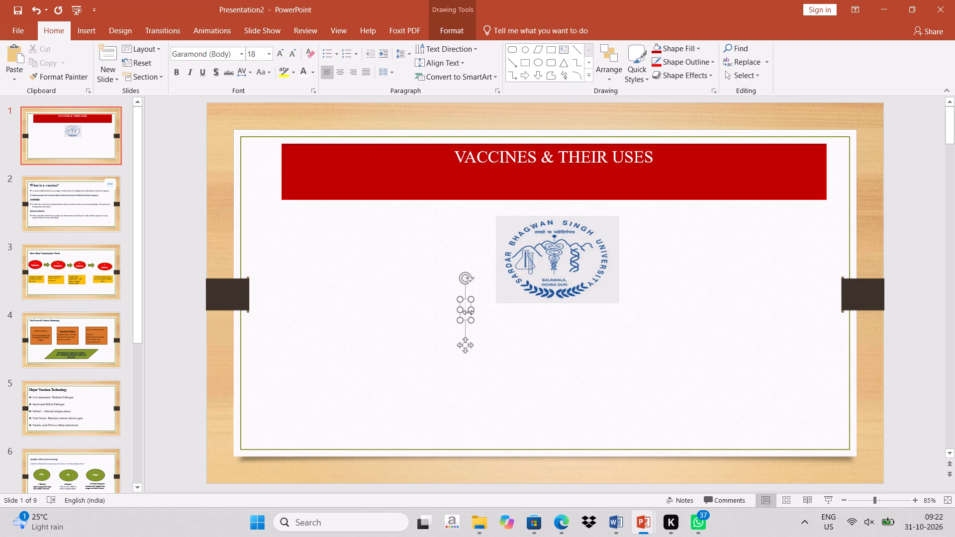
pyautogui.moveTo(465, 299); pyautogui.dragTo(544, 320)
pyautogui.moveTo(552, 331); pyautogui.dragTo(719, 340)
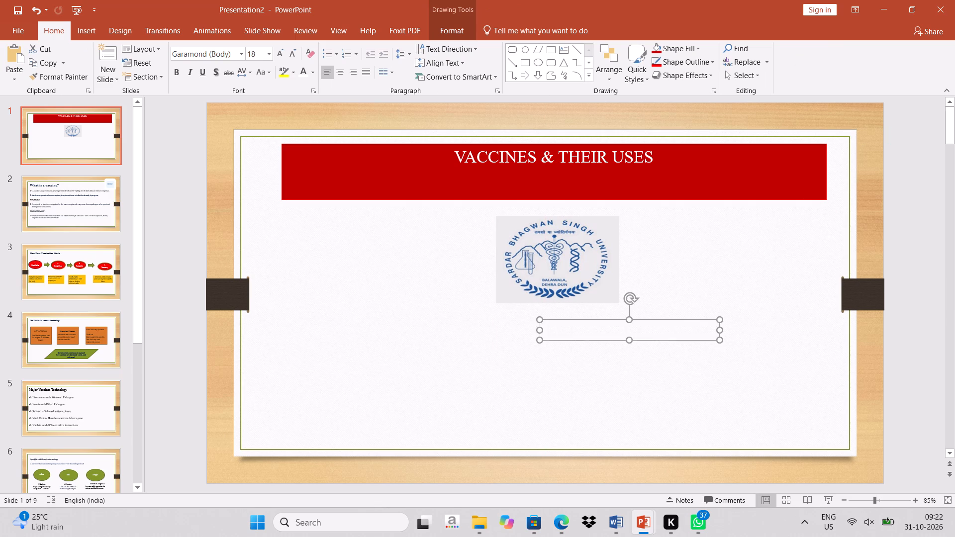
pyautogui.moveTo(541, 329); pyautogui.dragTo(383, 322)
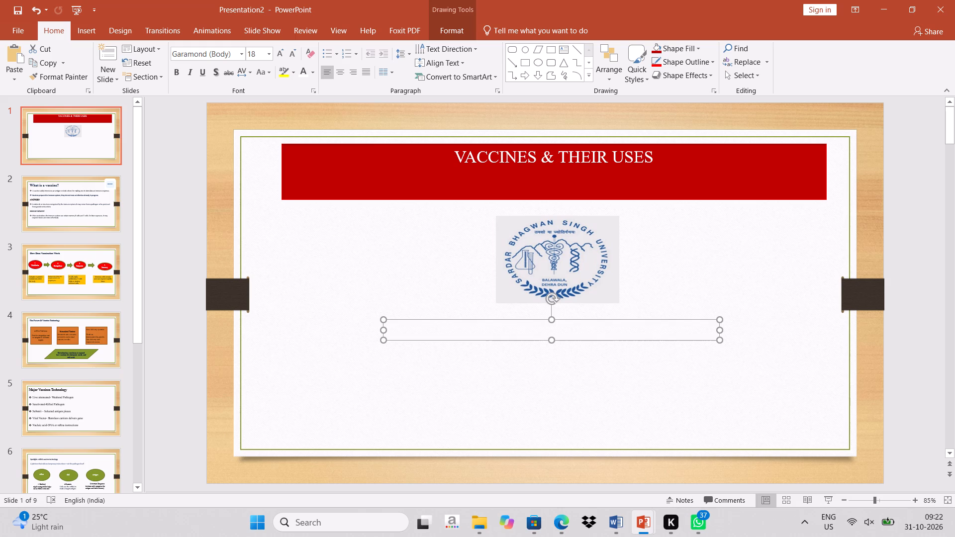
# Paste the clipboard content into the empty text box below the logo.
pyautogui.doubleClick(413, 329)
pyautogui.hotkey('ctrl', 'v')
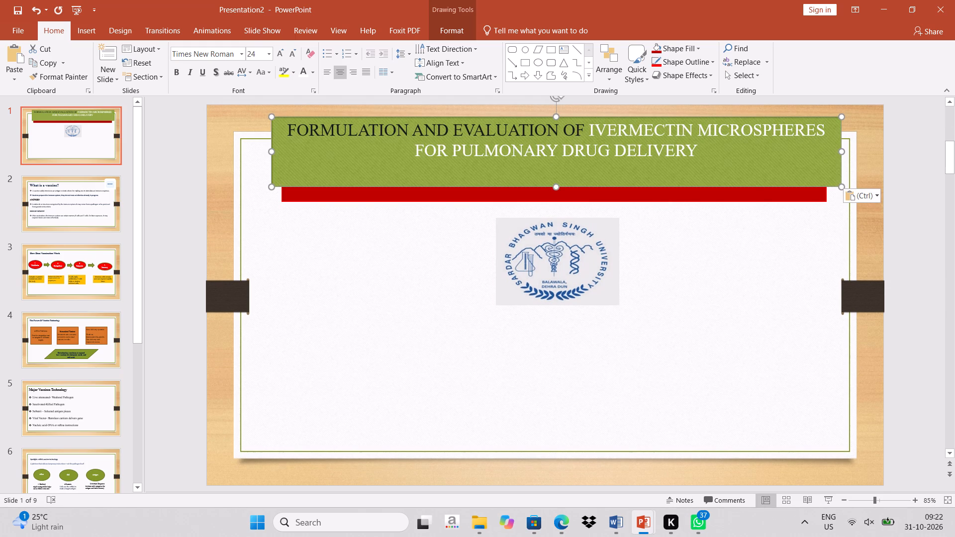
# Delete the pasted green thesis-title banner from slide 1.
pyautogui.press('Delete')
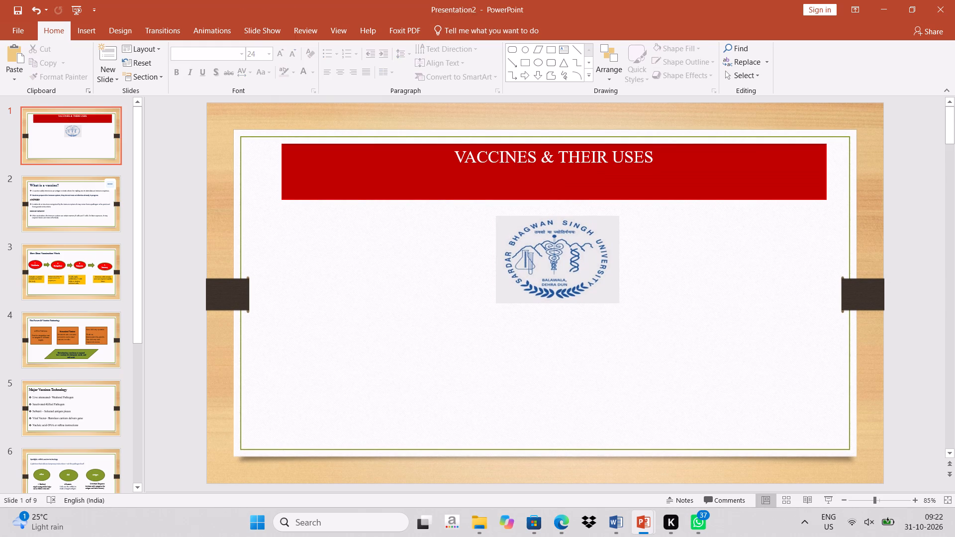
pyautogui.click(494, 326)
pyautogui.rightClick(446, 311)
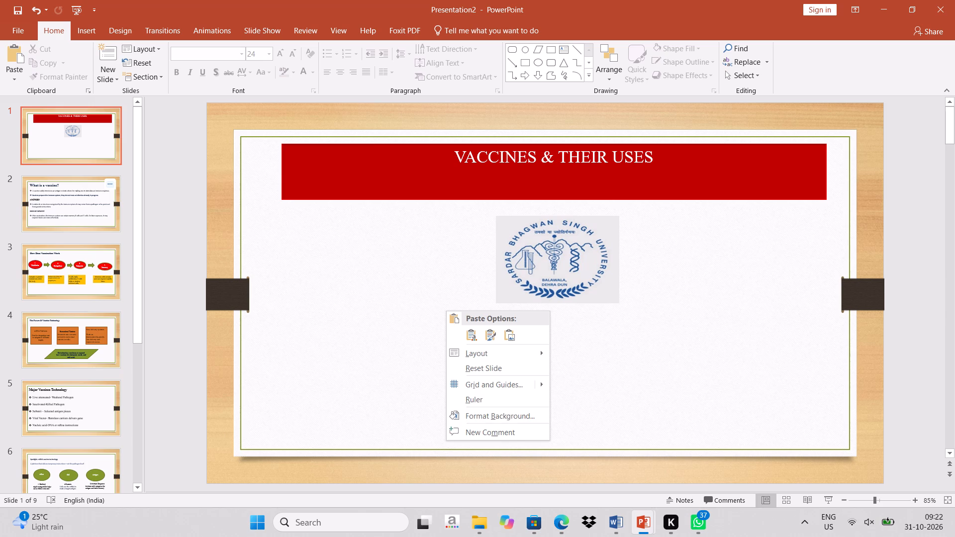
# Insert a text box below the university logo on slide 1 and widen it to extend past both sides of the logo.
pyautogui.click(84, 31)
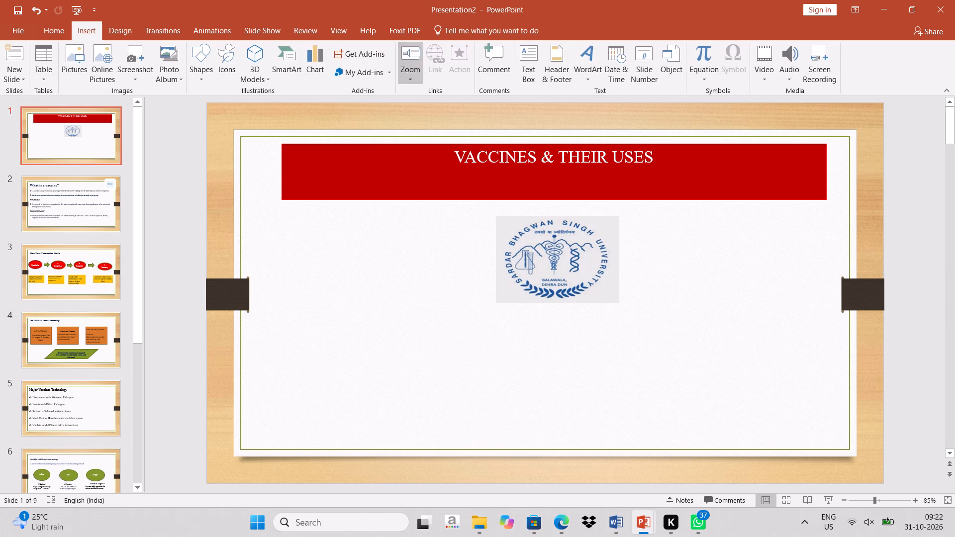
pyautogui.click(533, 74)
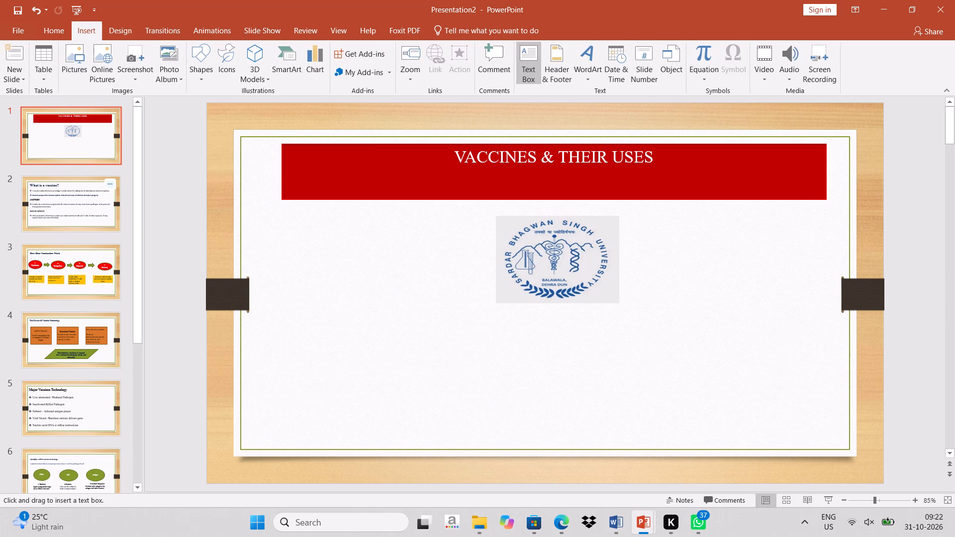
pyautogui.click(452, 296)
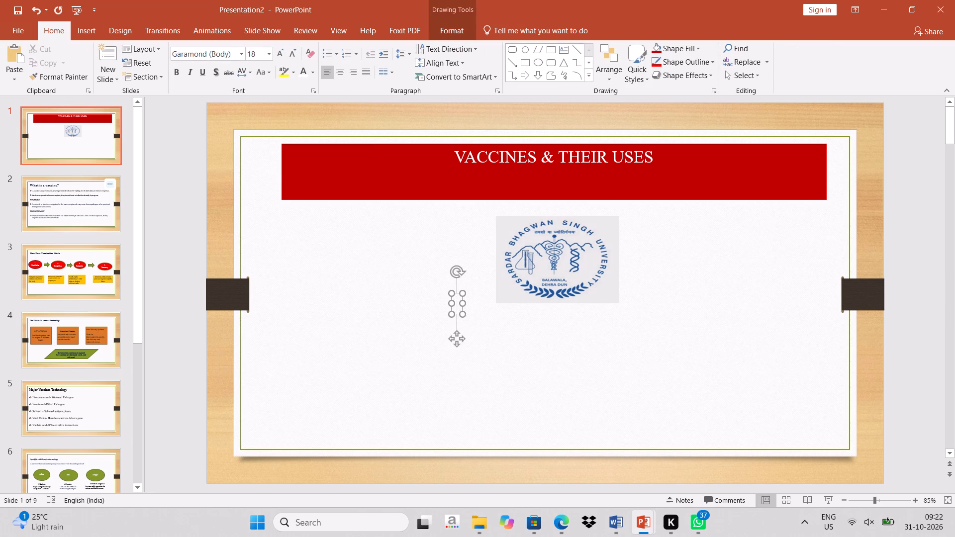
pyautogui.moveTo(458, 289); pyautogui.dragTo(459, 314)
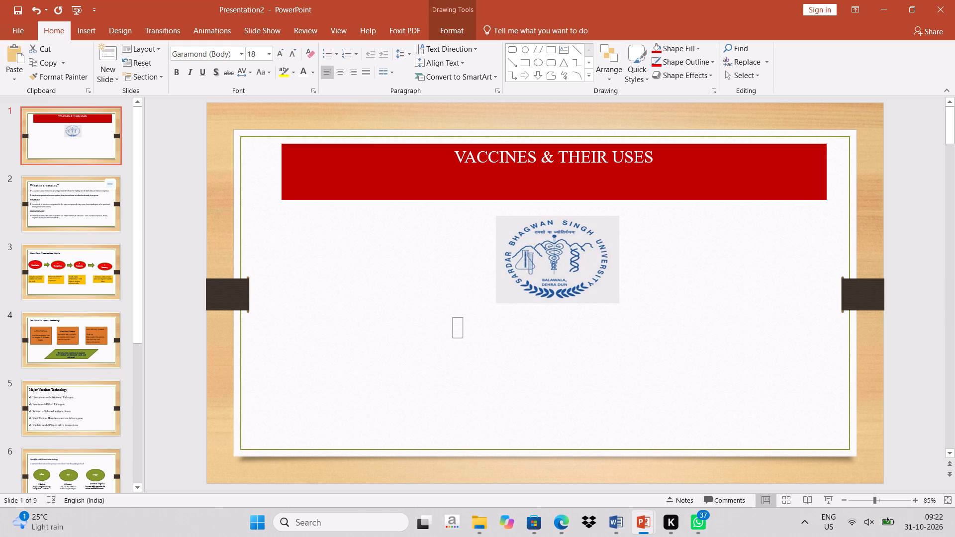
pyautogui.moveTo(459, 314); pyautogui.dragTo(458, 315)
pyautogui.moveTo(465, 329); pyautogui.dragTo(668, 330)
pyautogui.moveTo(668, 330); pyautogui.dragTo(668, 331)
# Enter "SCHOOL OF LIFE SCIENCES" in the new text box below the logo.
pyautogui.click(480, 322)
pyautogui.click(484, 338)
pyautogui.press('s')
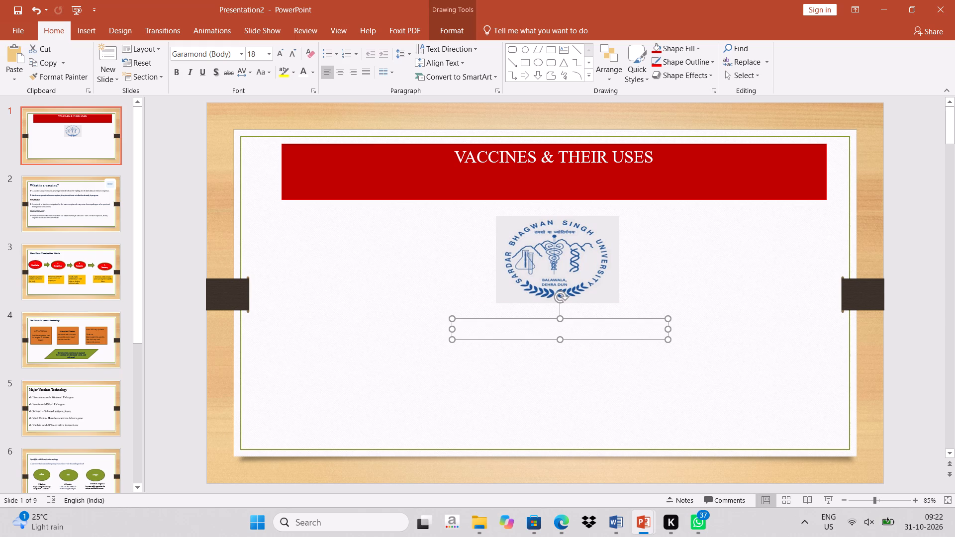
pyautogui.write('CHOOL OF LIFE SCI')
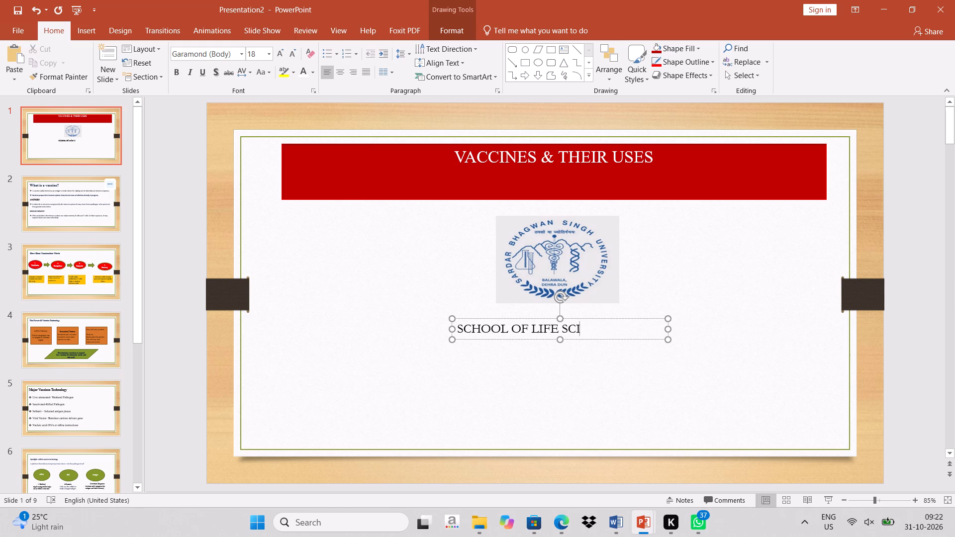
pyautogui.write('ENCES')
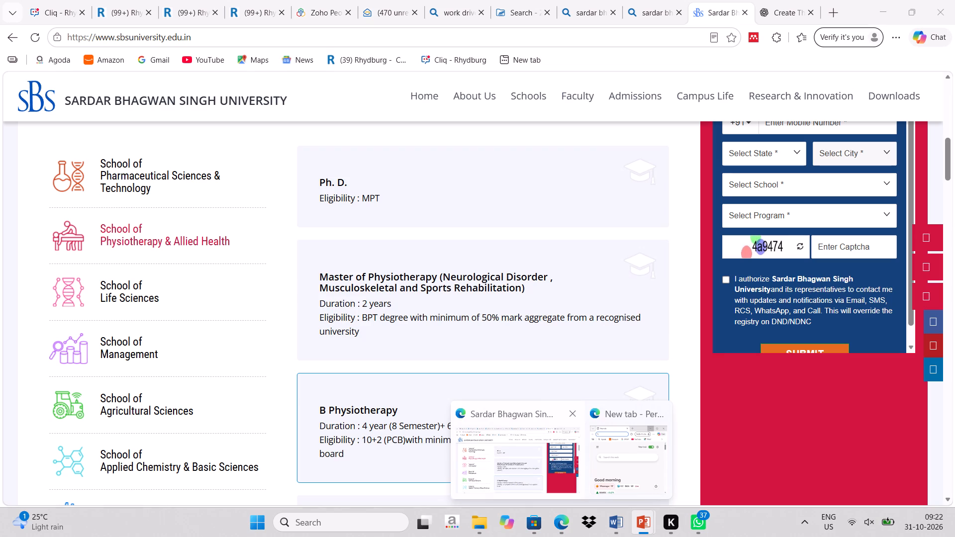
# Switch to the university website in Edge and open the School of Life Sciences page from the list of schools.
pyautogui.click(523, 479)
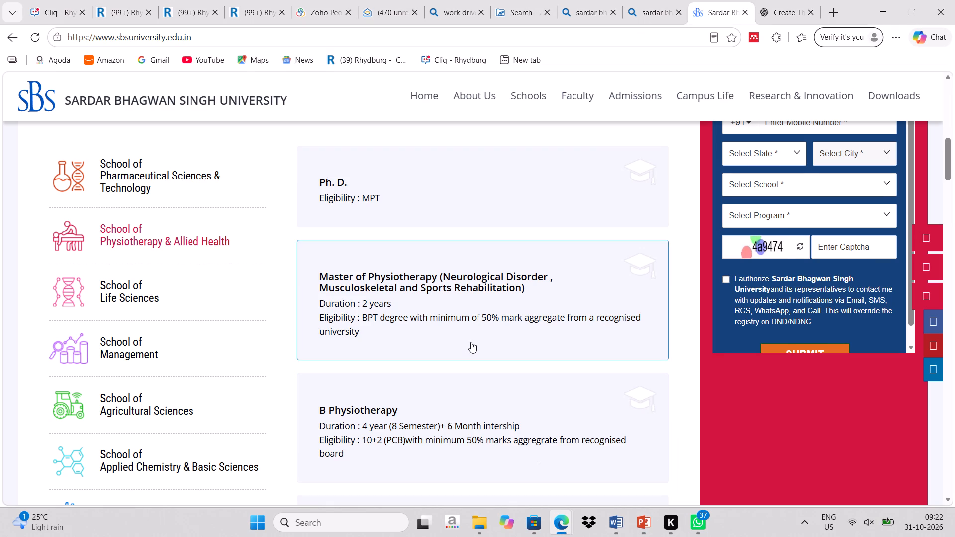
pyautogui.scroll(-1, 471, 342)
pyautogui.click(138, 225)
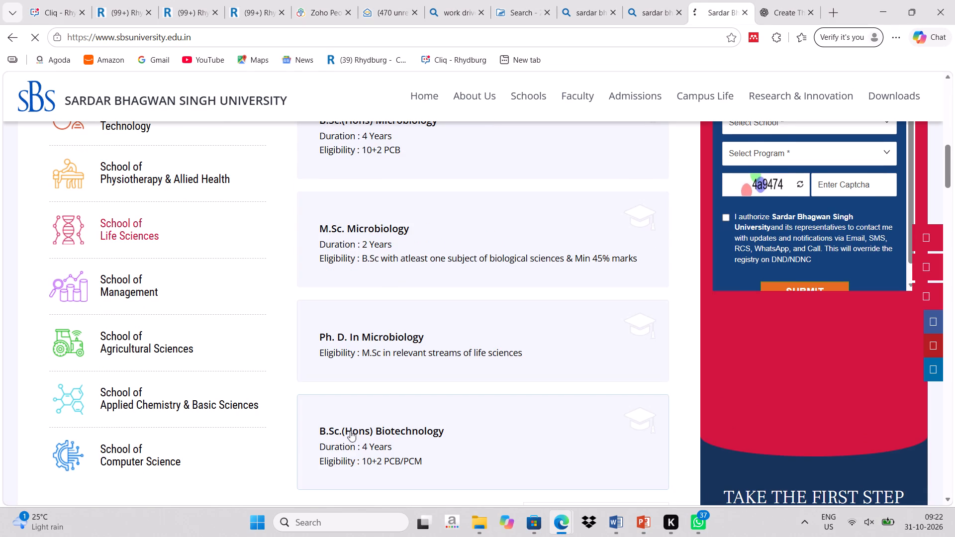
pyautogui.scroll(-1, 351, 431)
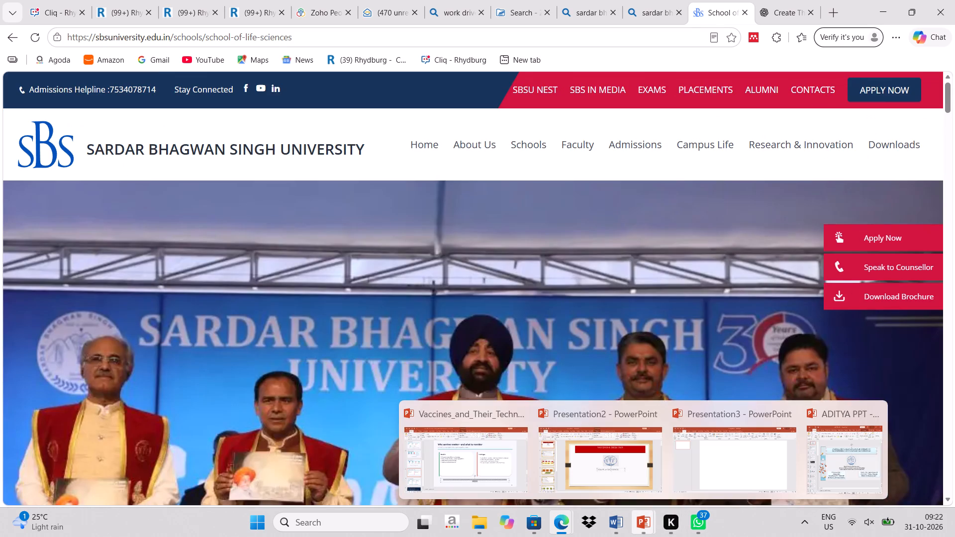
# Switch back to Presentation2 and add a line reading "BSc." above the school name in the text box.
pyautogui.click(606, 472)
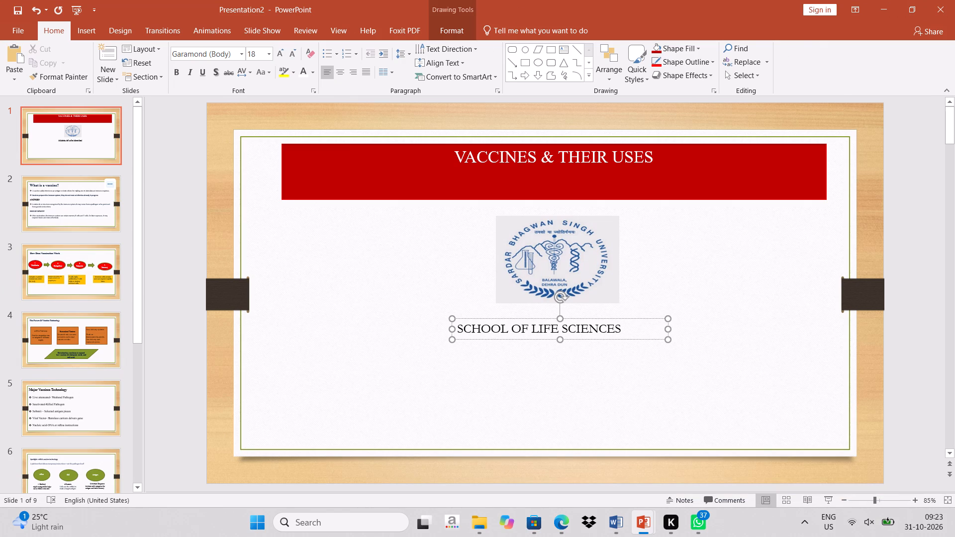
pyautogui.click(459, 332)
pyautogui.press('Return')
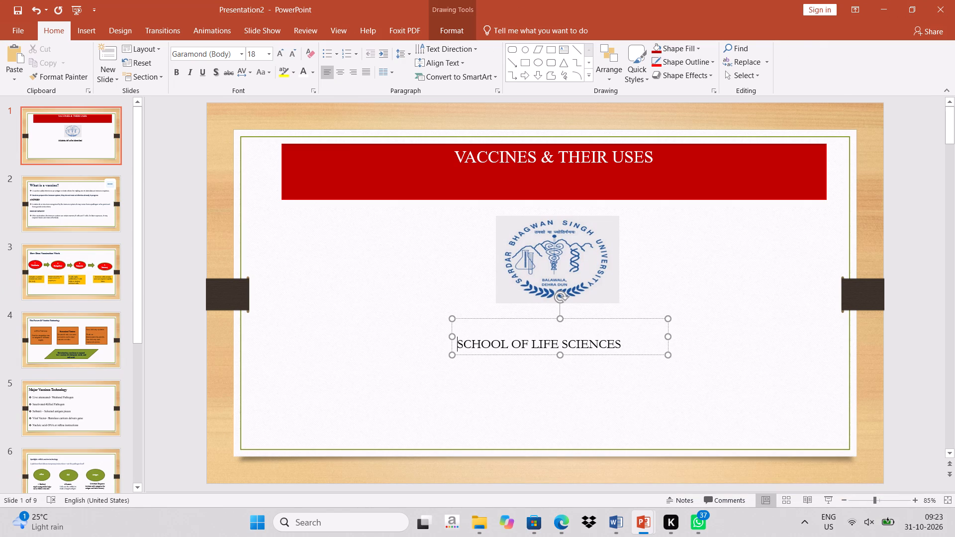
pyautogui.click(459, 332)
pyautogui.write('BS')
pyautogui.hotkey('shift', 'c')
pyautogui.press('.')
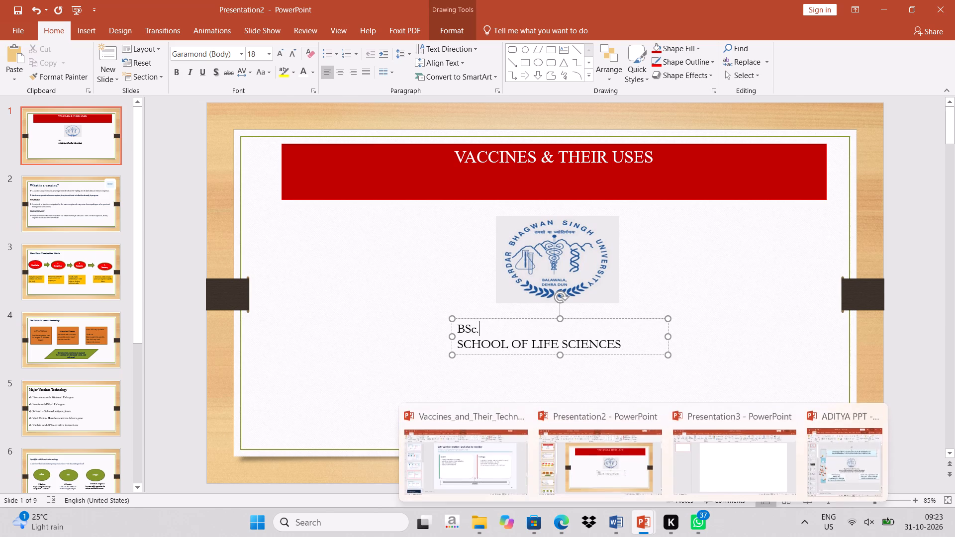
# Switch to the university website, return to its home page and examine the programs offered by the School of Life Sciences.
pyautogui.click(549, 472)
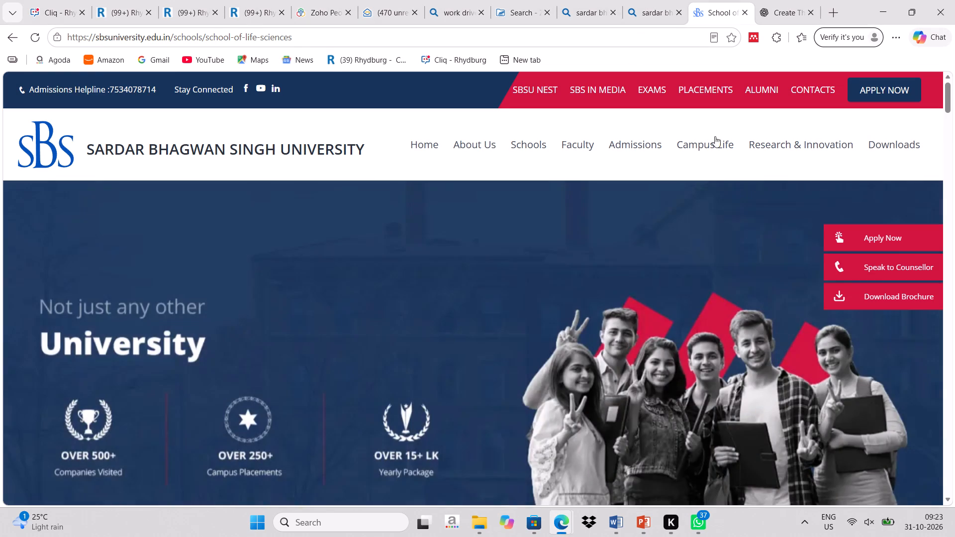
pyautogui.scroll(-2, 602, 354)
pyautogui.scroll(6, 595, 343)
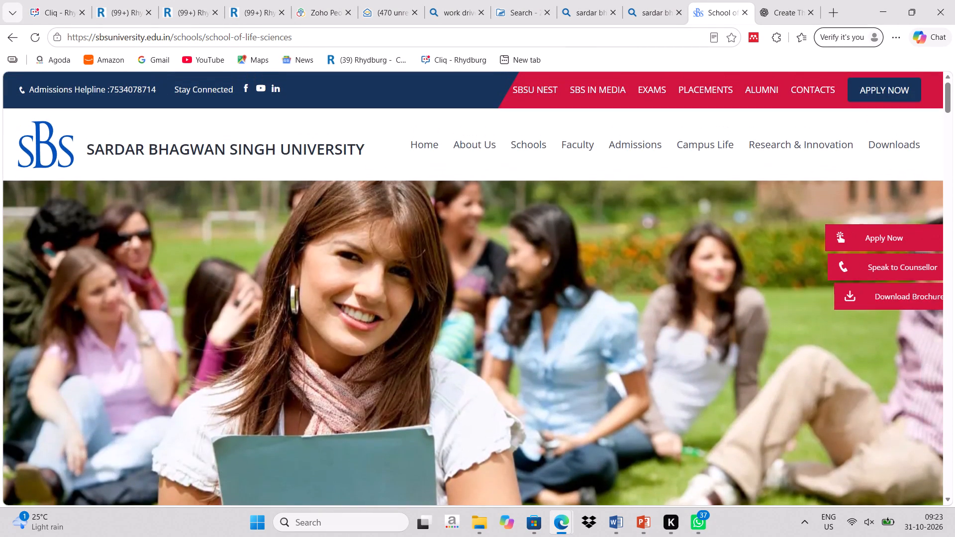
pyautogui.click(2, 33)
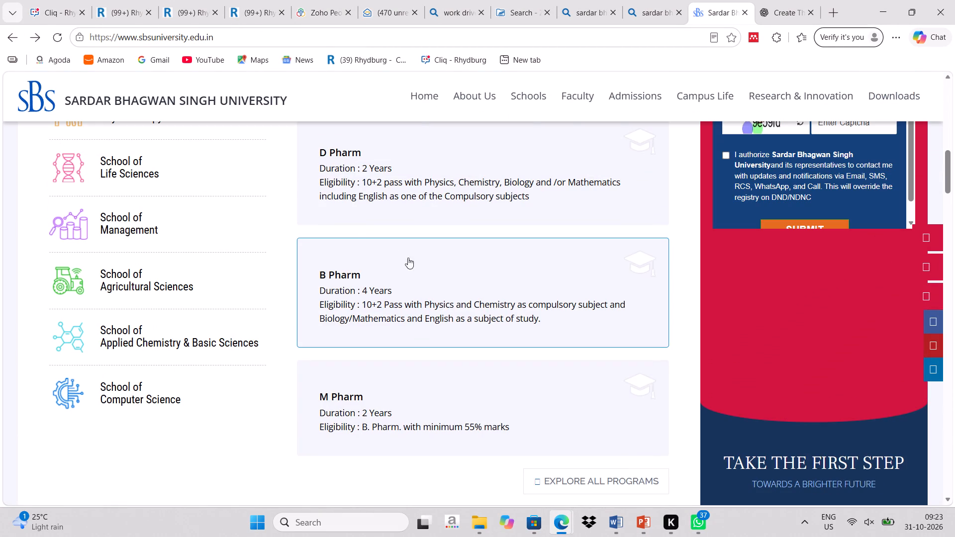
pyautogui.scroll(4, 165, 196)
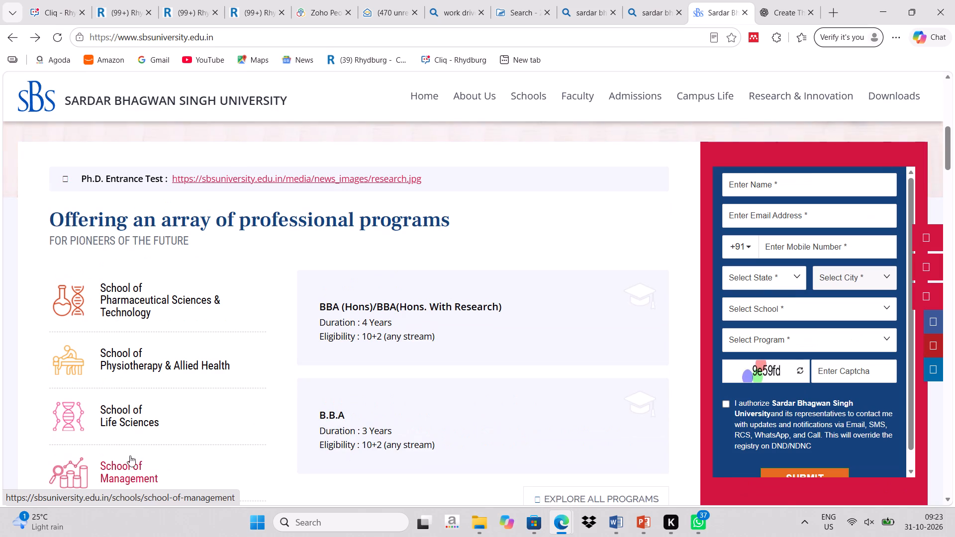
pyautogui.scroll(-1, 162, 424)
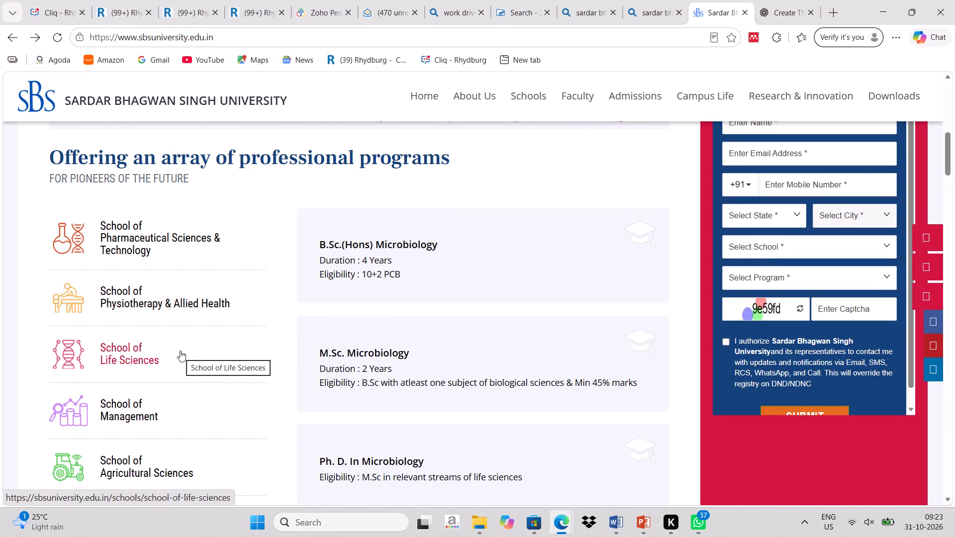
pyautogui.scroll(-2, 352, 374)
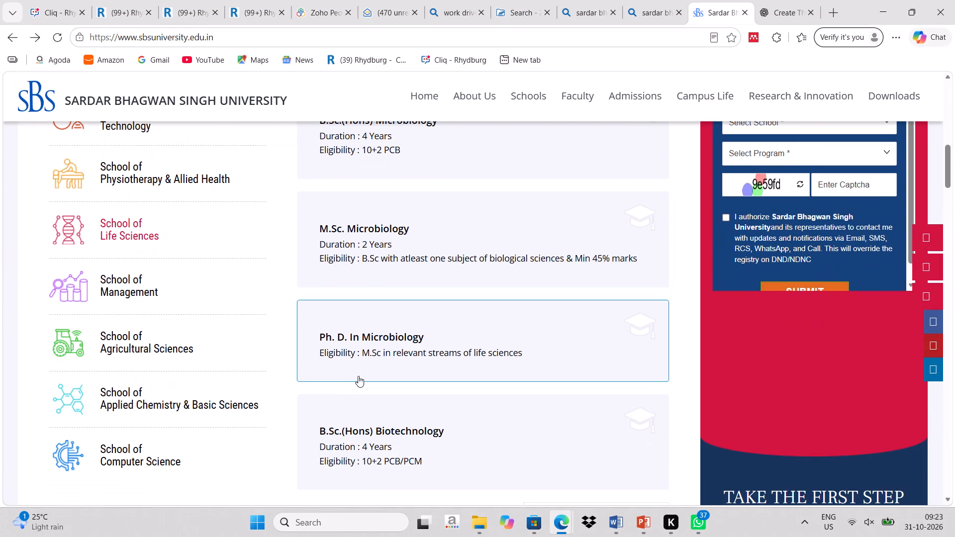
# Return to Presentation2 and complete the text box's first line as "B.Sc.(Hons) Biotechnology".
pyautogui.click(876, 12)
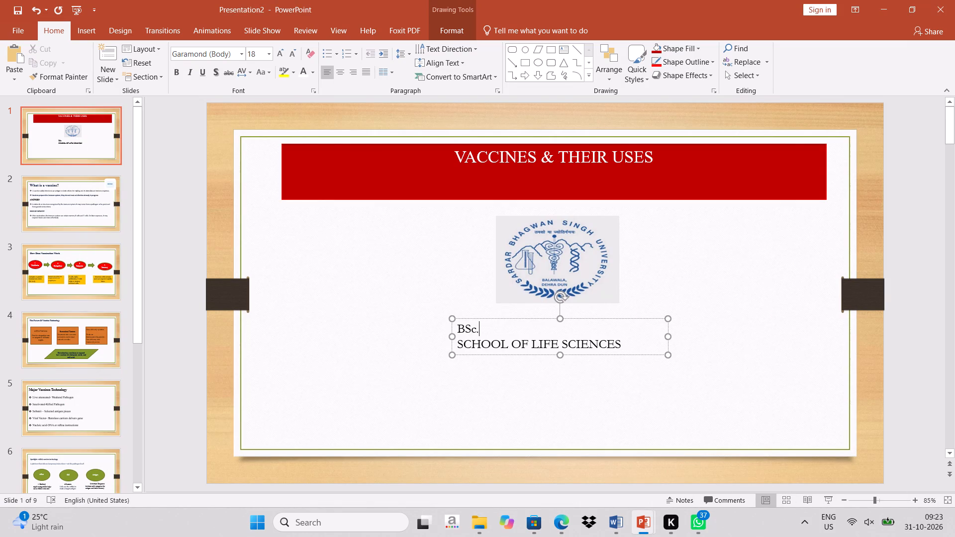
pyautogui.click(465, 330)
pyautogui.press('.')
pyautogui.click(485, 328)
pyautogui.hotkey('shift', '(')
pyautogui.press('space')
pyautogui.hotkey('shift', 'b')
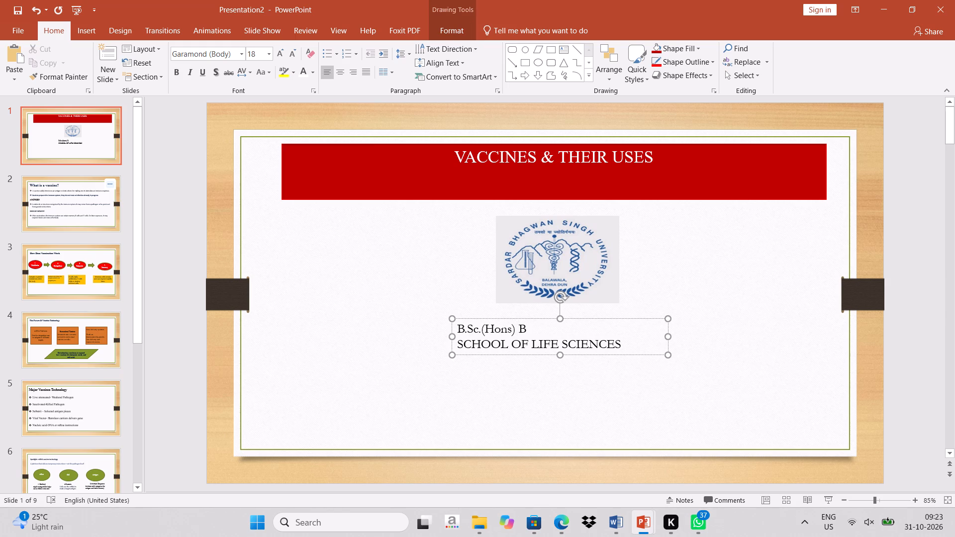
pyautogui.press('i')
pyautogui.write('otechnology')
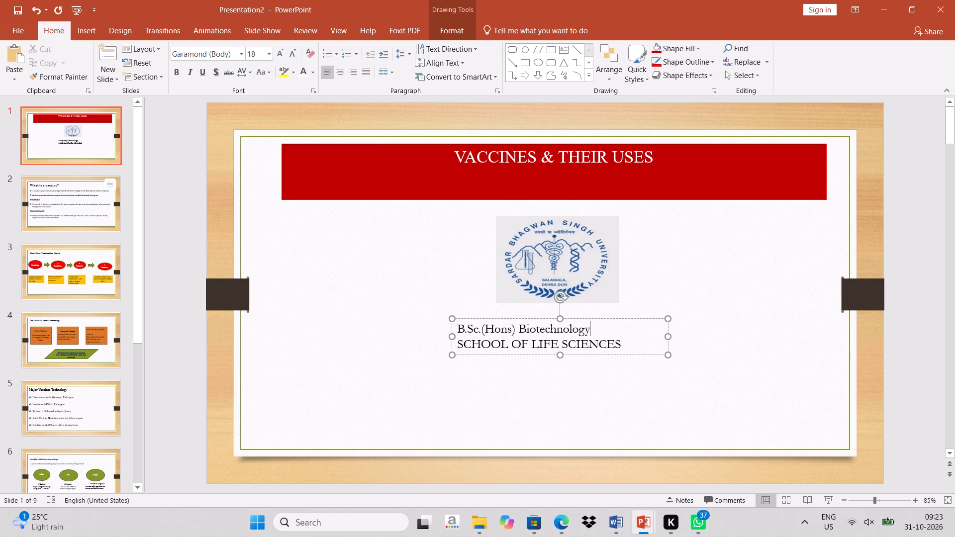
# Add the line "SARDAR BHAGWAN SINGH UNIVERSITY" below the school name in the text box.
pyautogui.click(623, 338)
pyautogui.click(614, 345)
pyautogui.press('Right')
pyautogui.press('Return')
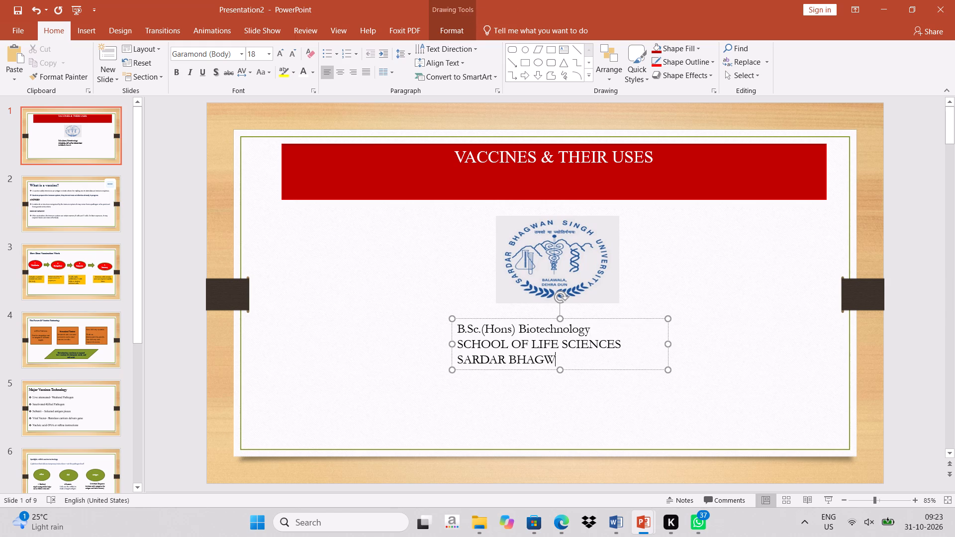
pyautogui.press('BackSpace')
pyautogui.write('N SINGH UNIO')
pyautogui.press('BackSpace')
pyautogui.press('b')
pyautogui.press('BackSpace')
pyautogui.write('VERSITY')
pyautogui.press('space')
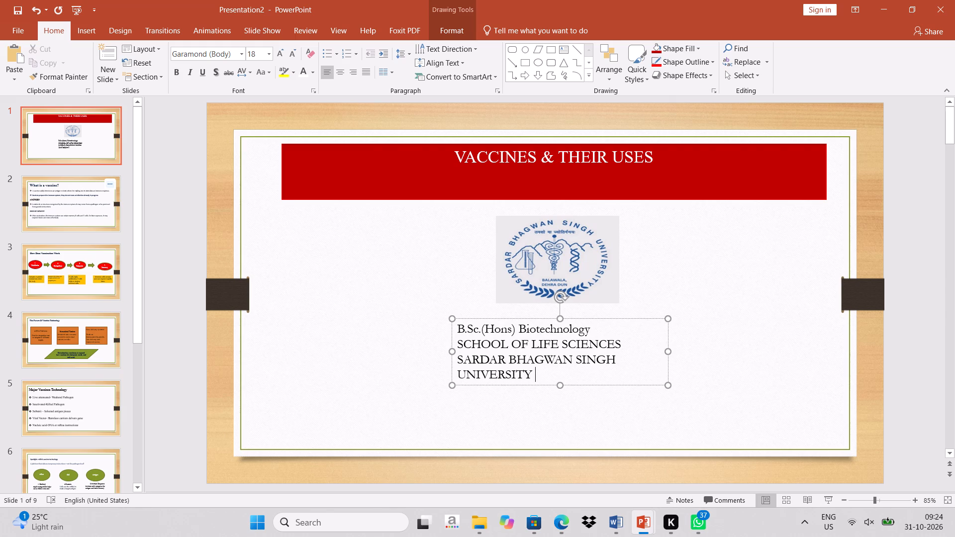
# Add the location line "BALAWALA,DEHRADUN" below the university name.
pyautogui.press('Return')
pyautogui.write('BALAWALA')
pyautogui.write(',DEHRAD')
pyautogui.write('UN')
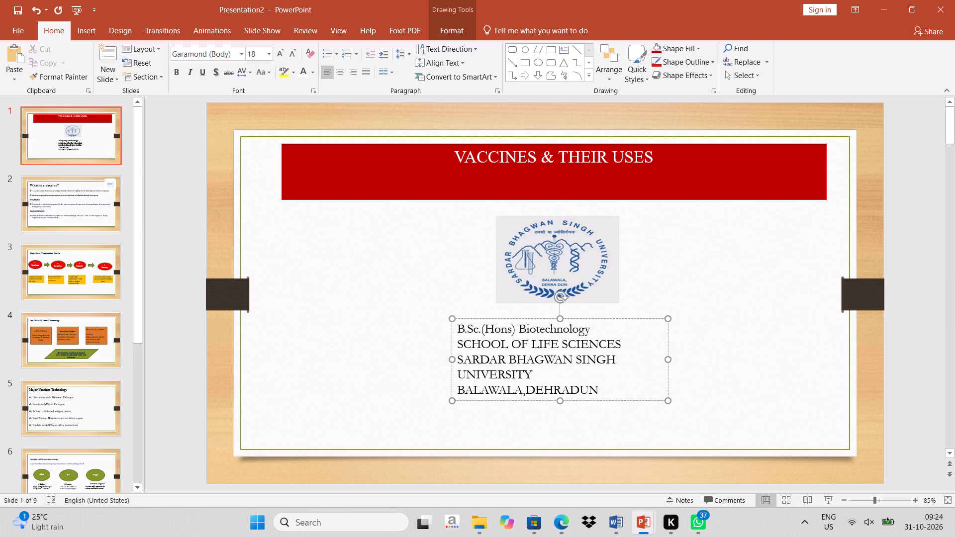
# Widen the program and institution text box so the university name fits on one line, and centre its four lines.
pyautogui.moveTo(451, 359); pyautogui.dragTo(291, 339)
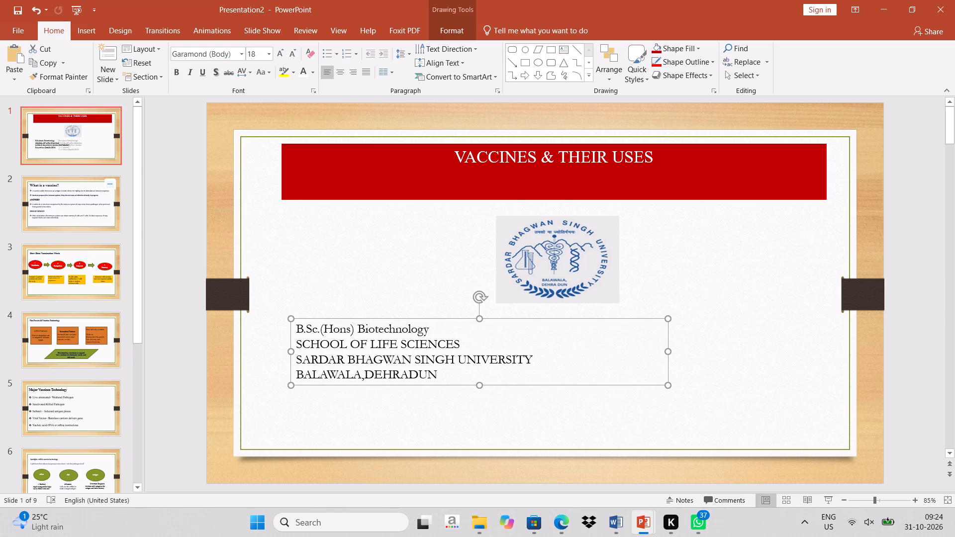
pyautogui.moveTo(665, 352); pyautogui.dragTo(671, 350)
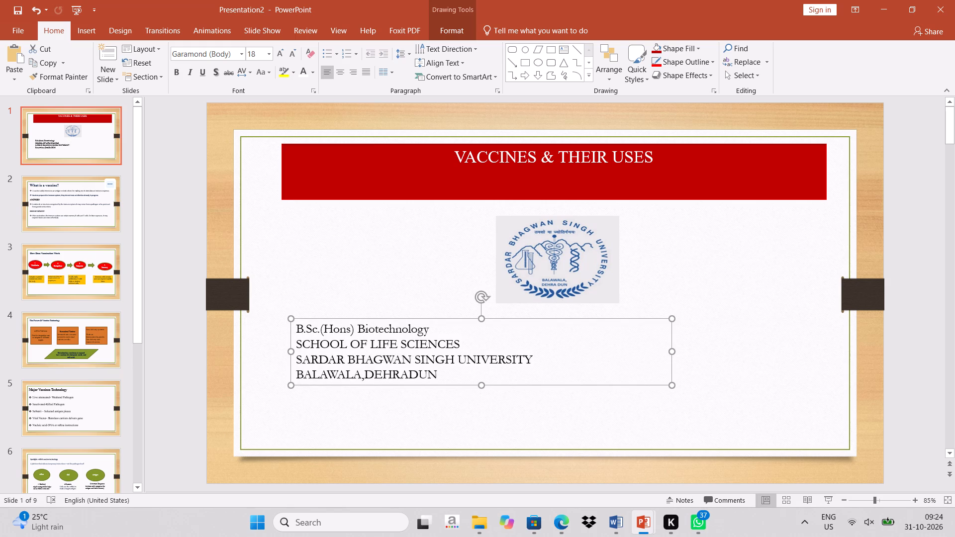
pyautogui.moveTo(297, 332); pyautogui.dragTo(396, 369)
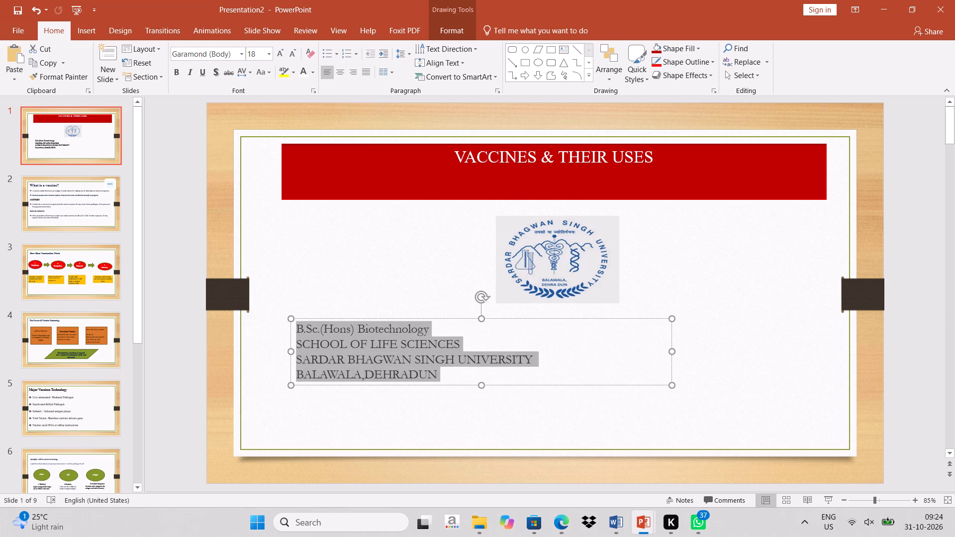
pyautogui.moveTo(396, 369); pyautogui.dragTo(412, 372)
pyautogui.click(471, 355)
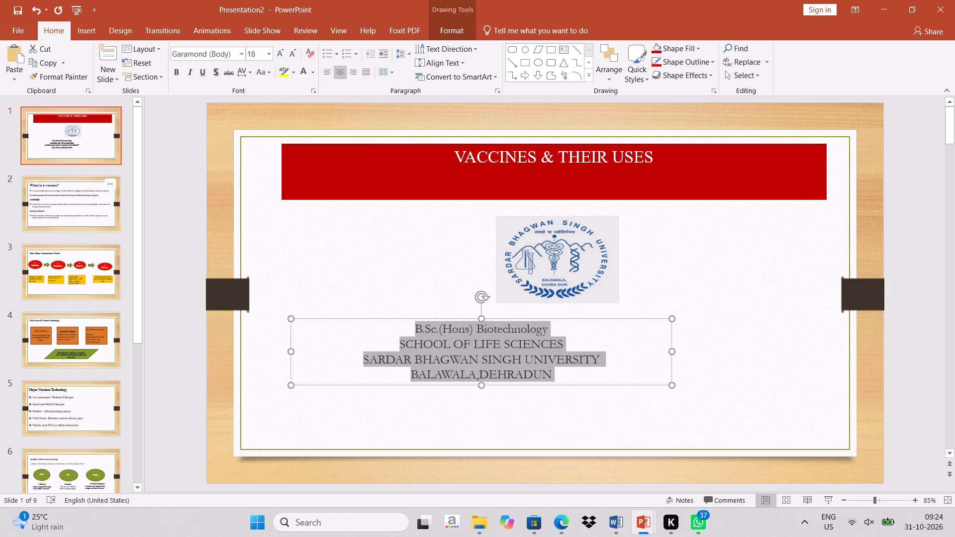
# Move the program and institution text box across so it sits centred beneath the university logo.
pyautogui.moveTo(313, 321); pyautogui.dragTo(411, 326)
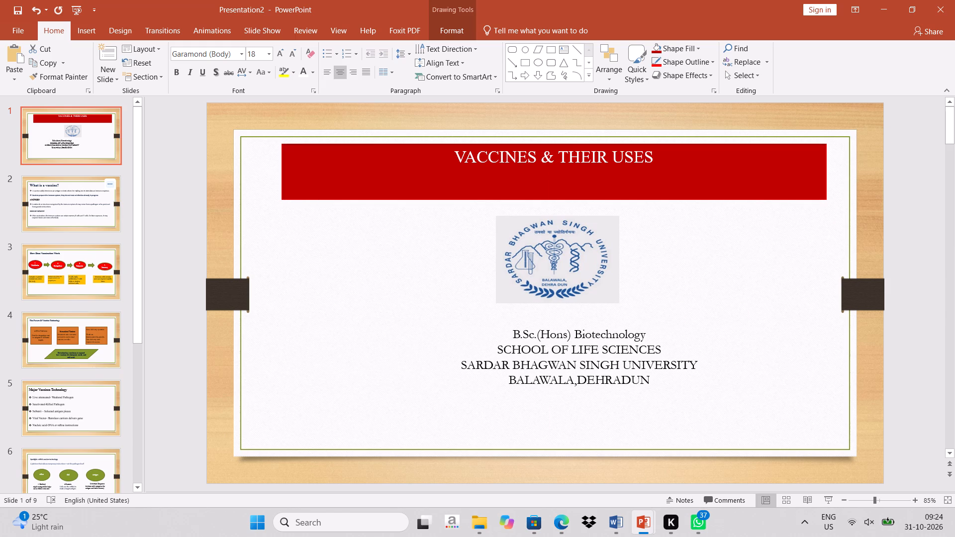
pyautogui.moveTo(411, 326); pyautogui.dragTo(402, 328)
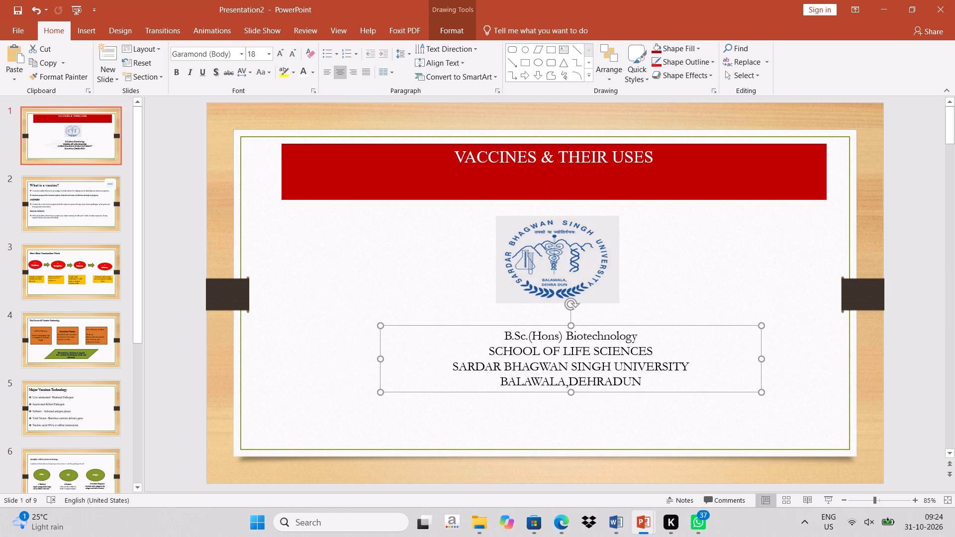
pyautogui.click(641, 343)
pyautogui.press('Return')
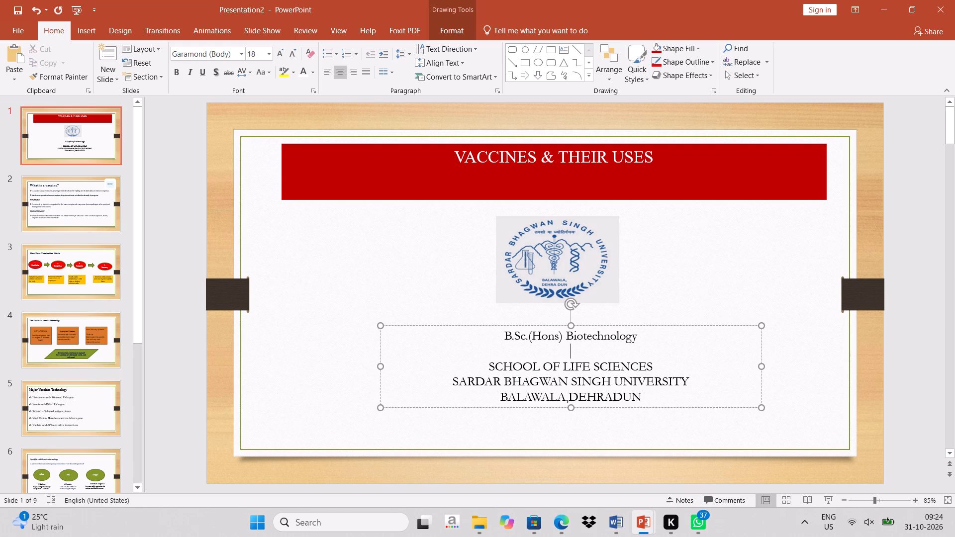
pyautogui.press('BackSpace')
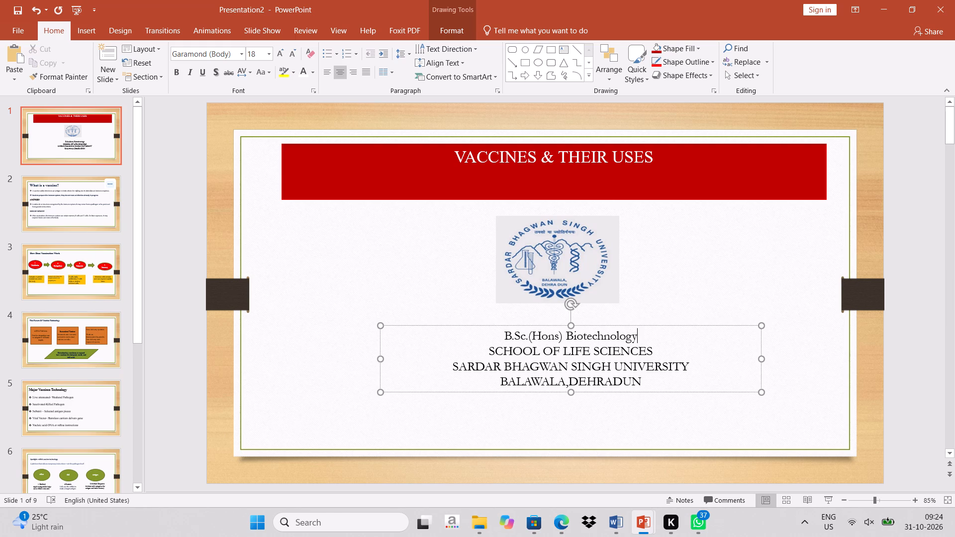
# Reduce the height of the red "VACCINES & THEIR USES" banner from its lower edge.
pyautogui.click(443, 181)
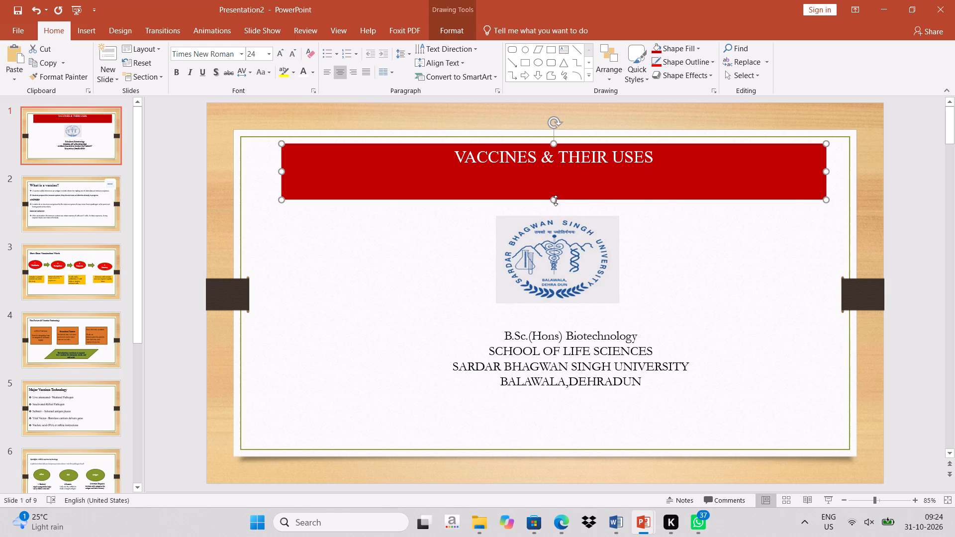
pyautogui.moveTo(556, 200); pyautogui.dragTo(552, 183)
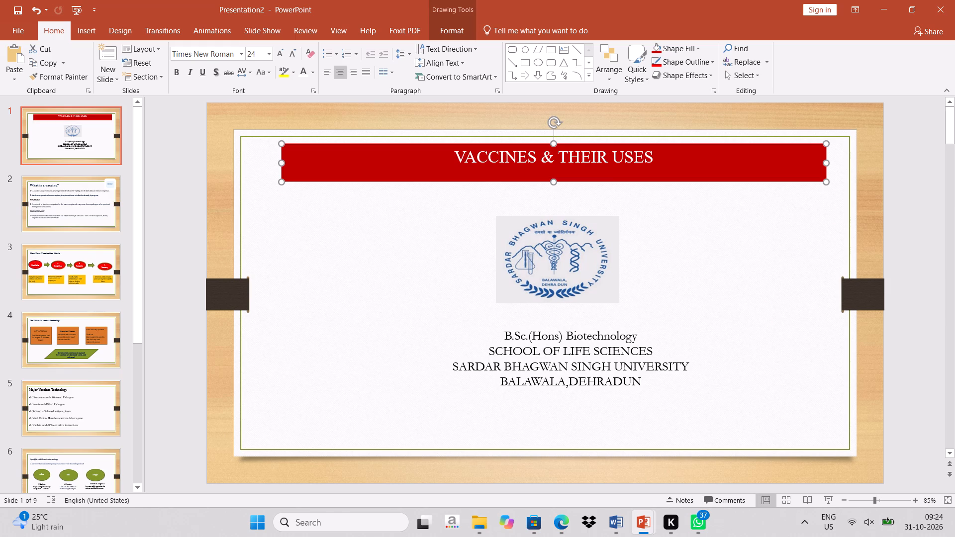
# Move the university logo and the institution text box up to close the gaps below the title banner.
pyautogui.moveTo(558, 240); pyautogui.dragTo(561, 227)
pyautogui.click(573, 346)
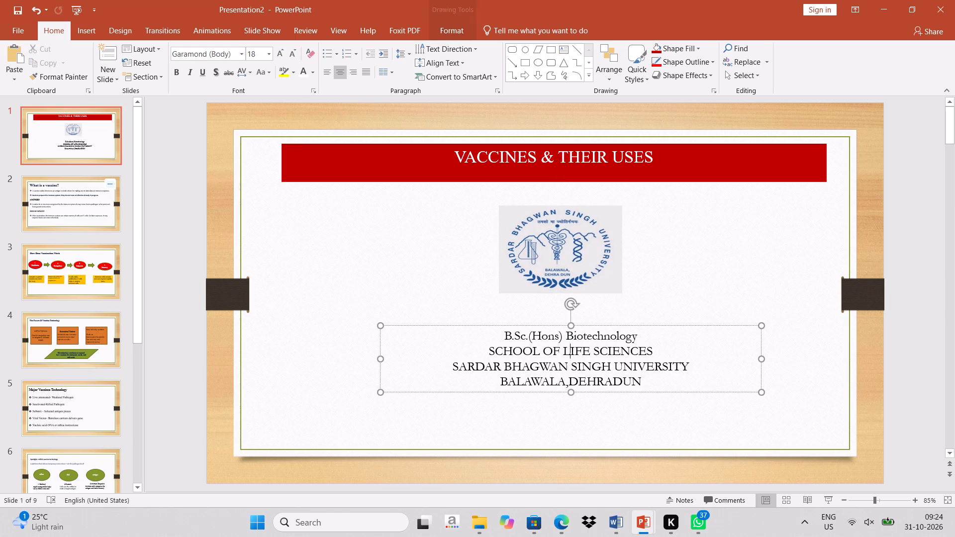
pyautogui.moveTo(555, 323); pyautogui.dragTo(555, 312)
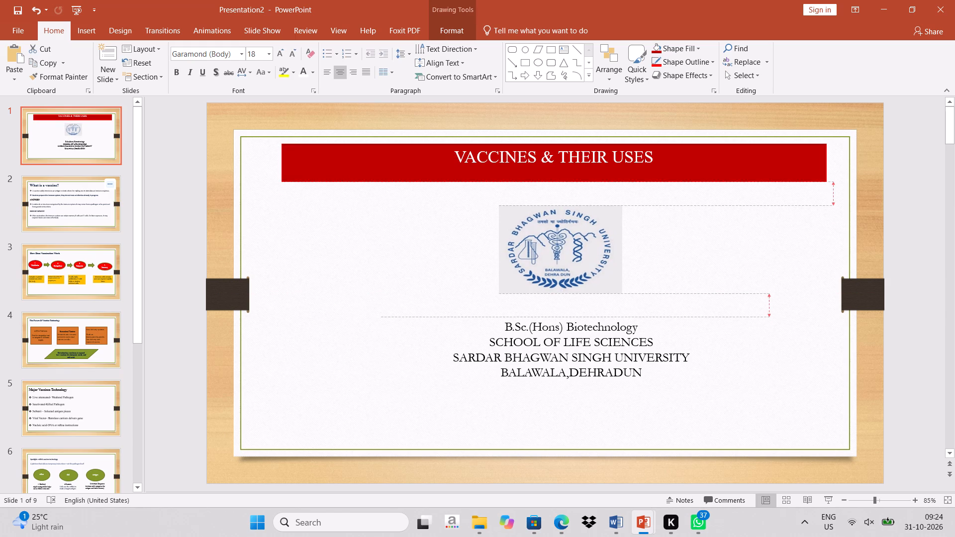
pyautogui.moveTo(555, 312); pyautogui.dragTo(556, 309)
# Change the font of all four lines in the program and institution text box to Times New Roman.
pyautogui.moveTo(507, 322); pyautogui.dragTo(520, 333)
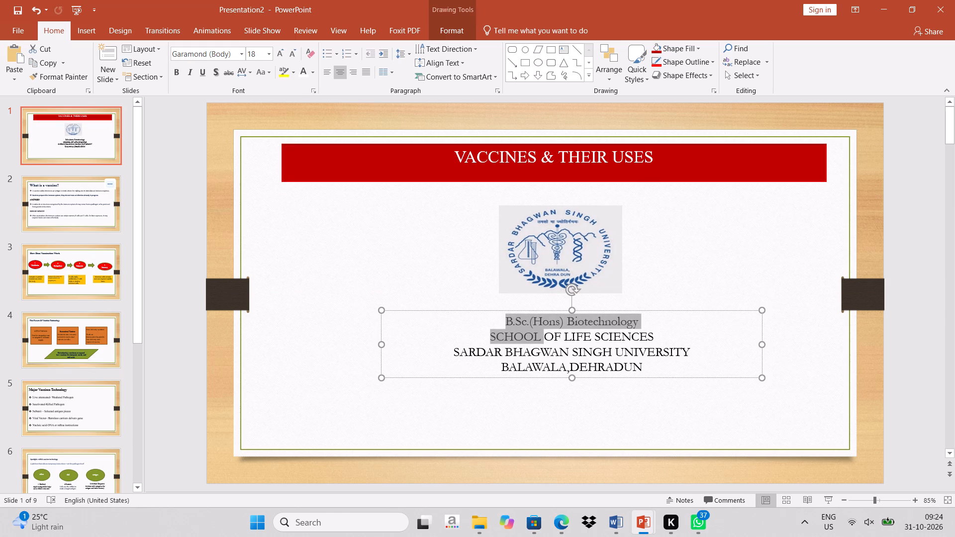
pyautogui.moveTo(520, 333); pyautogui.dragTo(605, 322)
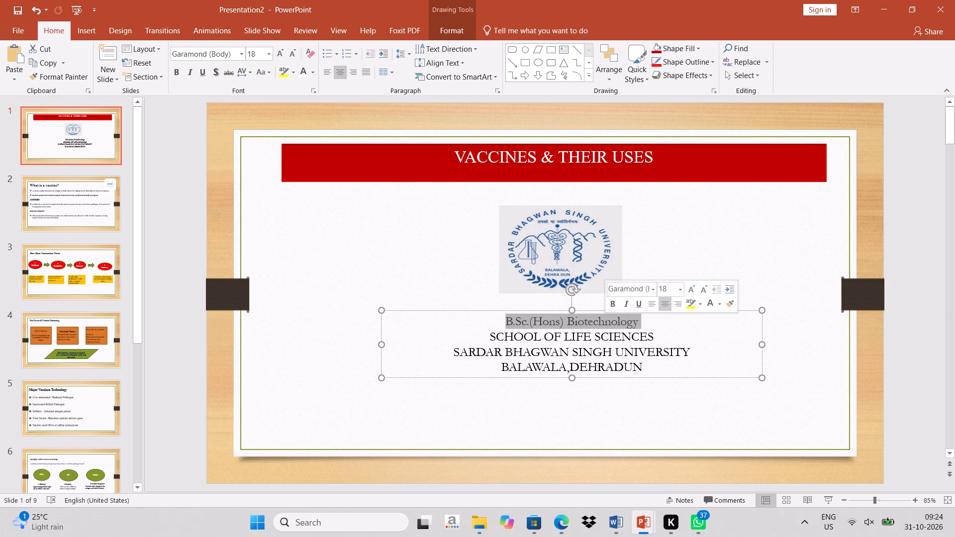
pyautogui.click(653, 290)
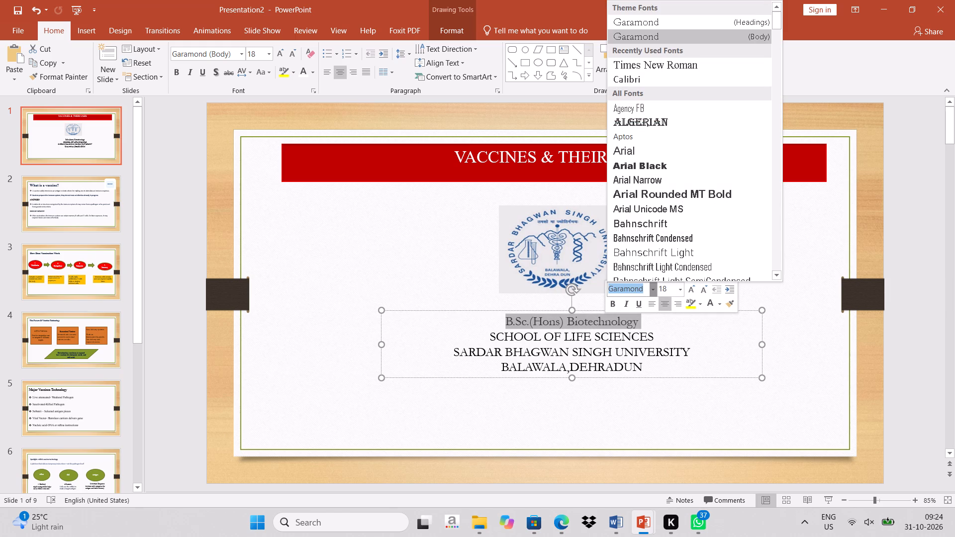
pyautogui.write('TIME')
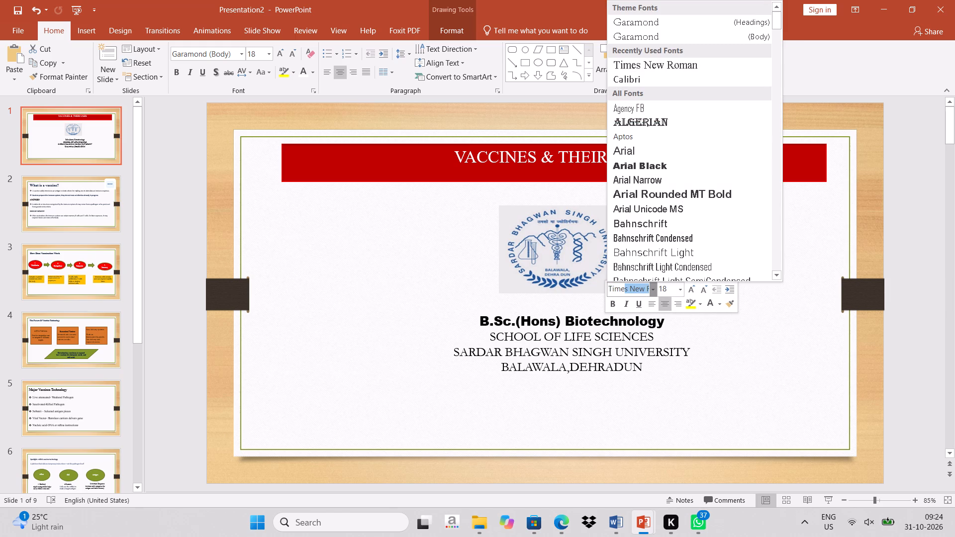
pyautogui.click(651, 62)
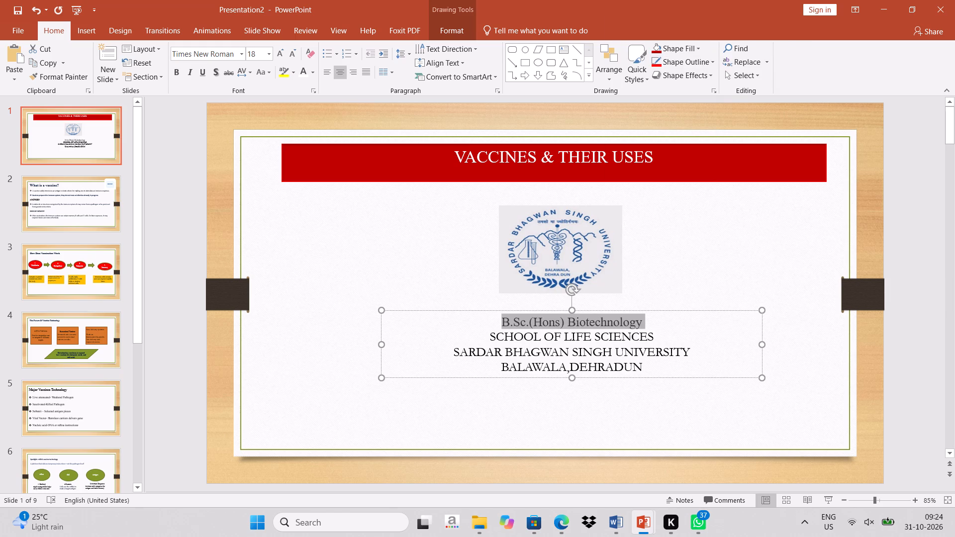
pyautogui.click(490, 334)
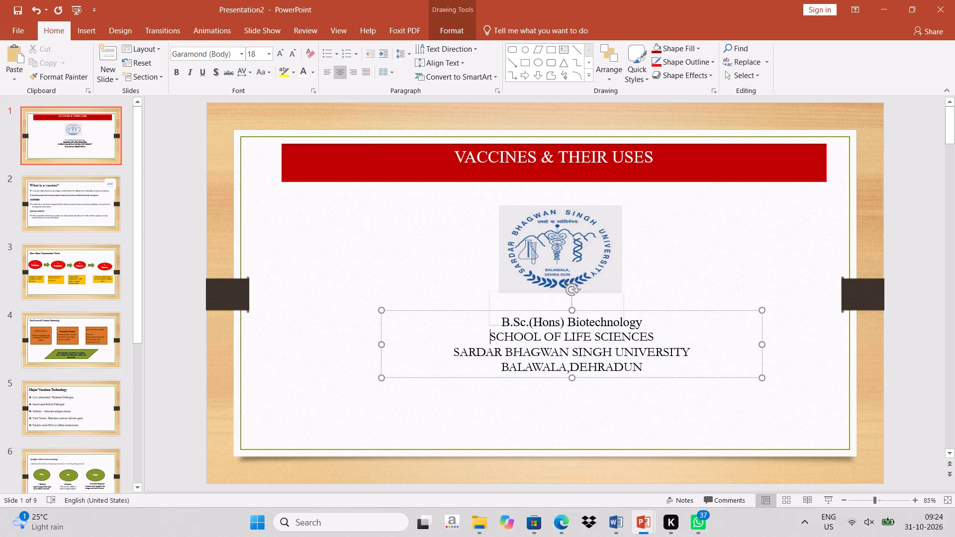
pyautogui.click(491, 321)
pyautogui.click(469, 321)
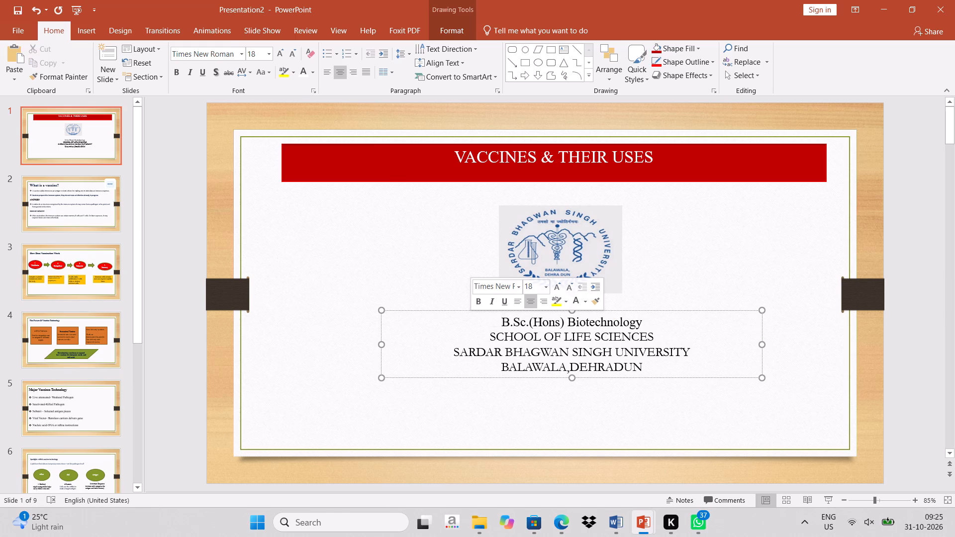
pyautogui.moveTo(499, 322); pyautogui.dragTo(629, 367)
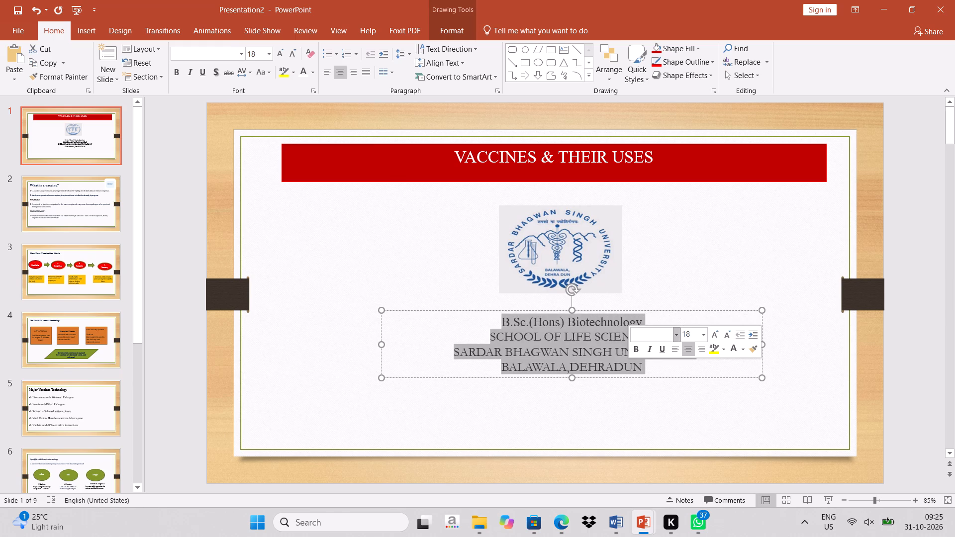
pyautogui.click(677, 339)
pyautogui.write('TIME')
pyautogui.click(651, 69)
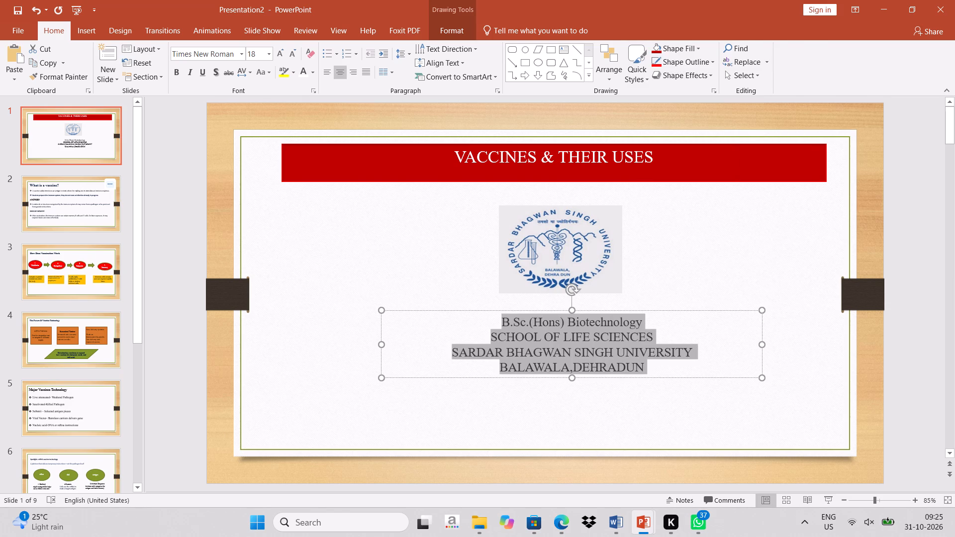
# Make all four lines of the program and institution text bold.
pyautogui.rightClick(609, 342)
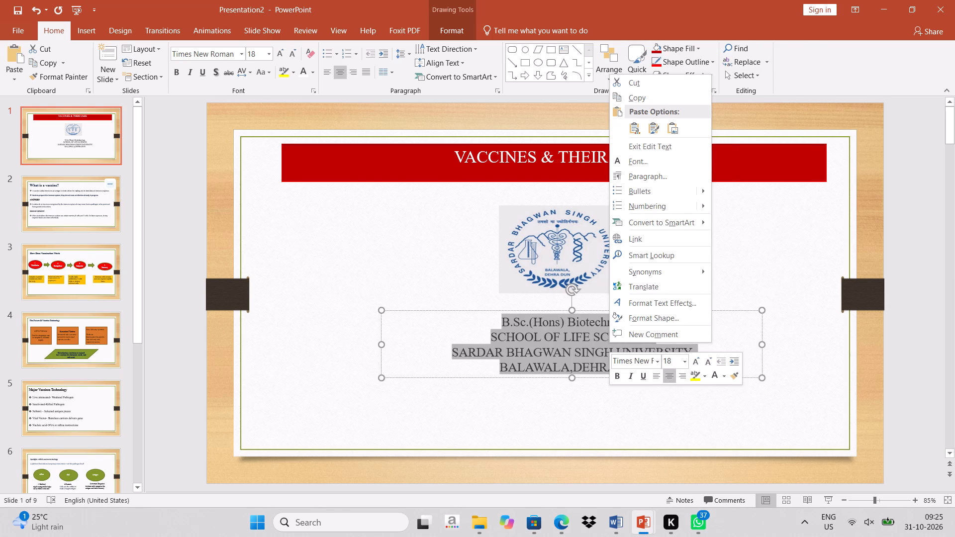
pyautogui.click(614, 376)
pyautogui.click(583, 403)
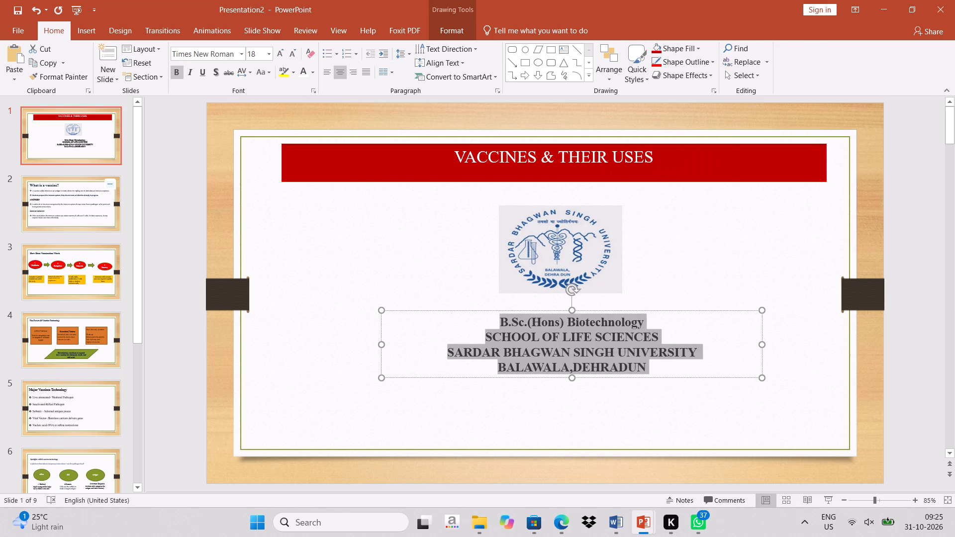
pyautogui.click(357, 408)
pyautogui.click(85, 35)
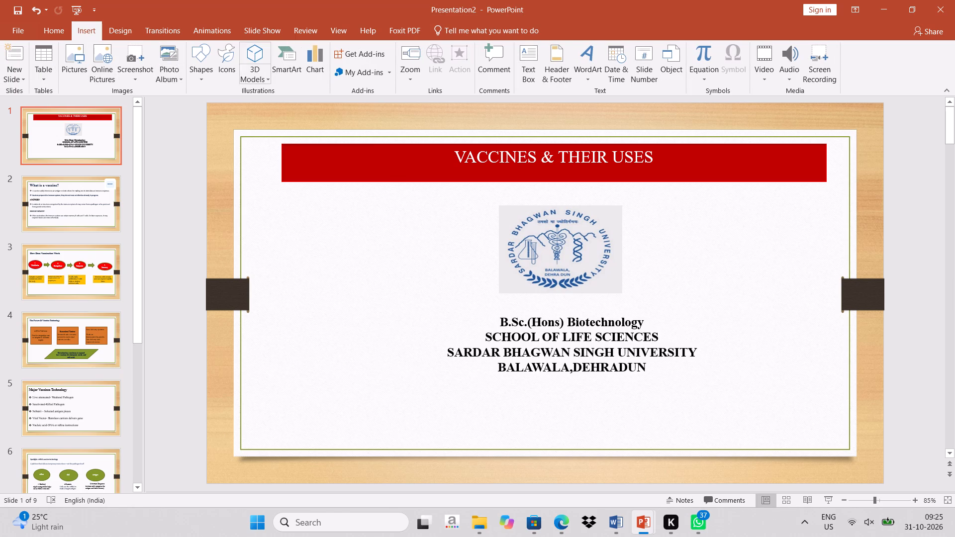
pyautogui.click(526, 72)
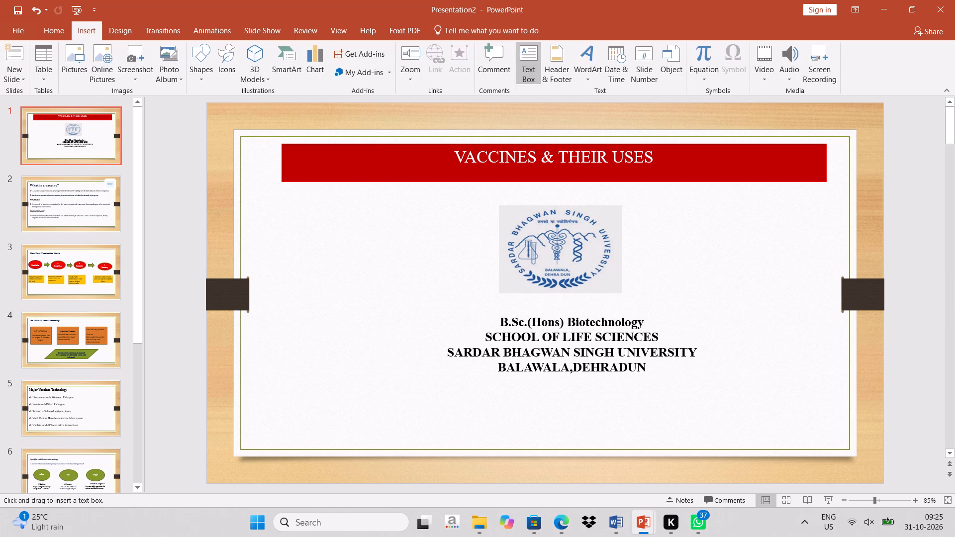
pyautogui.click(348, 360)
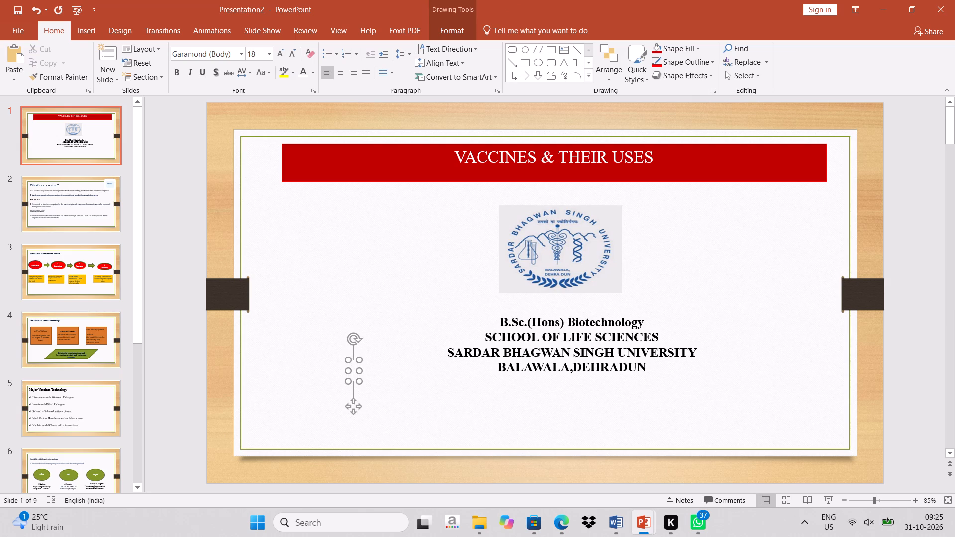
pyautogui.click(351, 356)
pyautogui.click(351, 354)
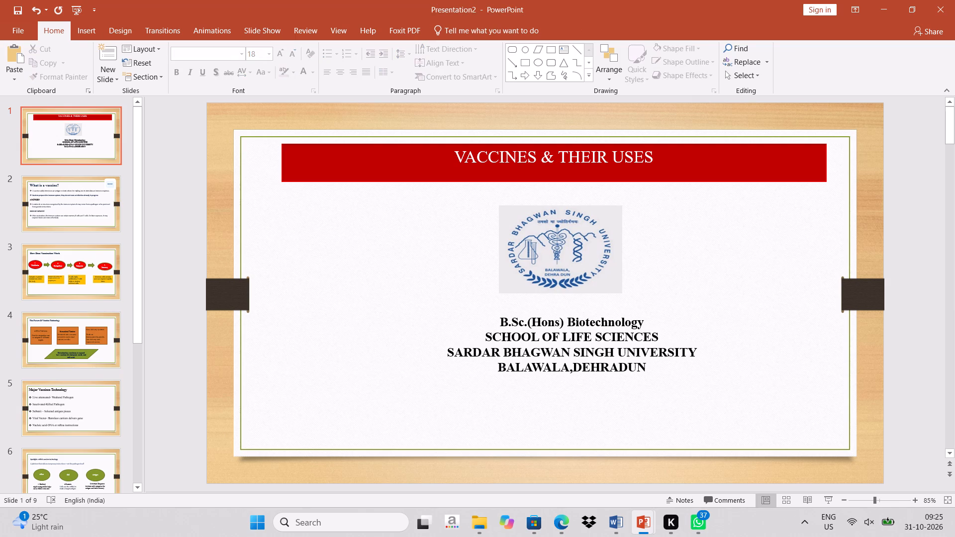
# Insert a text box near the slide's lower-left corner, below the institution details, and widen it for a presenter line.
pyautogui.click(80, 29)
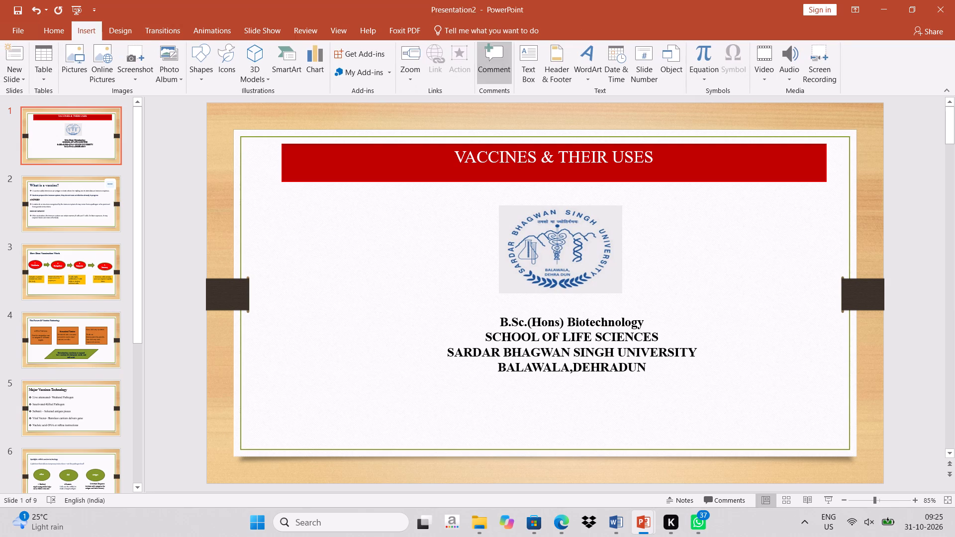
pyautogui.click(521, 72)
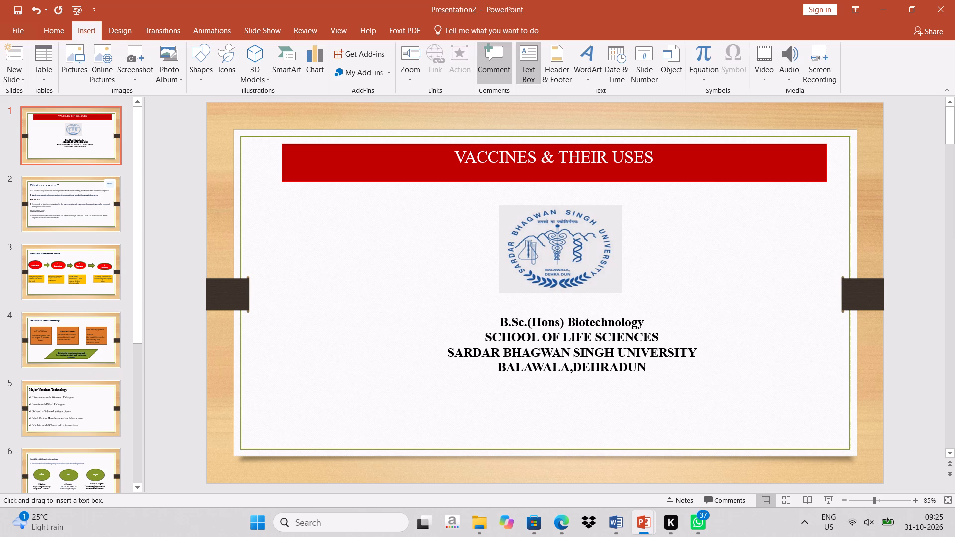
pyautogui.click(333, 394)
pyautogui.moveTo(345, 404); pyautogui.dragTo(346, 404)
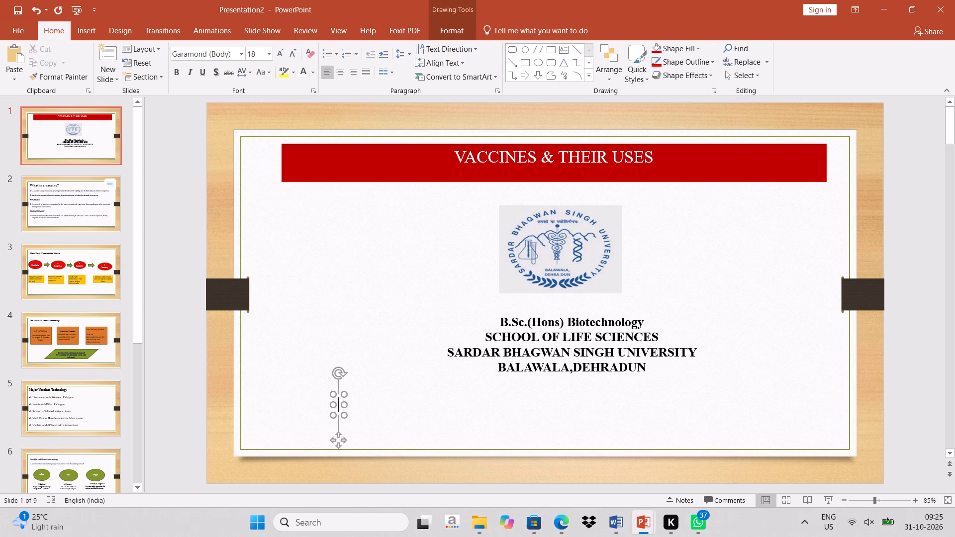
pyautogui.moveTo(346, 404); pyautogui.dragTo(428, 416)
pyautogui.moveTo(364, 395); pyautogui.dragTo(372, 396)
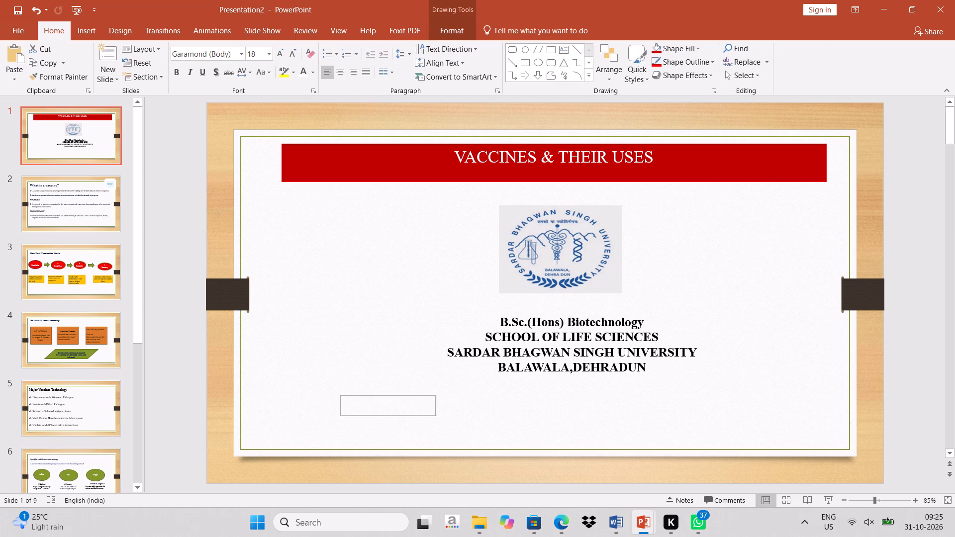
pyautogui.moveTo(372, 396); pyautogui.dragTo(318, 391)
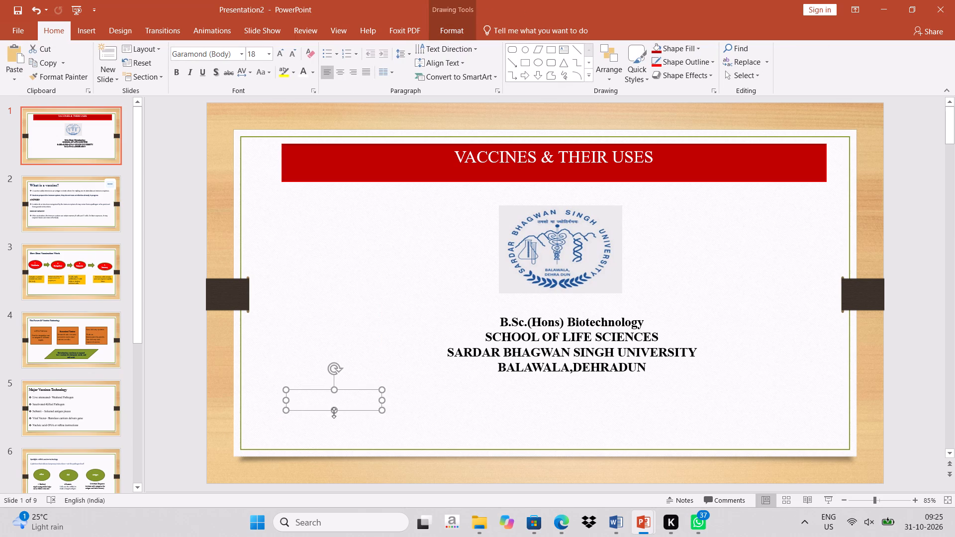
pyautogui.moveTo(334, 413); pyautogui.dragTo(334, 427)
pyautogui.moveTo(385, 402); pyautogui.dragTo(452, 400)
pyautogui.click(348, 398)
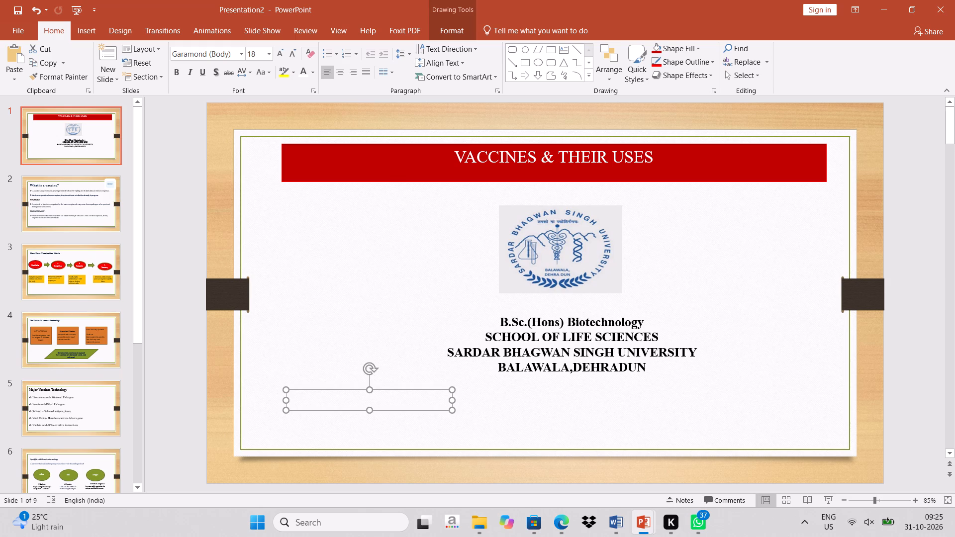
# Enter "PRESENTED BY-" followed by the presenter's full name, all in capitals, in the empty text box below the institution details.
pyautogui.press('p')
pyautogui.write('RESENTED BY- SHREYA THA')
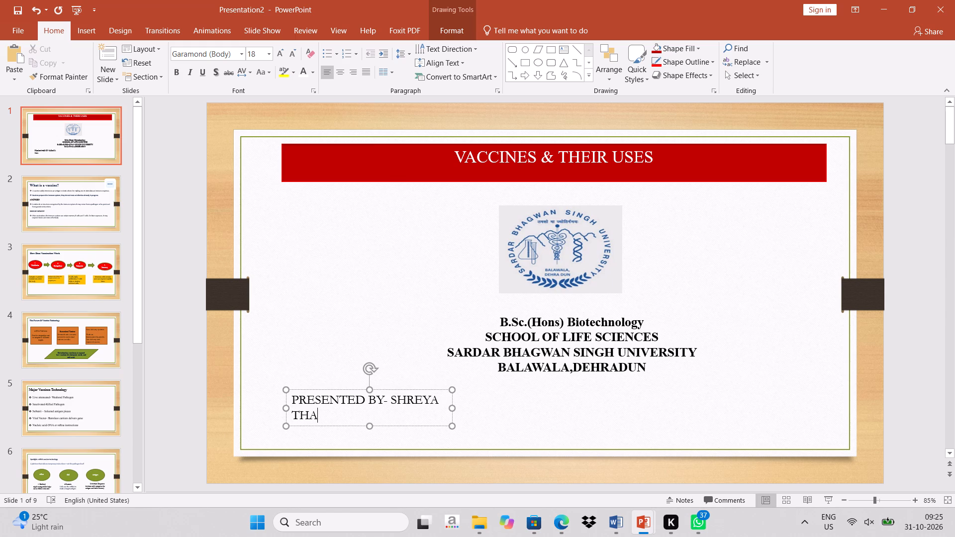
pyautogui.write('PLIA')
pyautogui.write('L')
# Add "(B.Sc Biotech 7th Semester" after the presenter's name, with the program and semester in mixed case.
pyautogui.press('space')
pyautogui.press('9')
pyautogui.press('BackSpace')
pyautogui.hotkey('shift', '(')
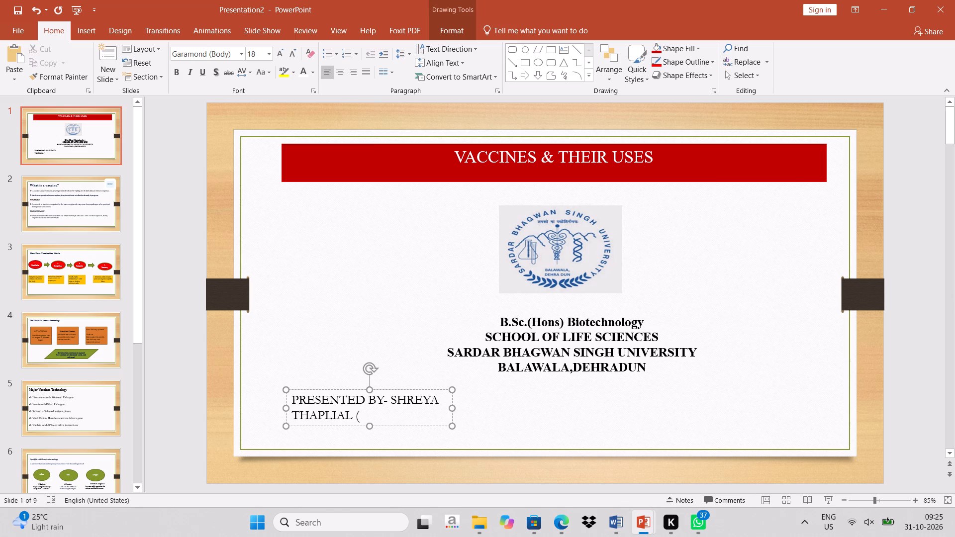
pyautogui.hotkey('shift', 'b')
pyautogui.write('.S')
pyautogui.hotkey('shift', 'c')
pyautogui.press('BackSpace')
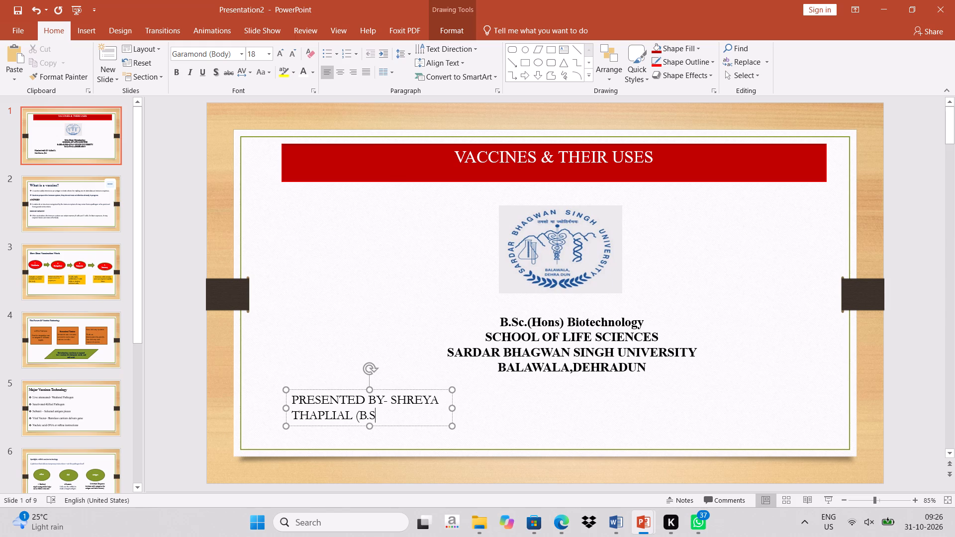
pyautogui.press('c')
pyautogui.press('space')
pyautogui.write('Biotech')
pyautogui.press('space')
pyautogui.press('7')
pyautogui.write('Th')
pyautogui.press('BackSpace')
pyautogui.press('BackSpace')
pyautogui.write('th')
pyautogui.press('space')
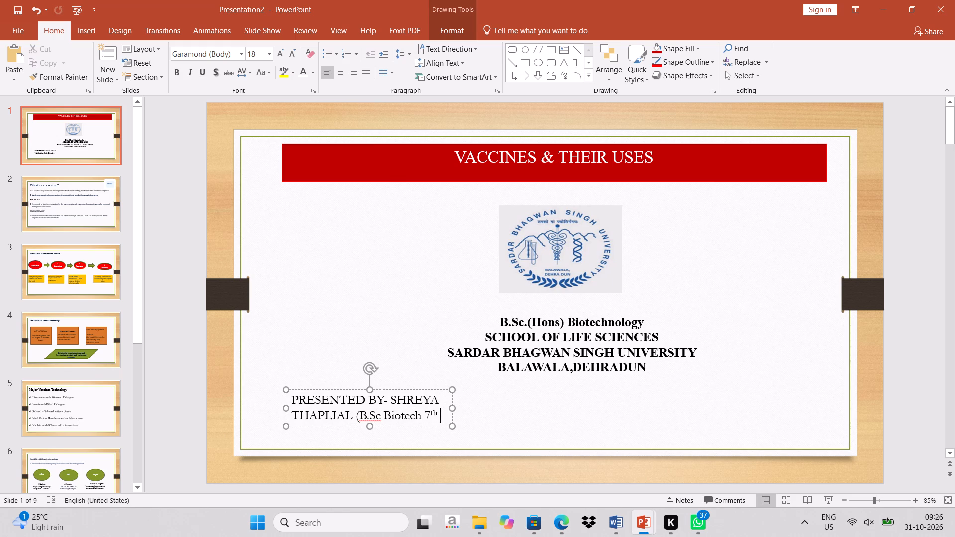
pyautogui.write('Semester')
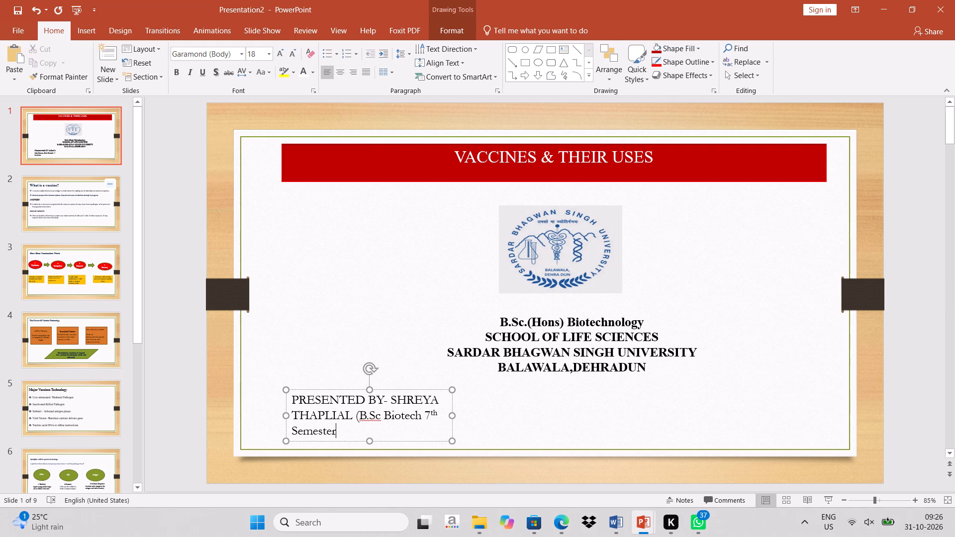
# Widen the presenter text box from its right edge so the full name fits on the first line.
pyautogui.moveTo(454, 416); pyautogui.dragTo(520, 411)
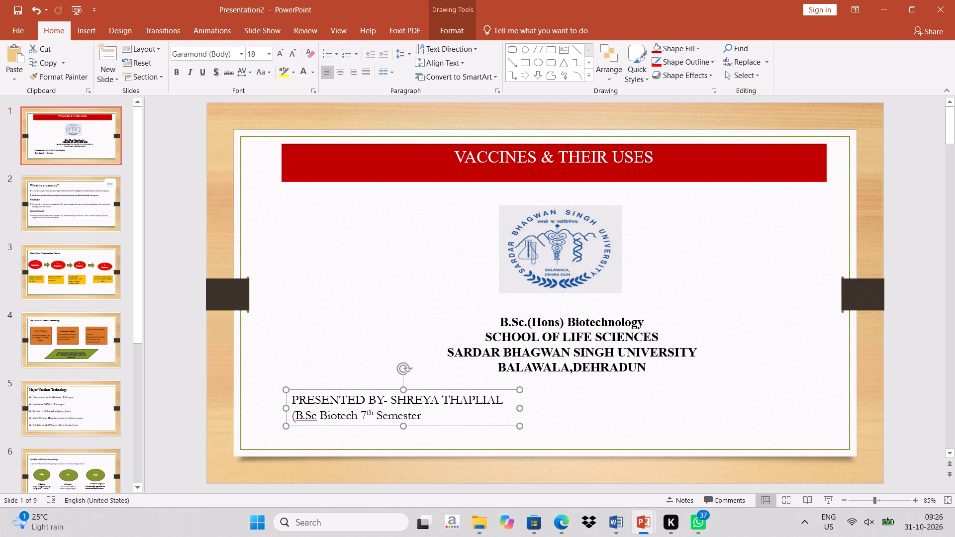
# Make all the text in the presenter text box bold.
pyautogui.moveTo(293, 398); pyautogui.dragTo(423, 415)
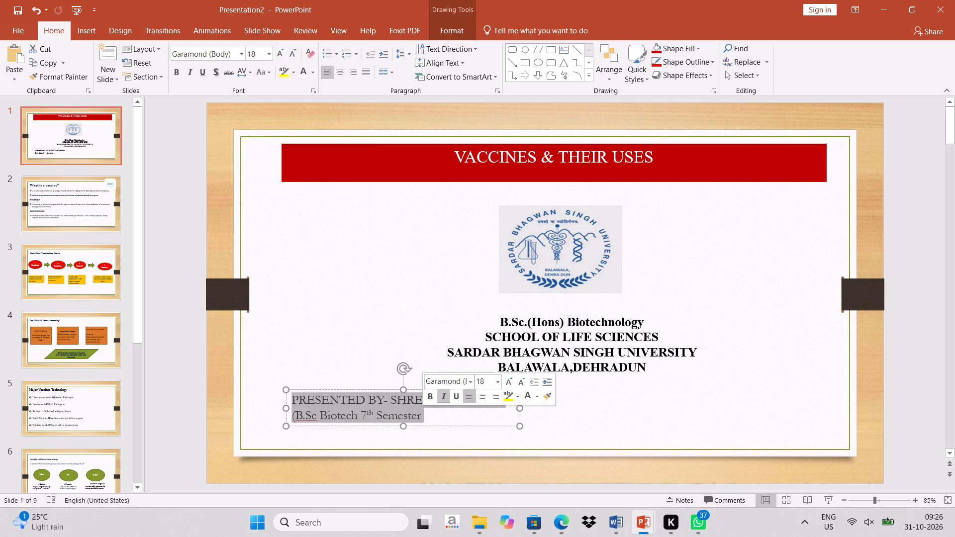
pyautogui.click(430, 395)
pyautogui.click(561, 424)
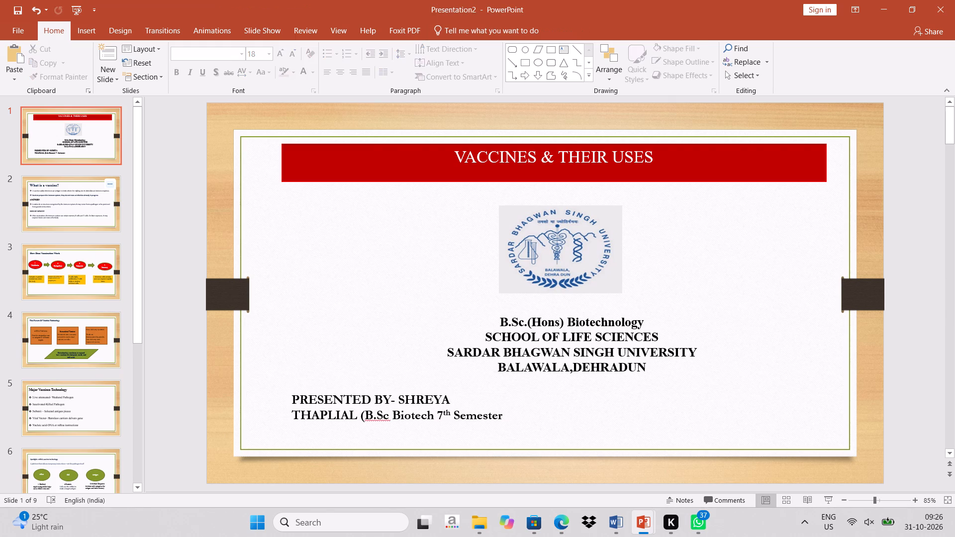
# Extend the presenter text box slightly from its left edge so the bold name fits on one line.
pyautogui.click(323, 407)
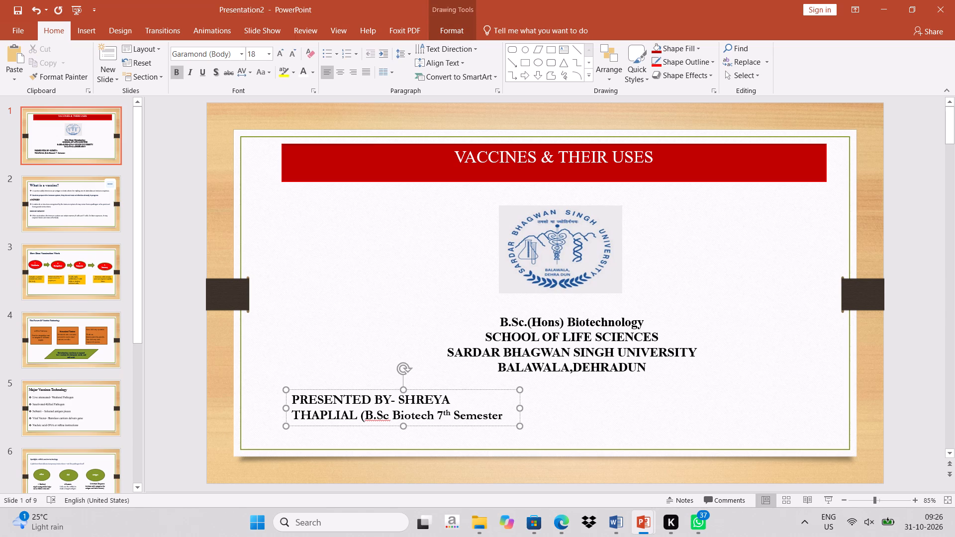
pyautogui.moveTo(285, 408); pyautogui.dragTo(272, 411)
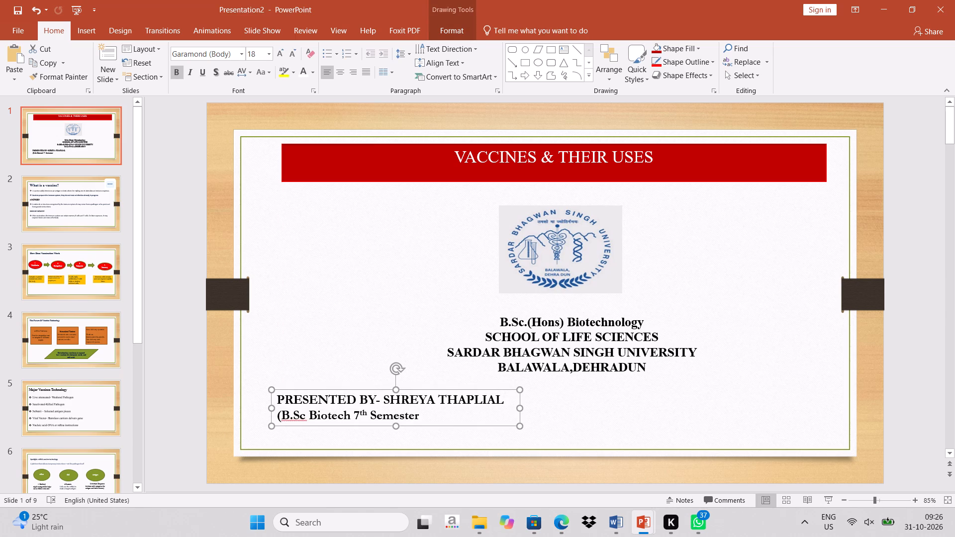
pyautogui.click(356, 337)
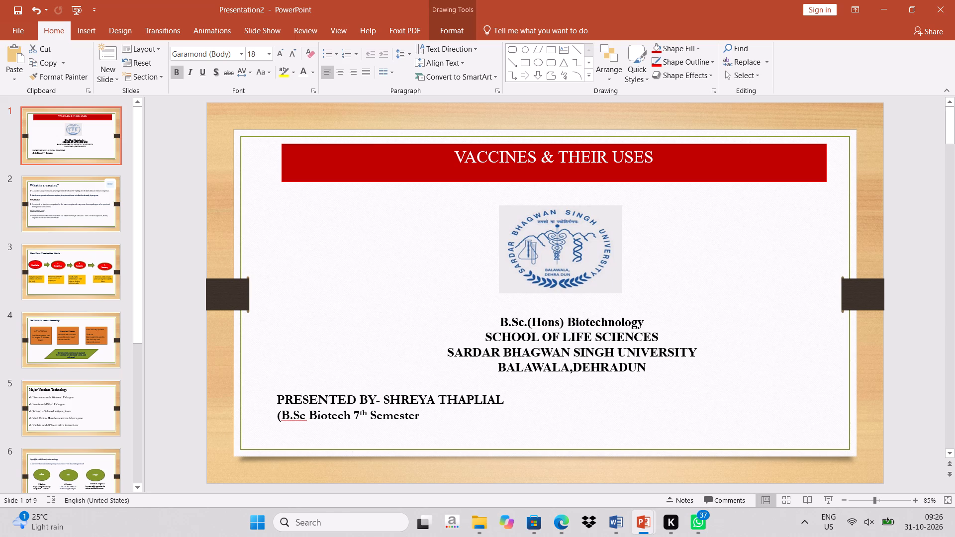
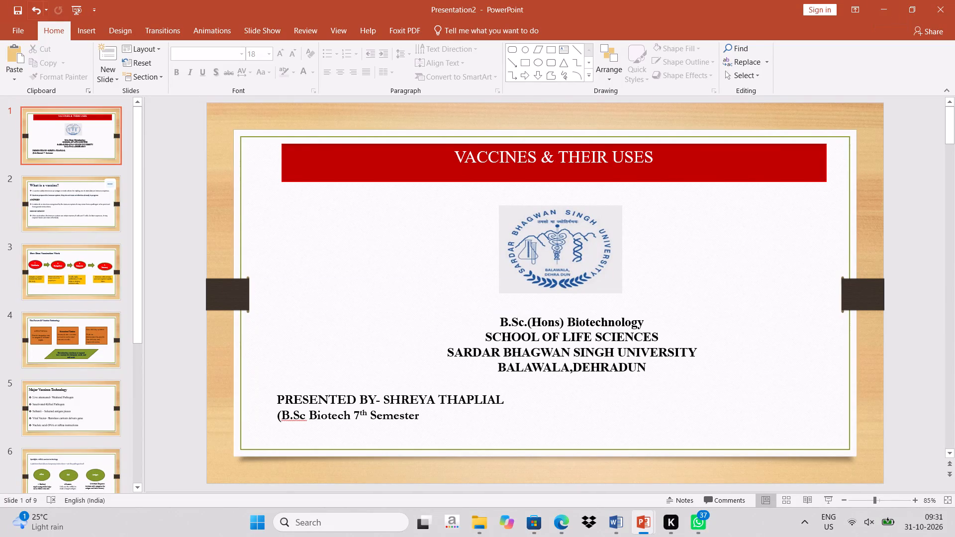
# Save the presentation to the Downloads folder as a PowerPoint Presentation with the file name "Shreya".
pyautogui.click(12, 33)
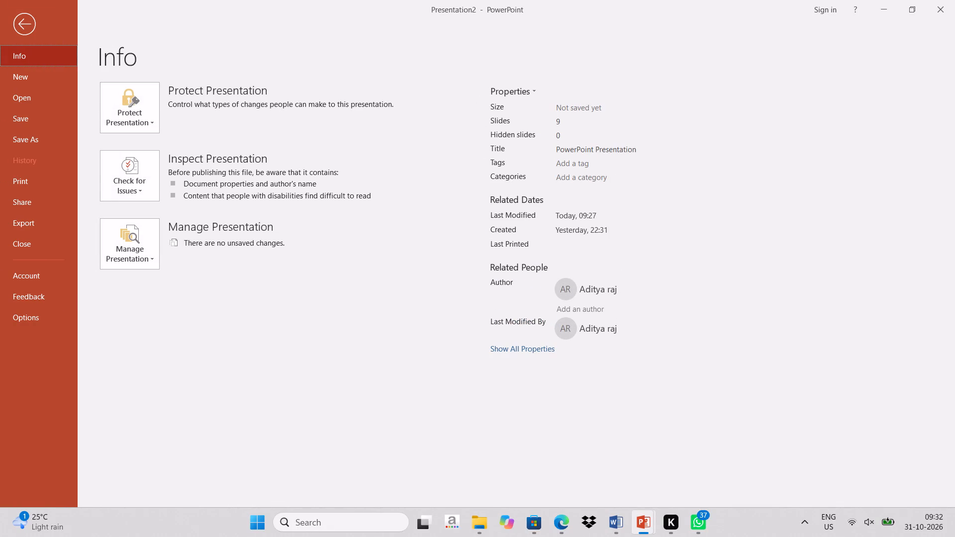
pyautogui.click(20, 119)
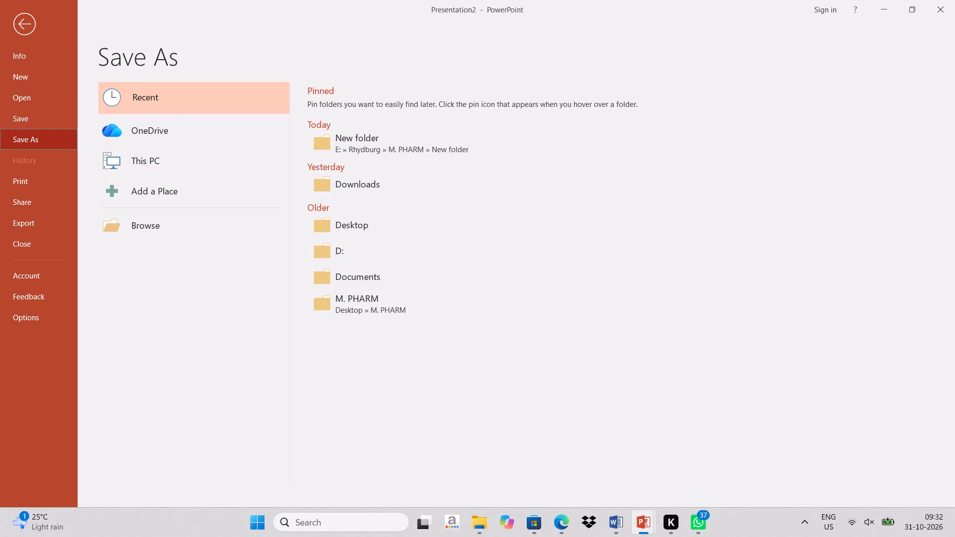
pyautogui.click(346, 146)
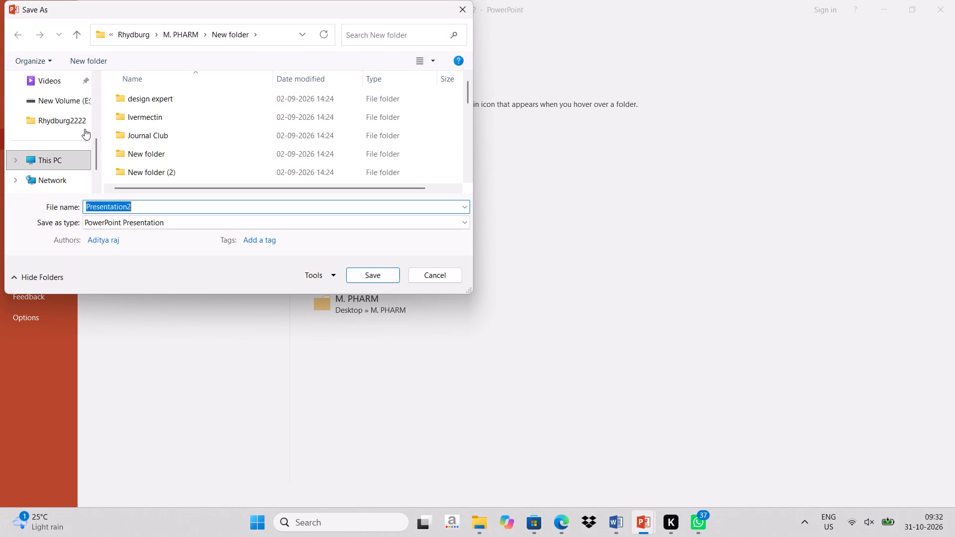
pyautogui.click(93, 108)
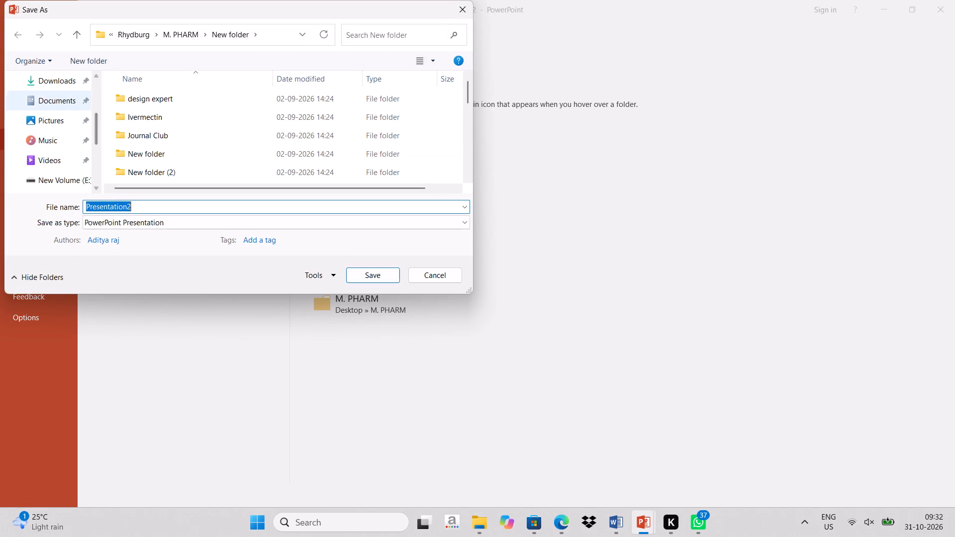
pyautogui.click(93, 92)
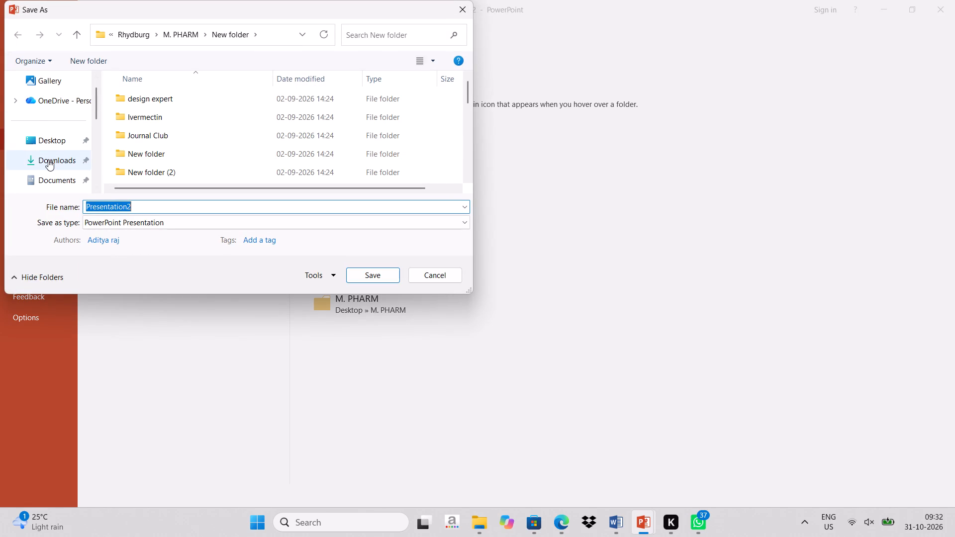
pyautogui.click(48, 162)
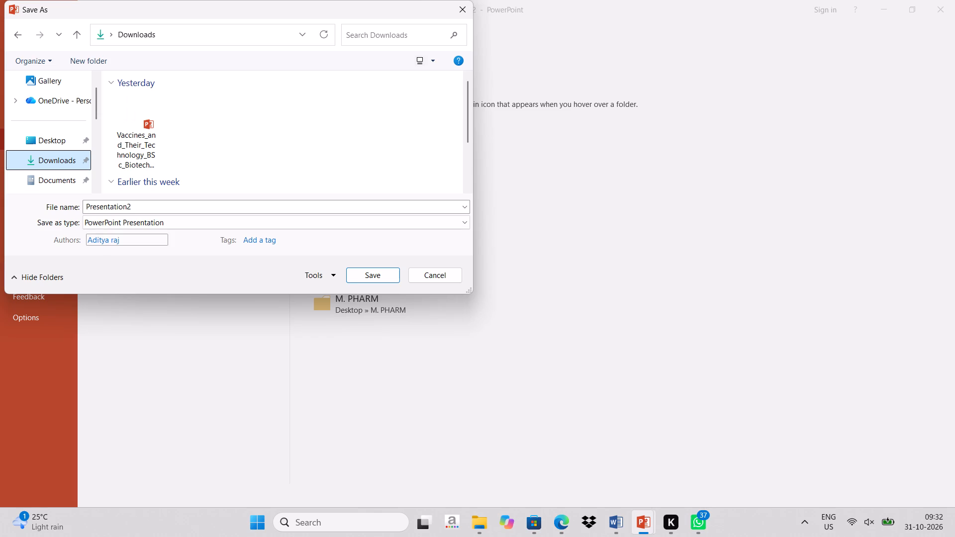
pyautogui.click(139, 209)
pyautogui.press('BackSpace')
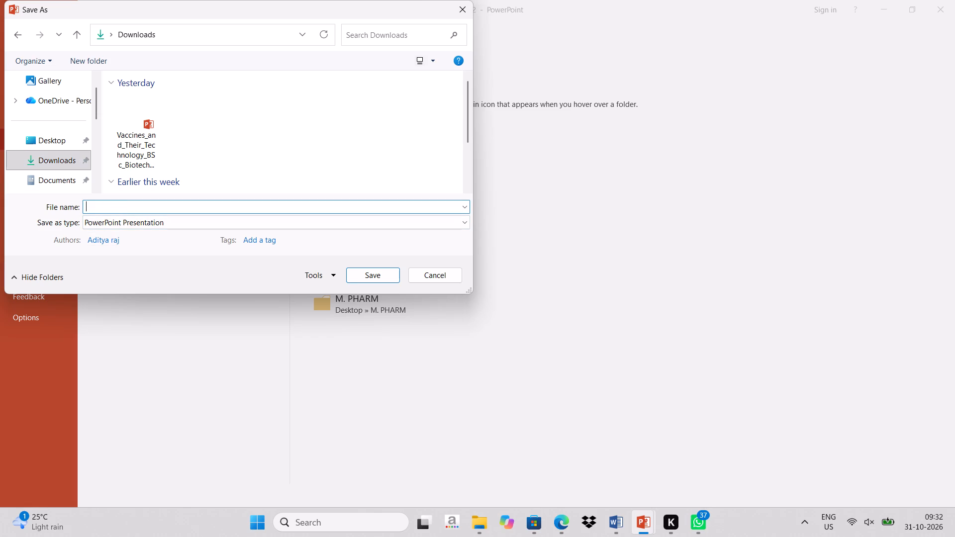
pyautogui.write('Sh')
pyautogui.write('rey')
pyautogui.write('a')
pyautogui.press('space')
pyautogui.click(354, 280)
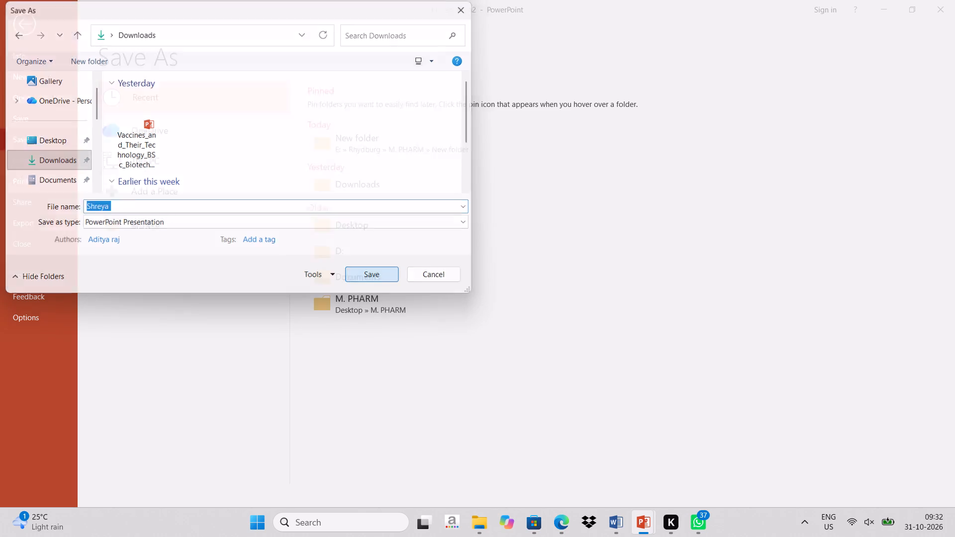
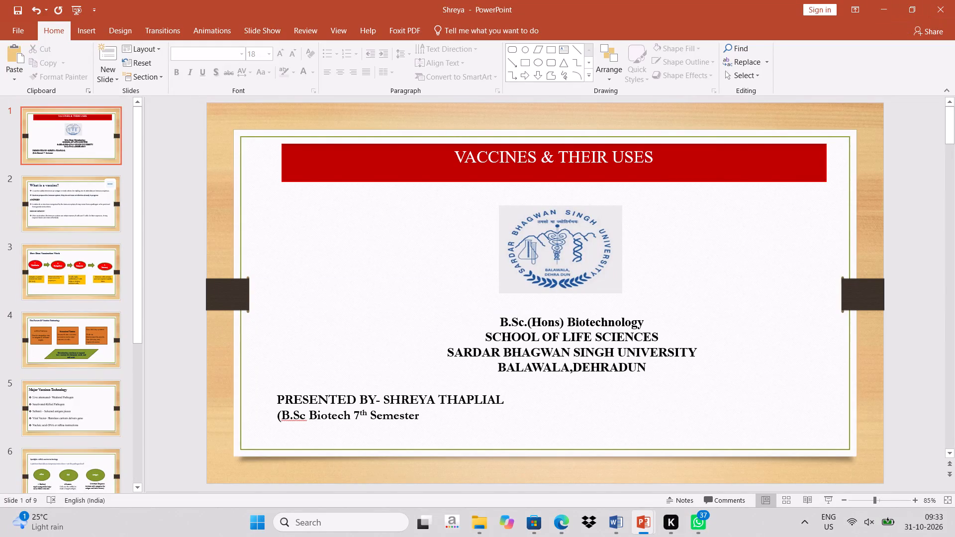
# Minimize the window of the saved vaccines presentation.
pyautogui.click(882, 14)
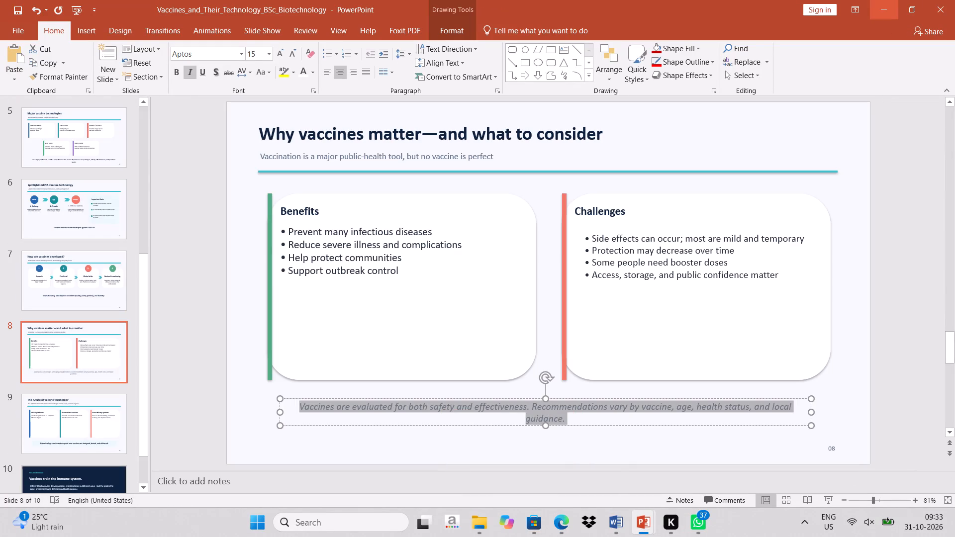